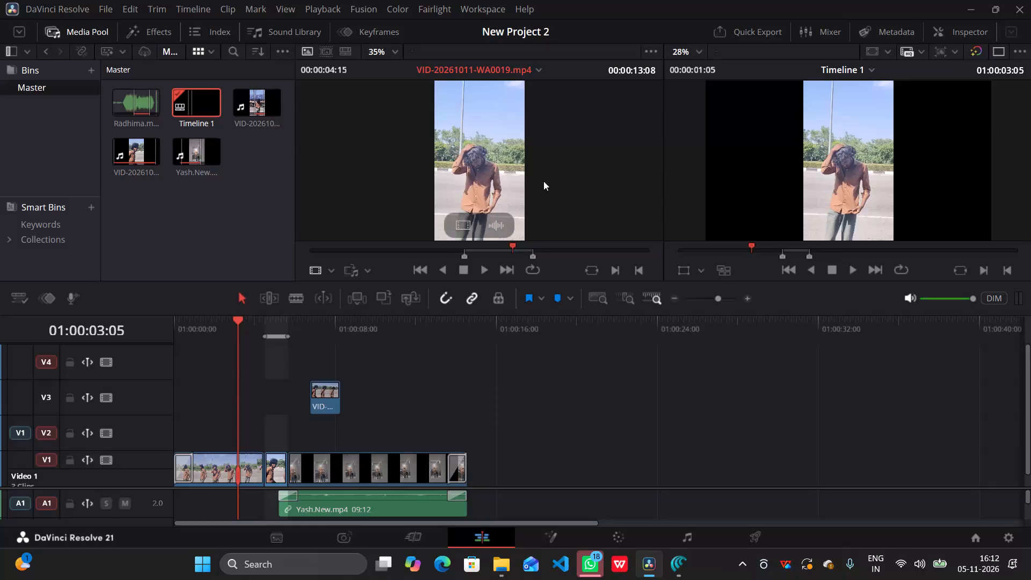
Delete every video and audio clip from Timeline 1, including the remaining short clip on track V3.
click(232, 176)
click(243, 148)
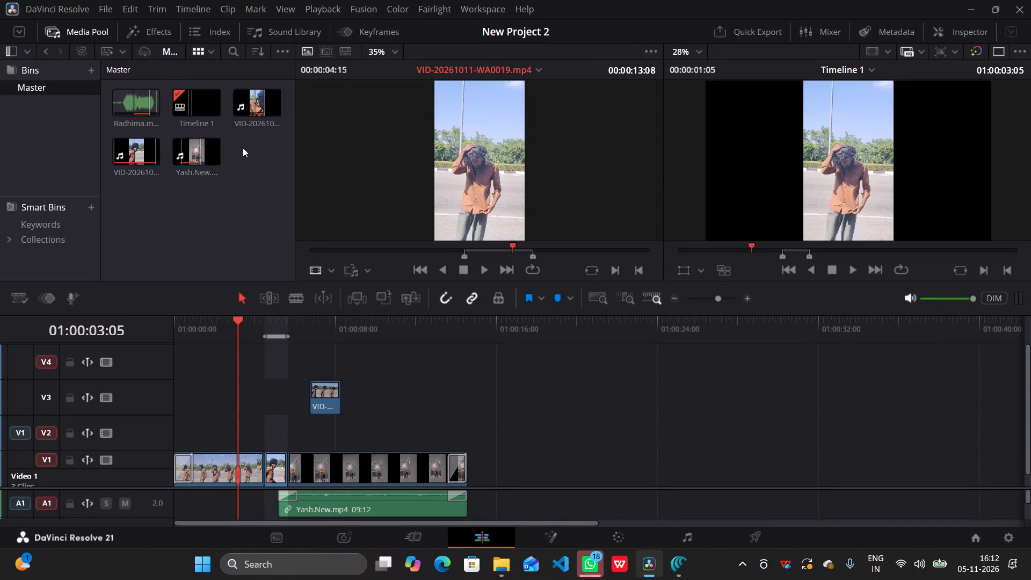
click(329, 460)
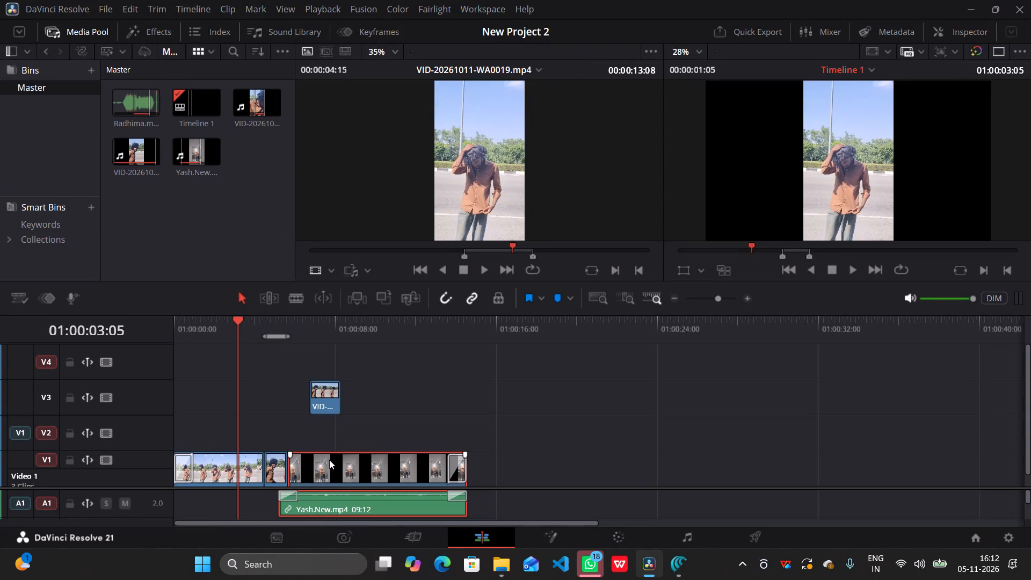
drag(384, 418, 166, 478)
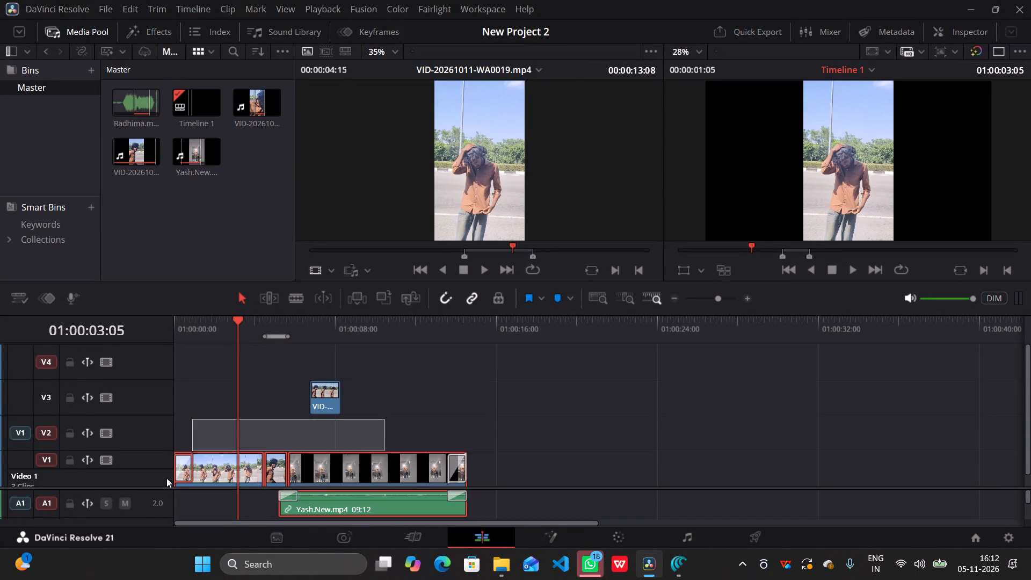
drag(166, 478, 170, 531)
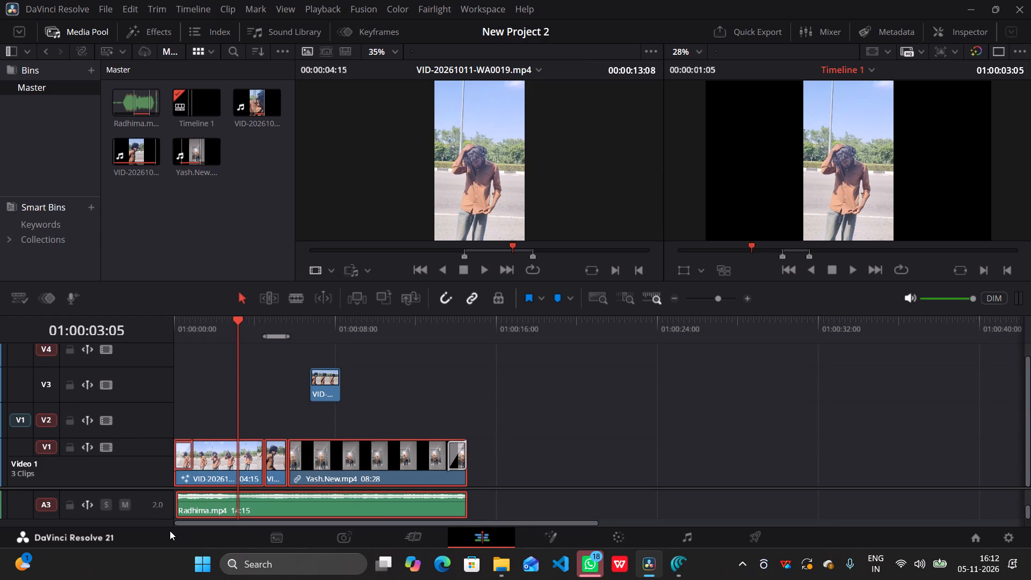
key(BackSpace)
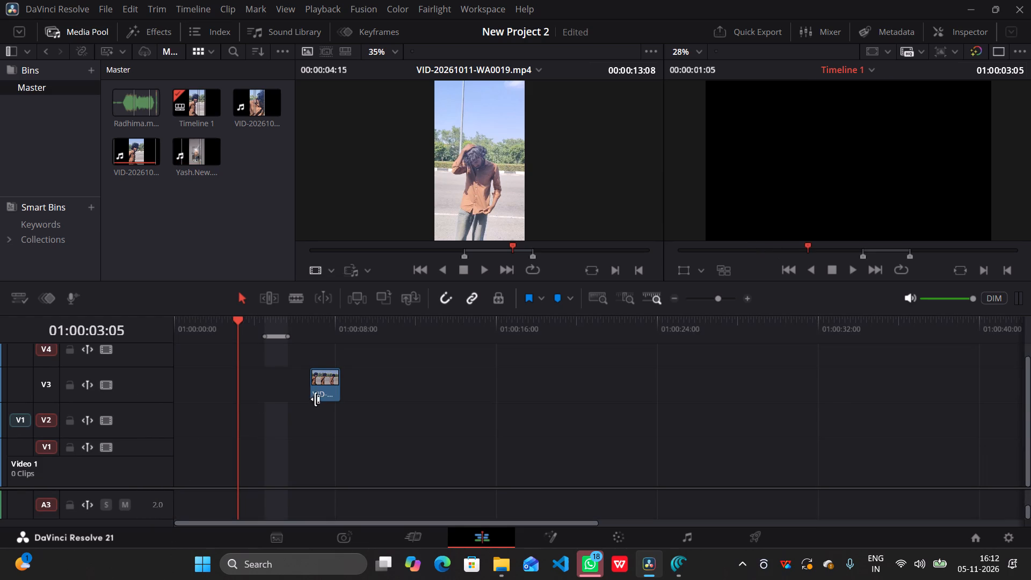
double_click(337, 396)
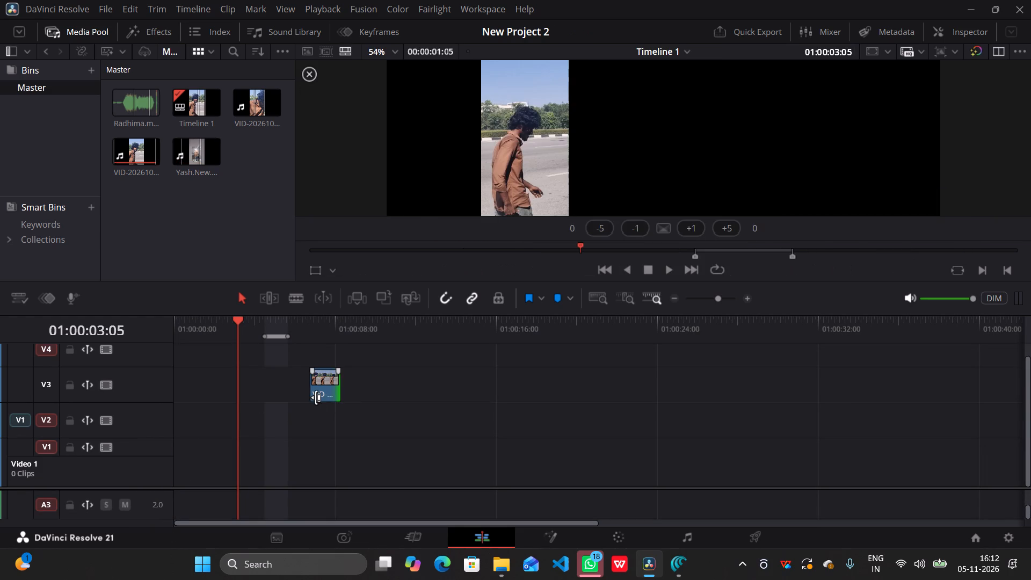
double_click(316, 397)
click(325, 395)
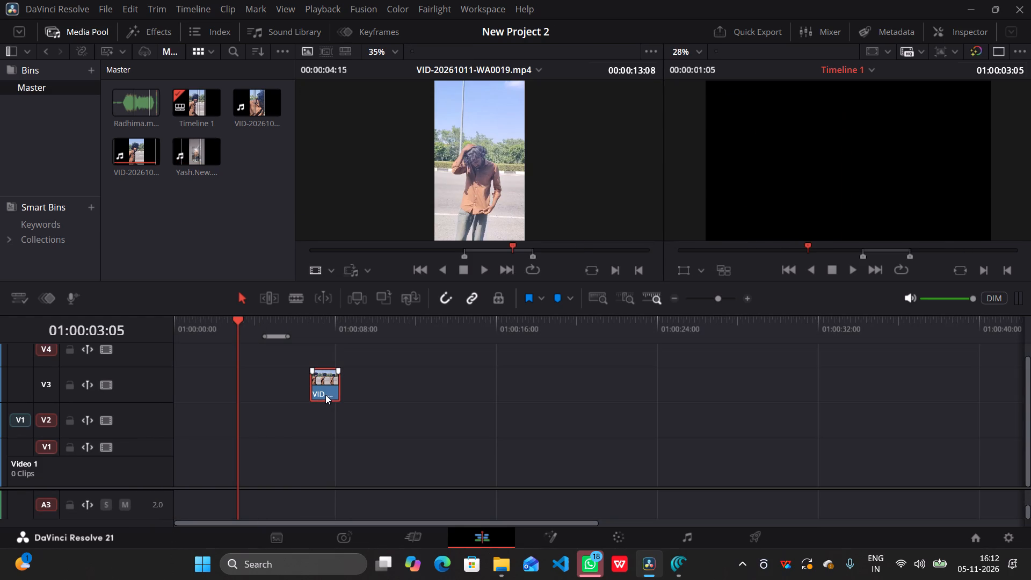
key(BackSpace)
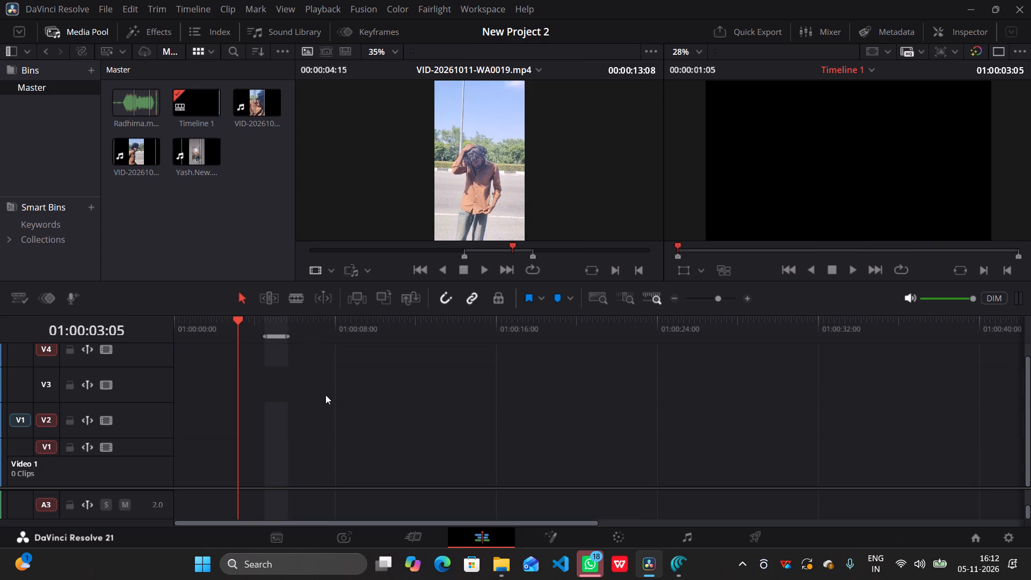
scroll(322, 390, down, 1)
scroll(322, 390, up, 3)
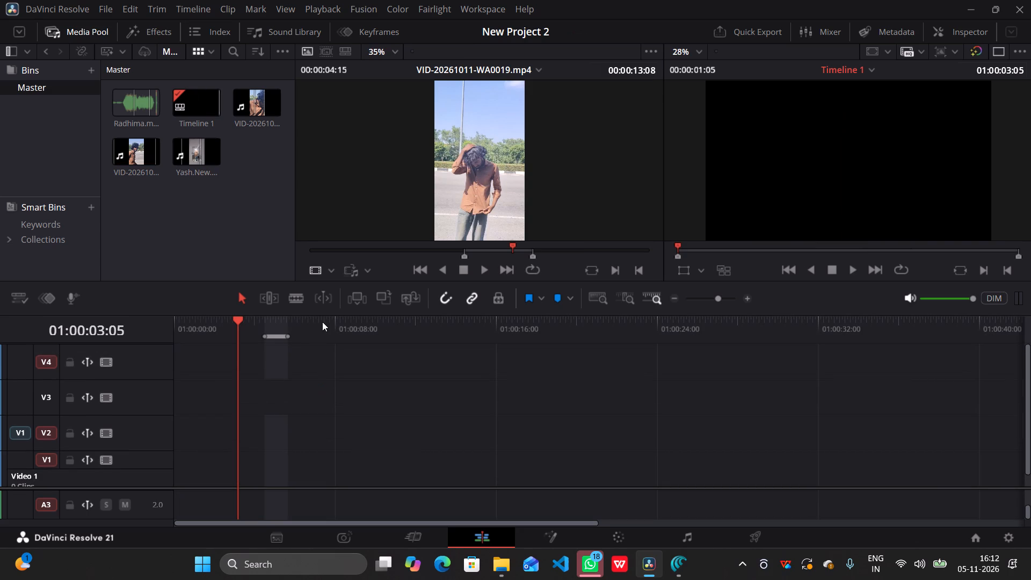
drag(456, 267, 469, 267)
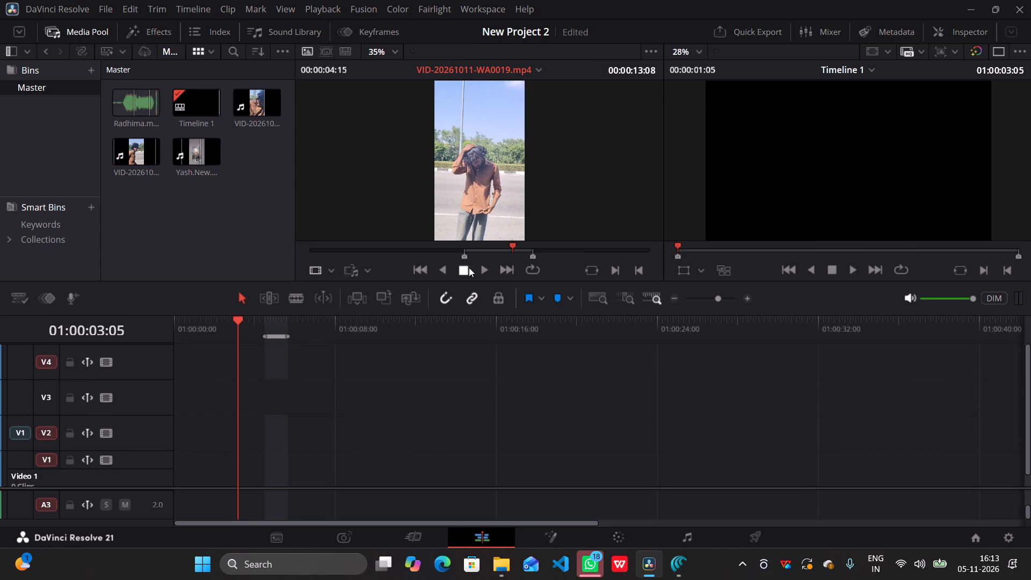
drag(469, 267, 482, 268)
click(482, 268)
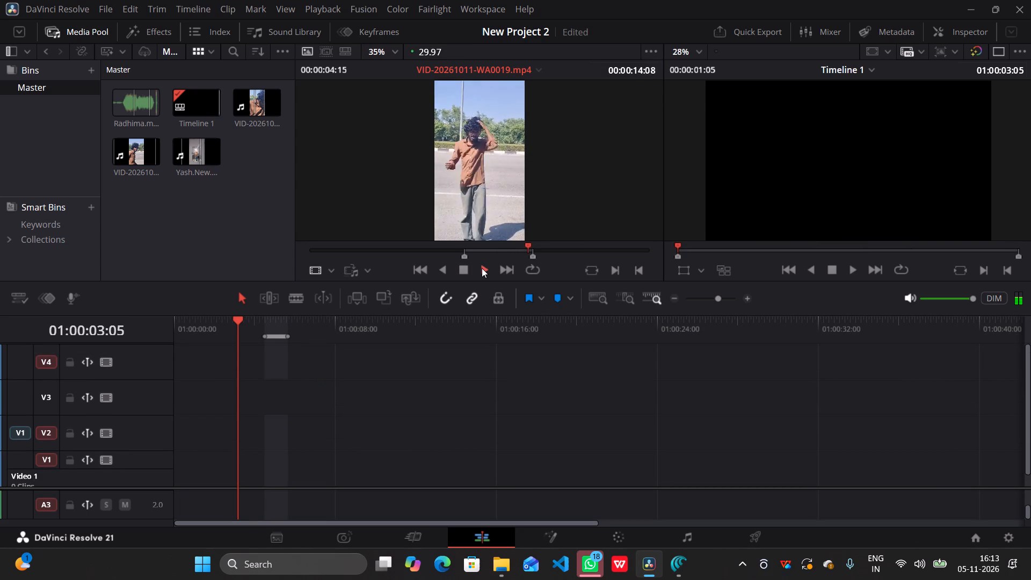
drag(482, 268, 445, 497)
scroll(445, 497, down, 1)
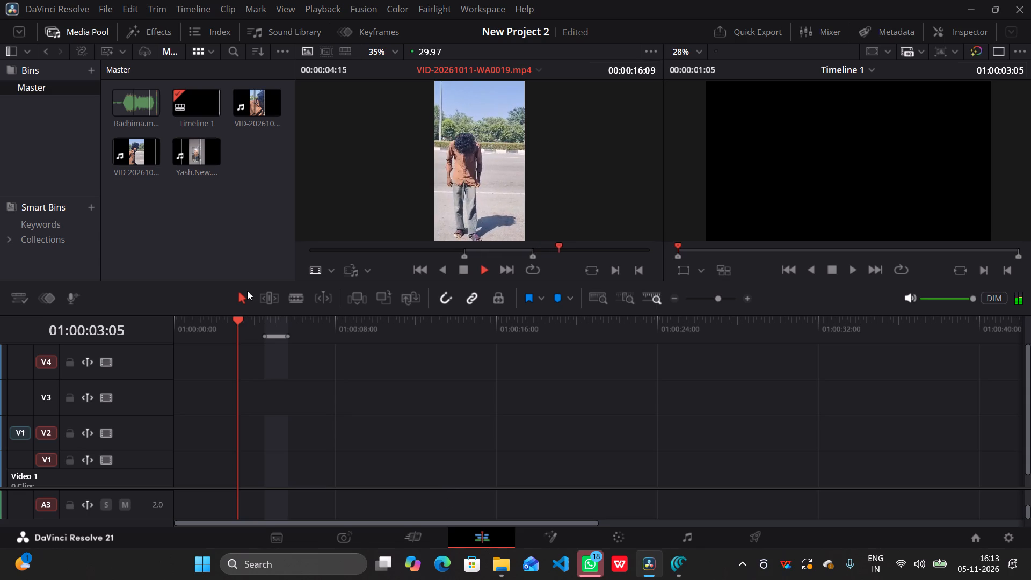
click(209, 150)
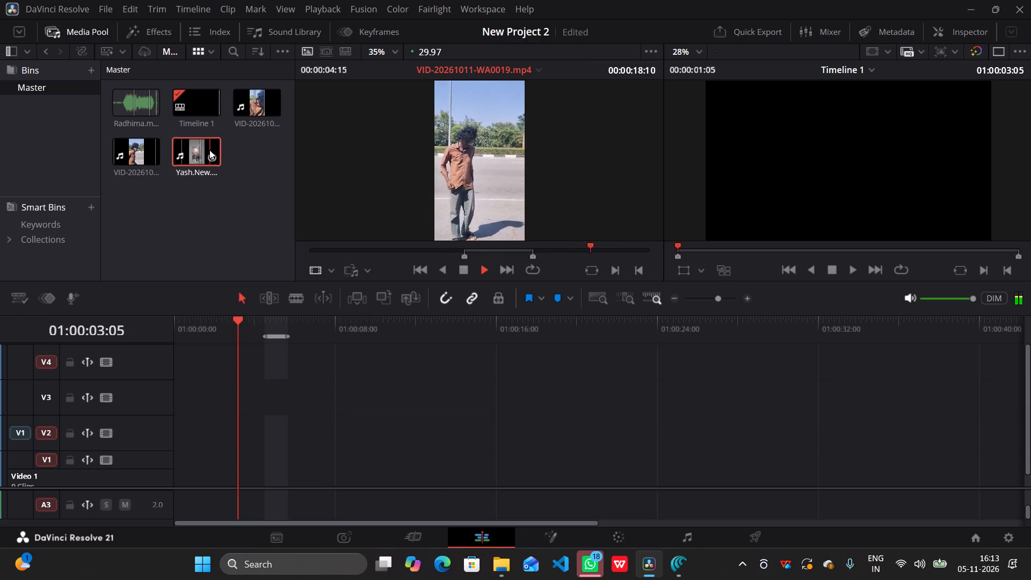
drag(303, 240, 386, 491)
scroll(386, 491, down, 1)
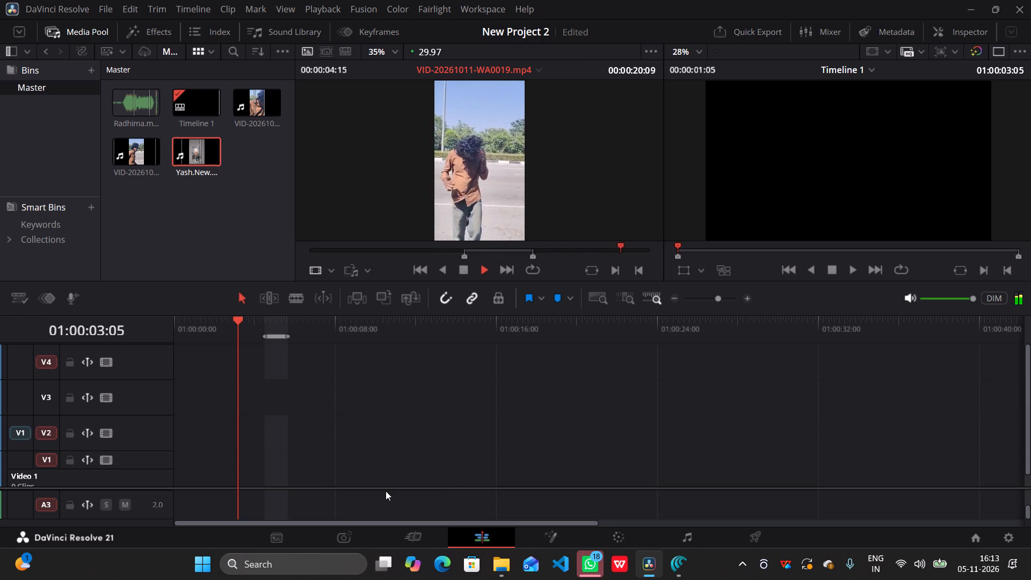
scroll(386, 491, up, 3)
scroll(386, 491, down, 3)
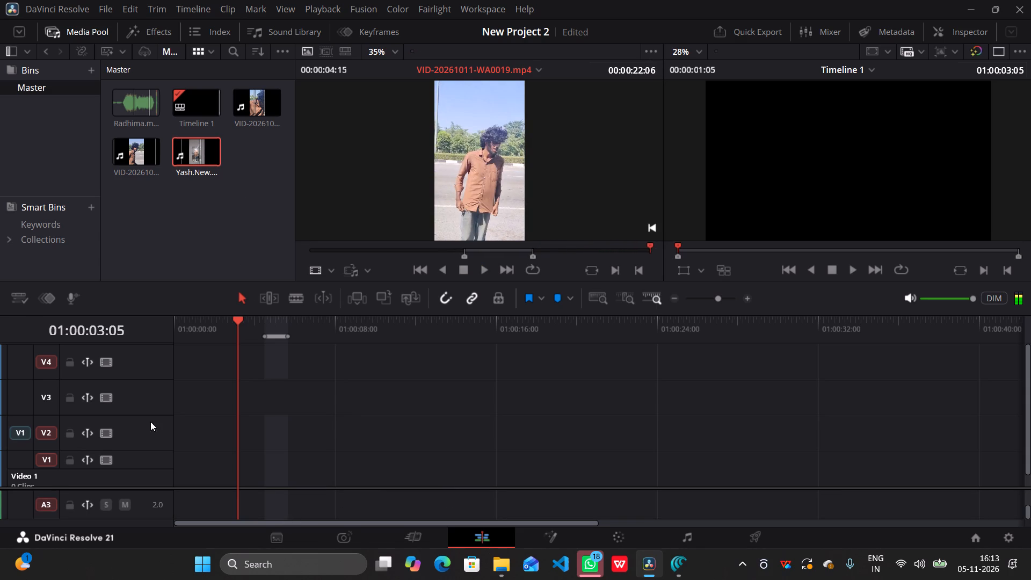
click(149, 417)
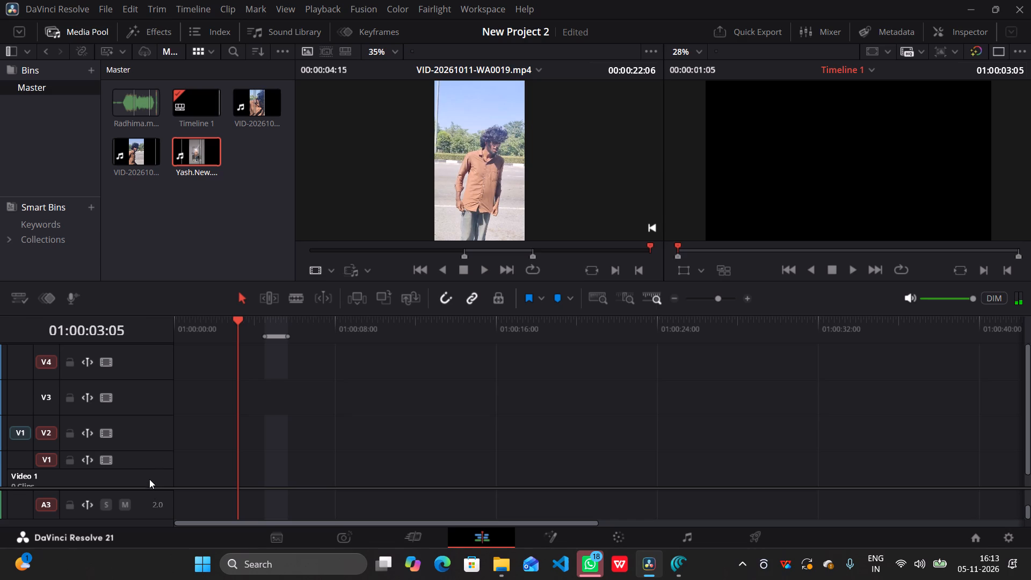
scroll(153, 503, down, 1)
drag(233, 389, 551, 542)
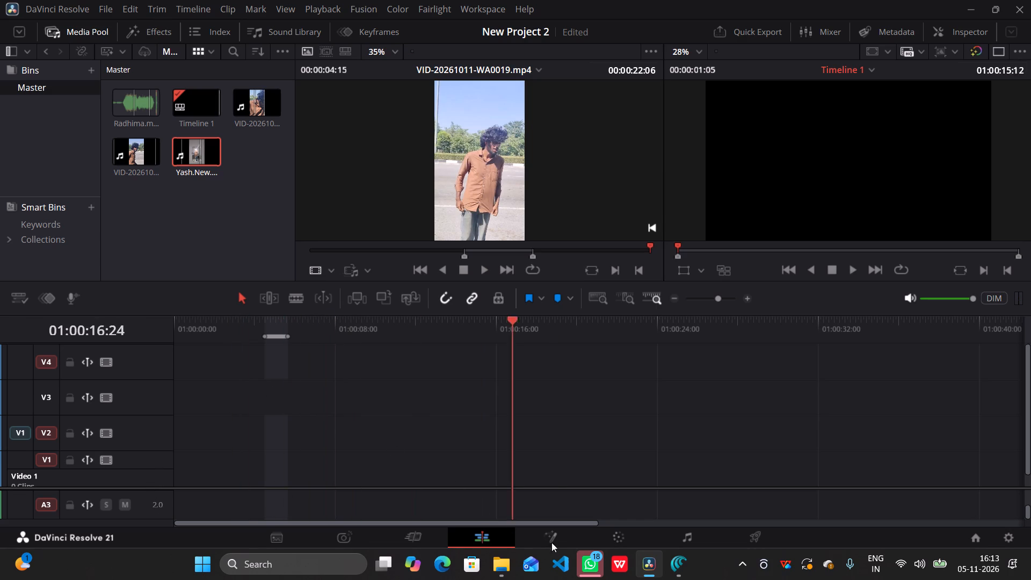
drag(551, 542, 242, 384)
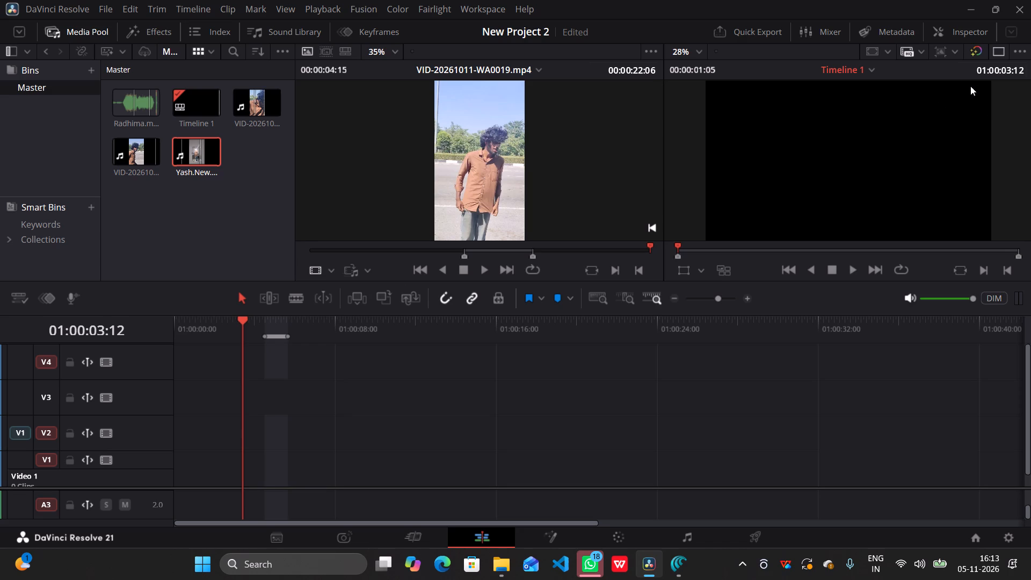
Switch the Edit page to the single-viewer layout.
click(1001, 54)
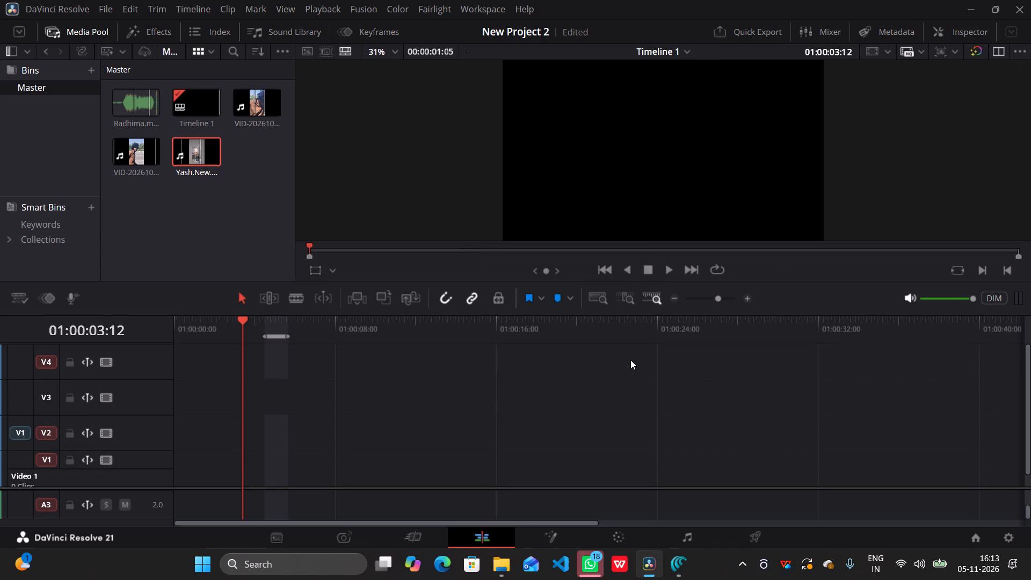
On the Media page, delete all old clips and Timeline 1 from the Master bin.
scroll(630, 360, down, 2)
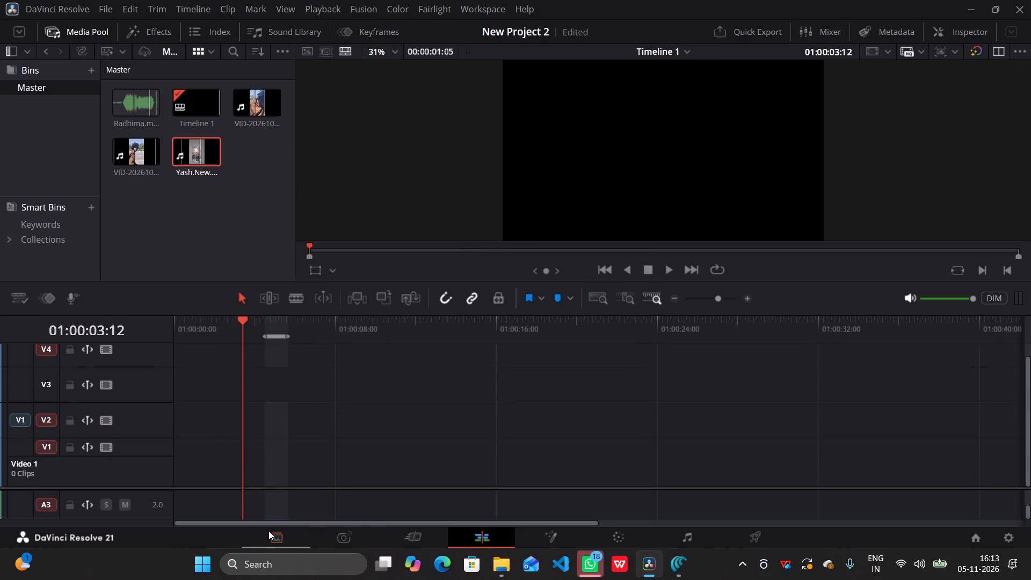
click(268, 531)
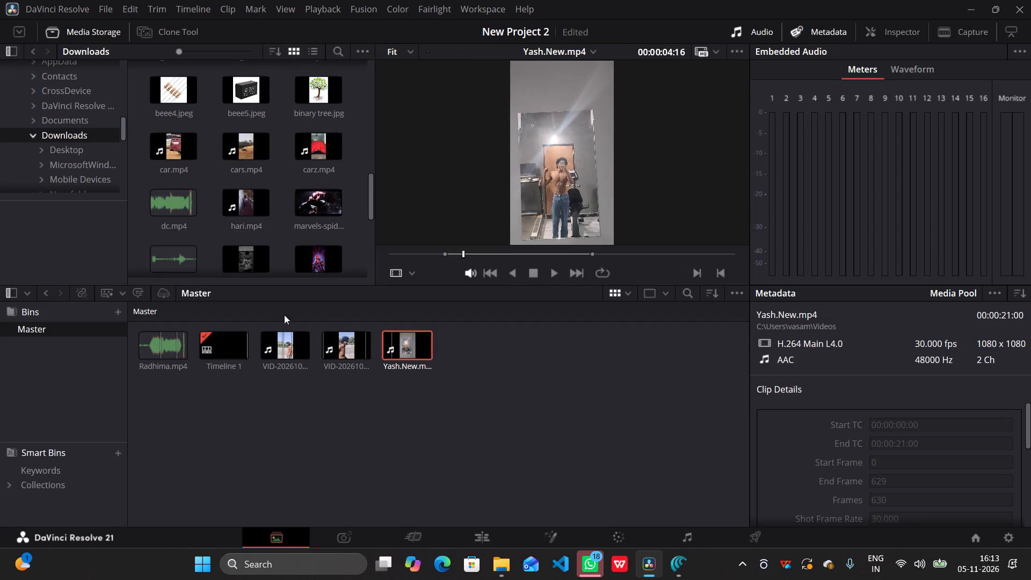
drag(460, 393, 105, 308)
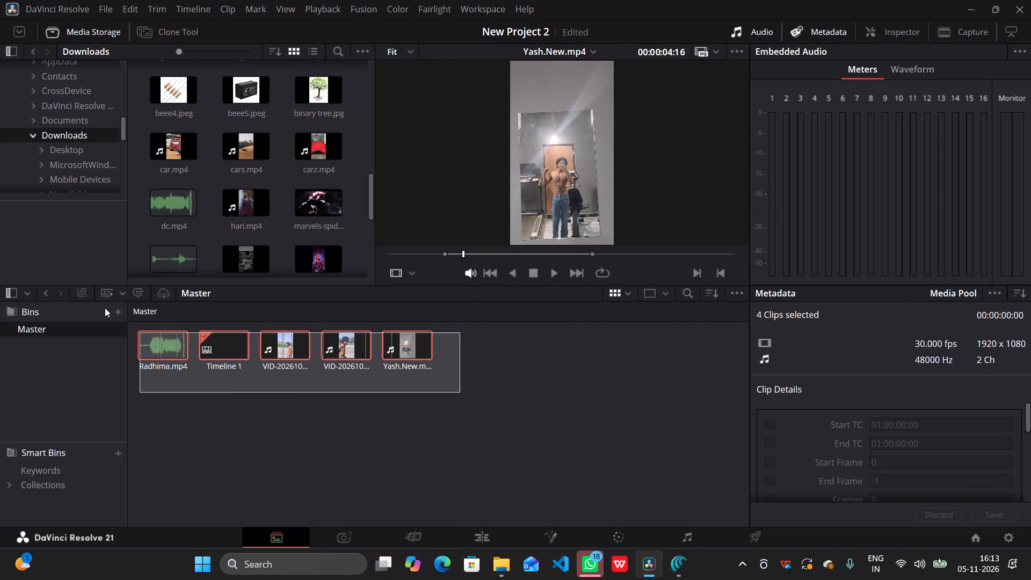
drag(105, 308, 65, 324)
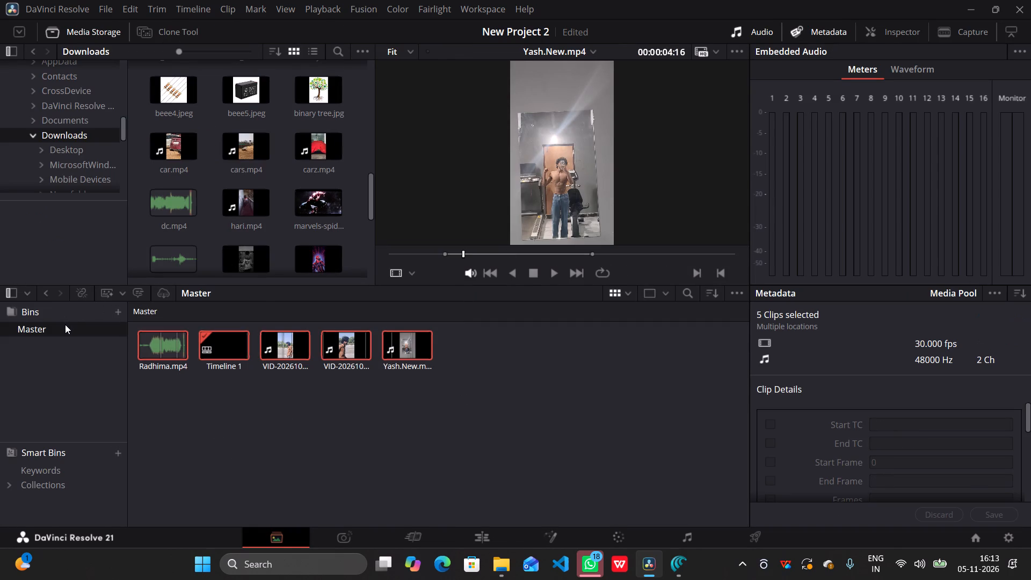
key(BackSpace)
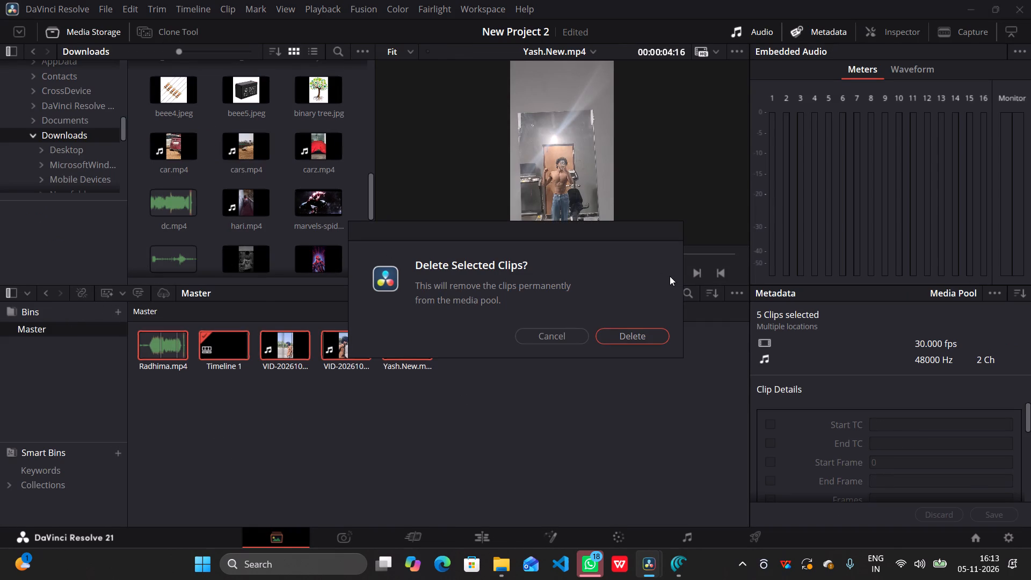
click(628, 332)
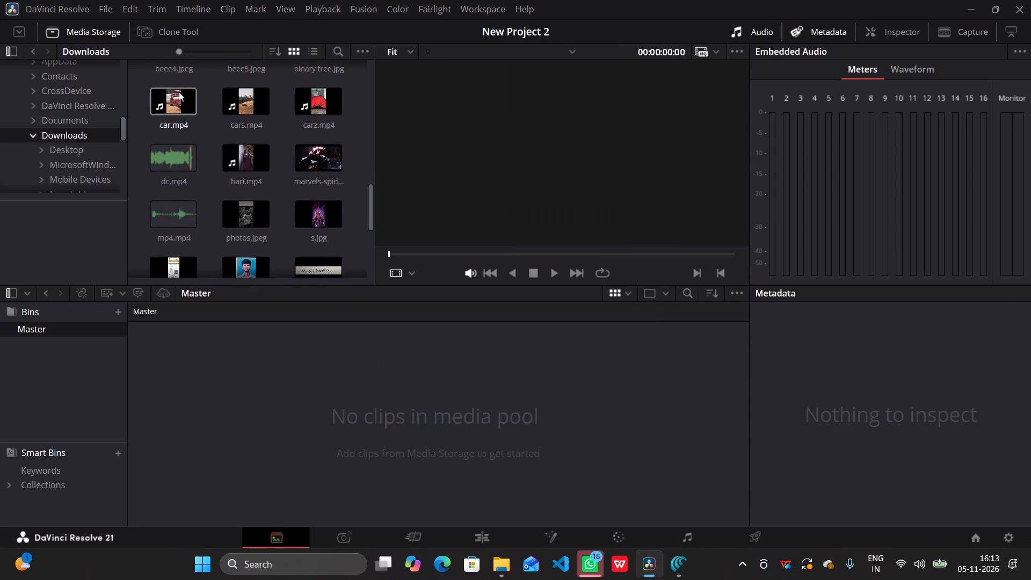
Add car.mp4, cars.mp4 and carz.mp4 from the Downloads folder to the Master bin of the media pool.
drag(157, 102, 136, 343)
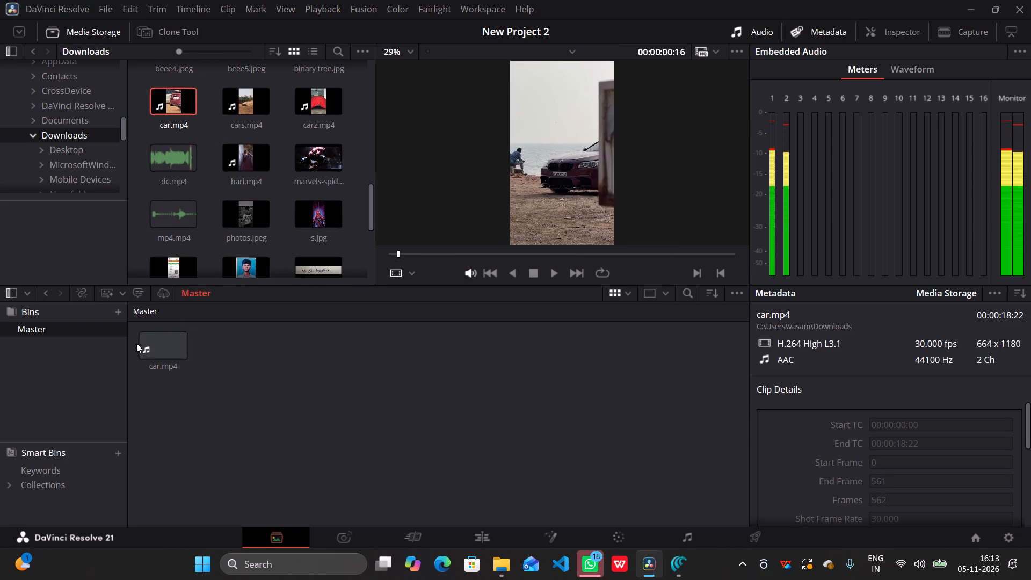
drag(242, 114, 178, 323)
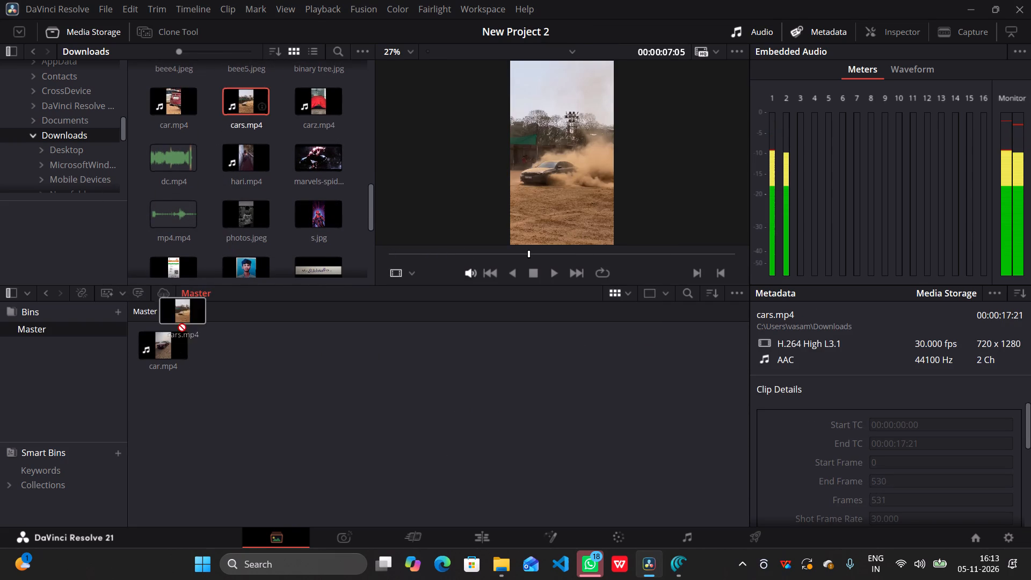
drag(178, 323, 202, 357)
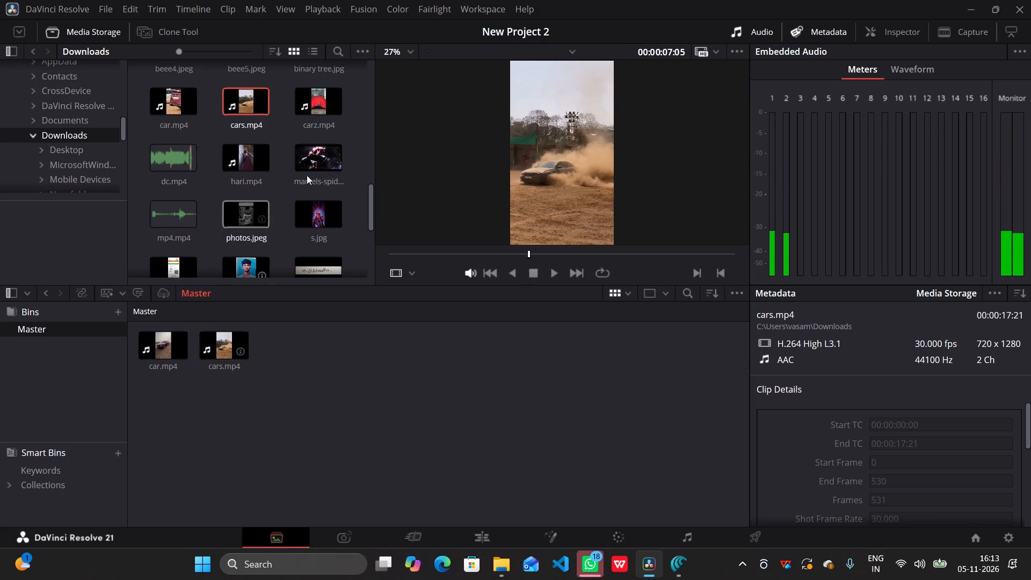
drag(307, 101, 337, 284)
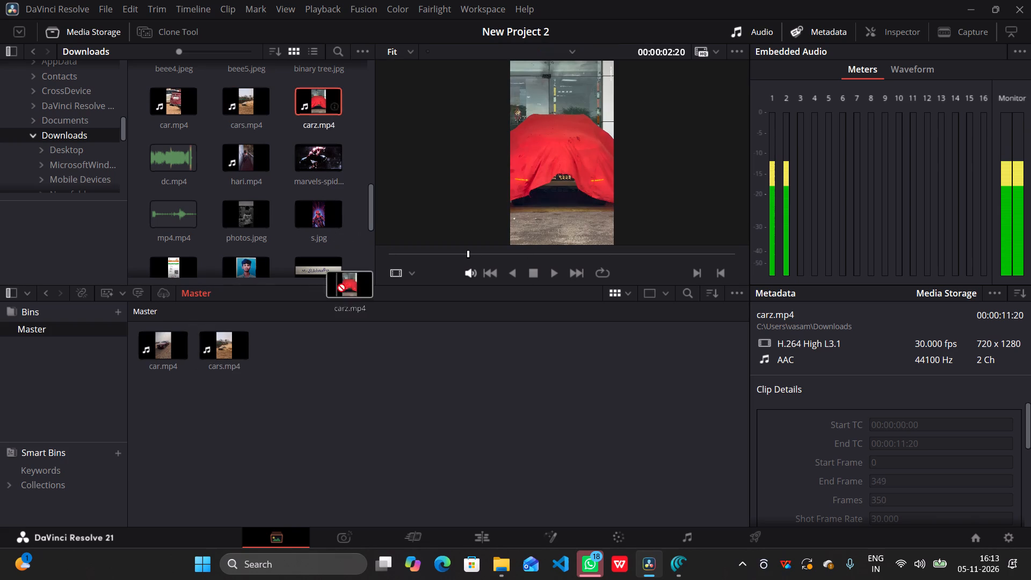
drag(337, 284, 260, 344)
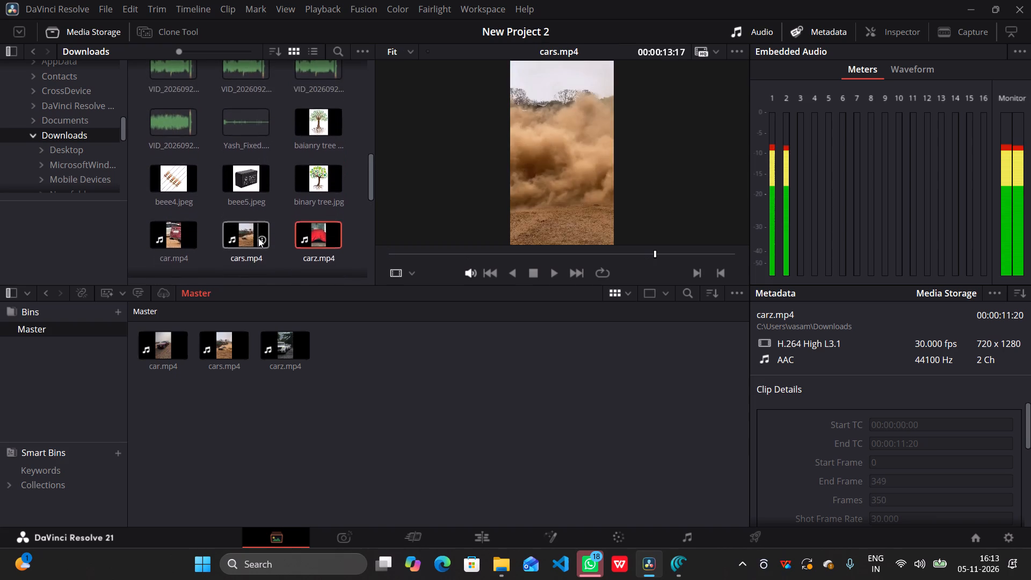
Add BMW.mp4 from the Downloads folder to the Master bin.
scroll(258, 238, down, 1)
scroll(258, 238, up, 1)
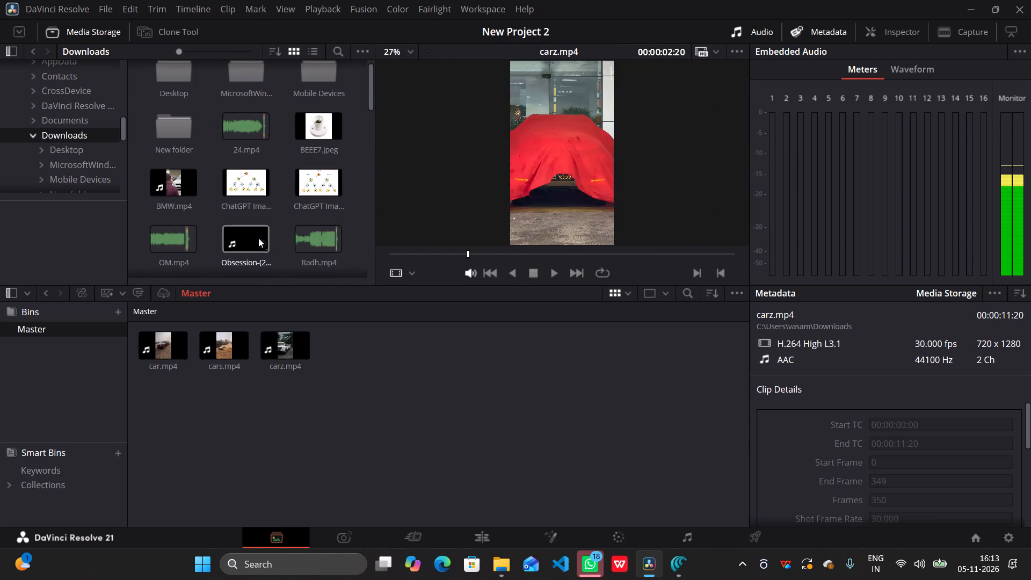
scroll(258, 238, up, 1)
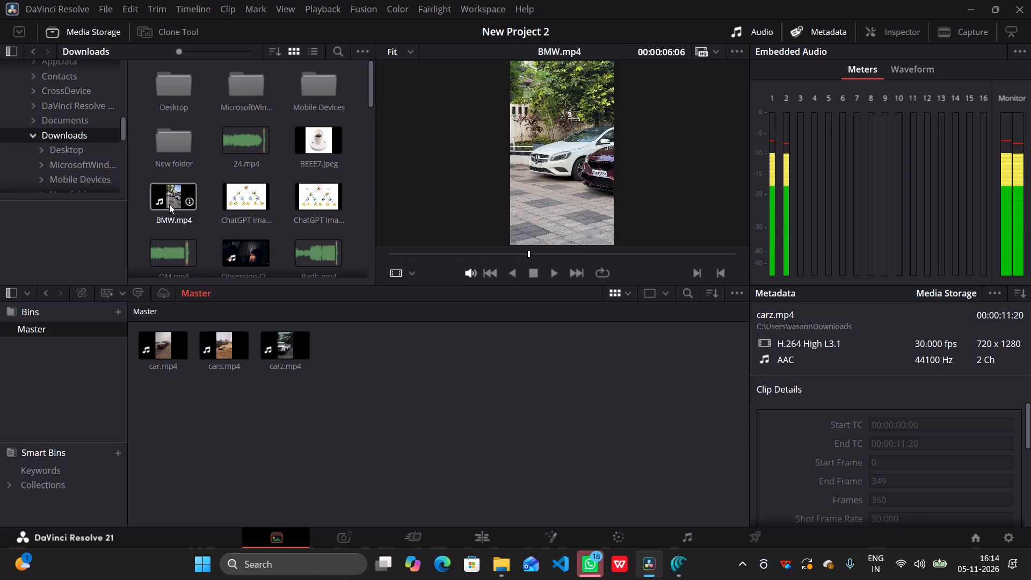
drag(169, 204, 251, 427)
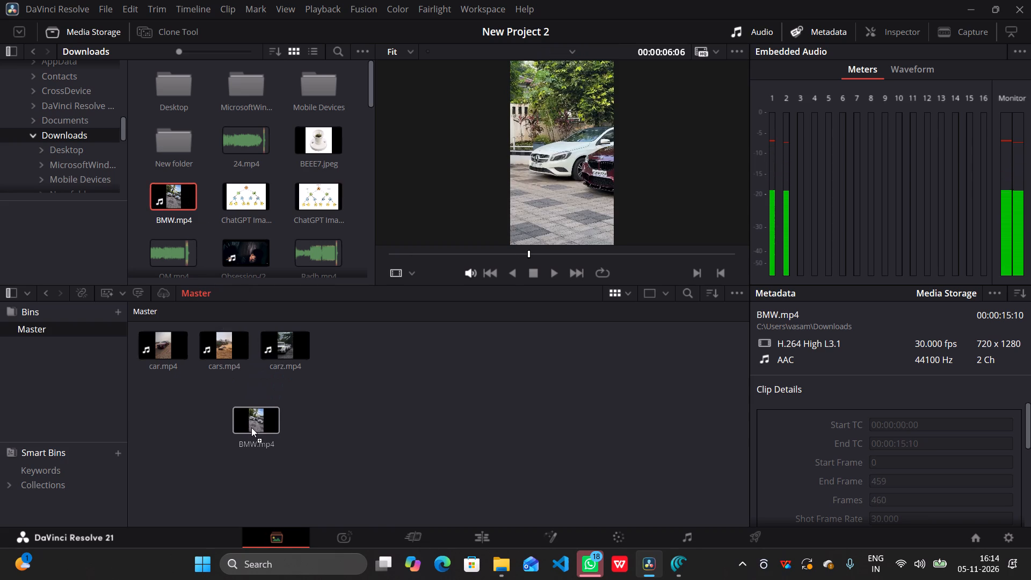
drag(251, 427, 334, 357)
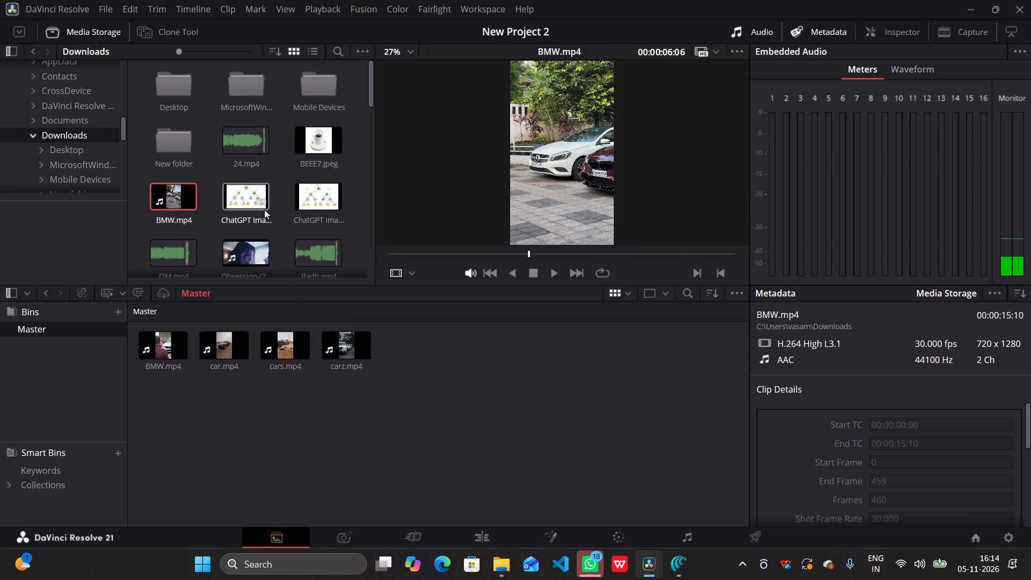
Switch to the Cut page.
scroll(264, 209, up, 1)
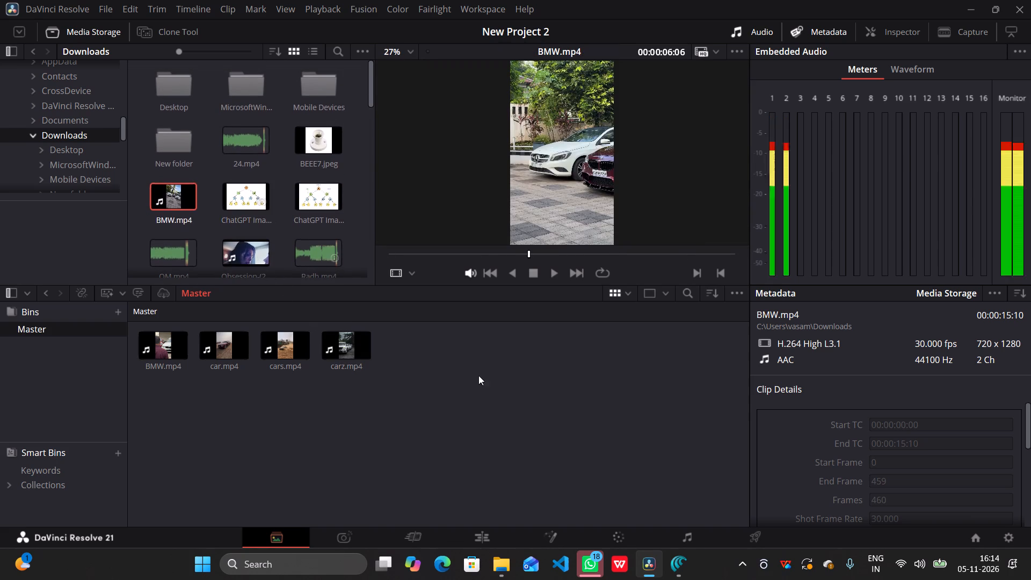
click(437, 542)
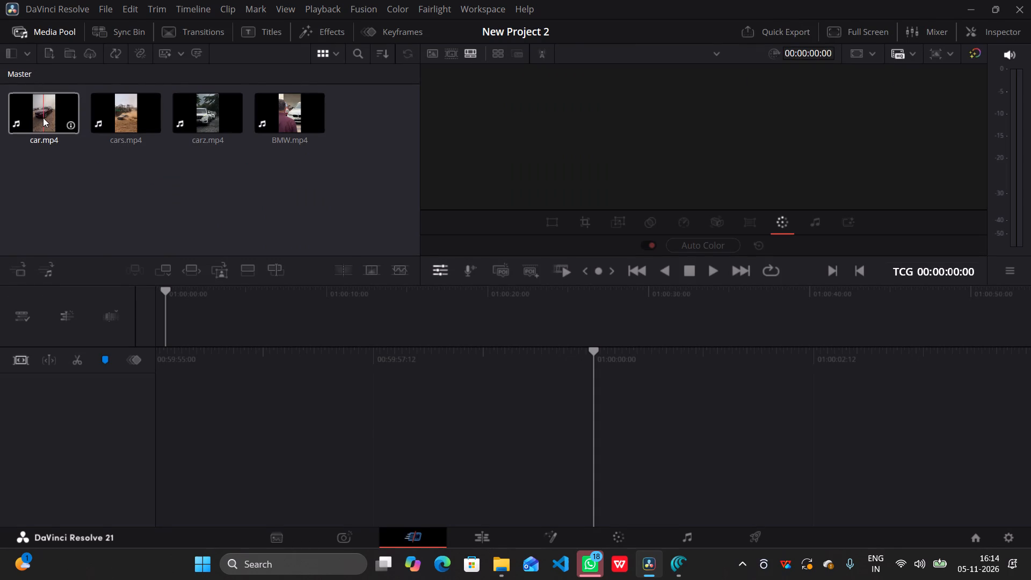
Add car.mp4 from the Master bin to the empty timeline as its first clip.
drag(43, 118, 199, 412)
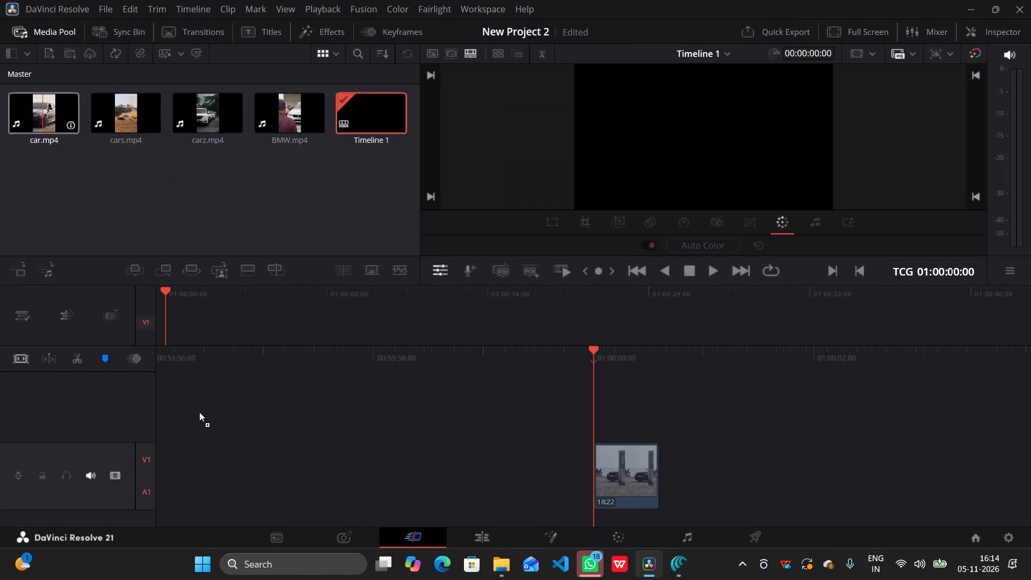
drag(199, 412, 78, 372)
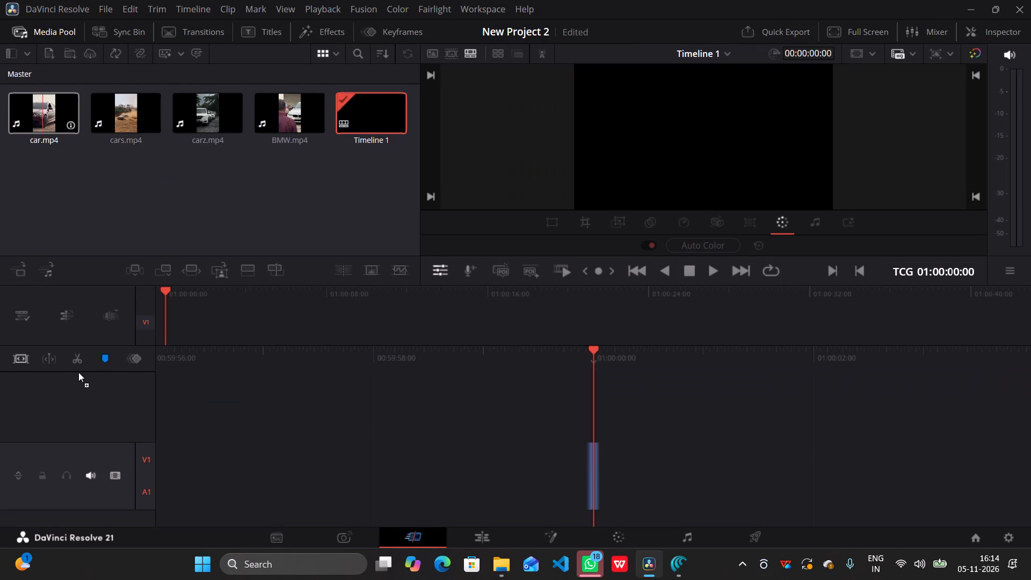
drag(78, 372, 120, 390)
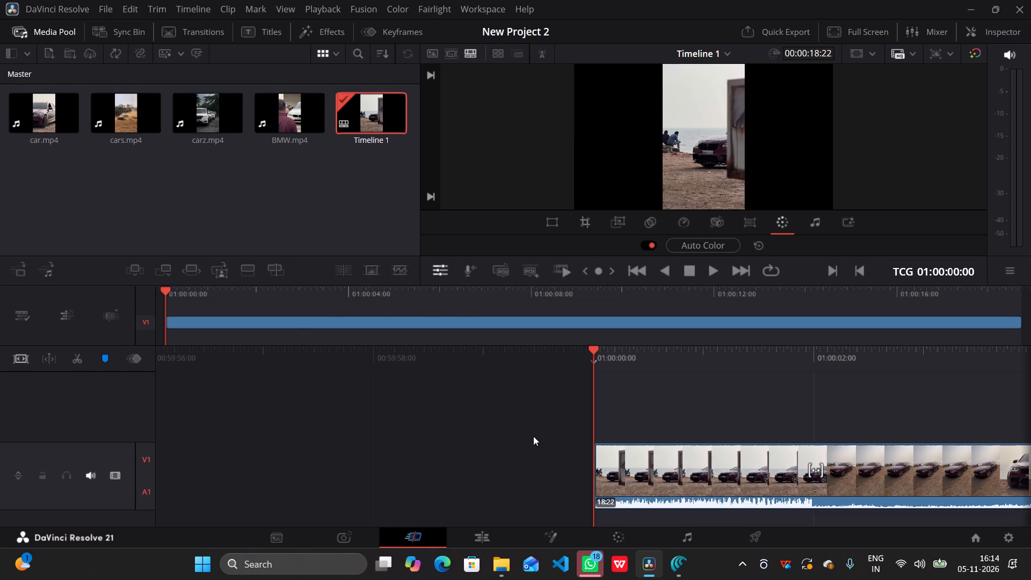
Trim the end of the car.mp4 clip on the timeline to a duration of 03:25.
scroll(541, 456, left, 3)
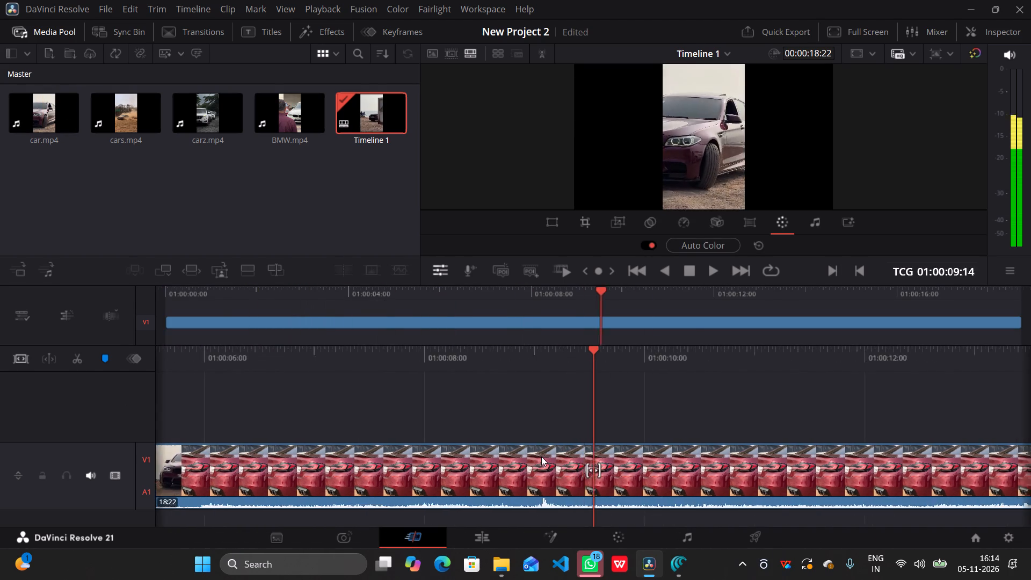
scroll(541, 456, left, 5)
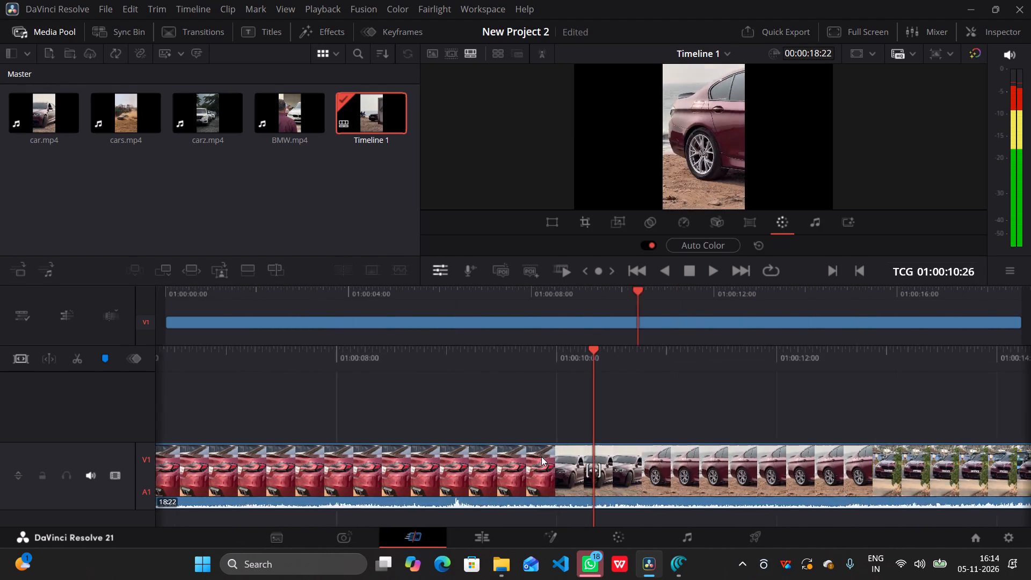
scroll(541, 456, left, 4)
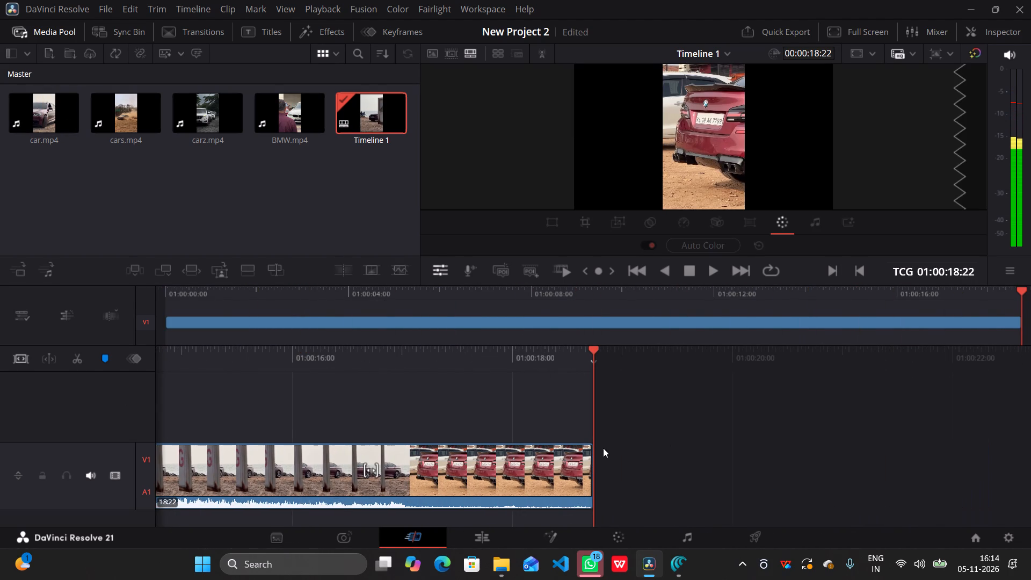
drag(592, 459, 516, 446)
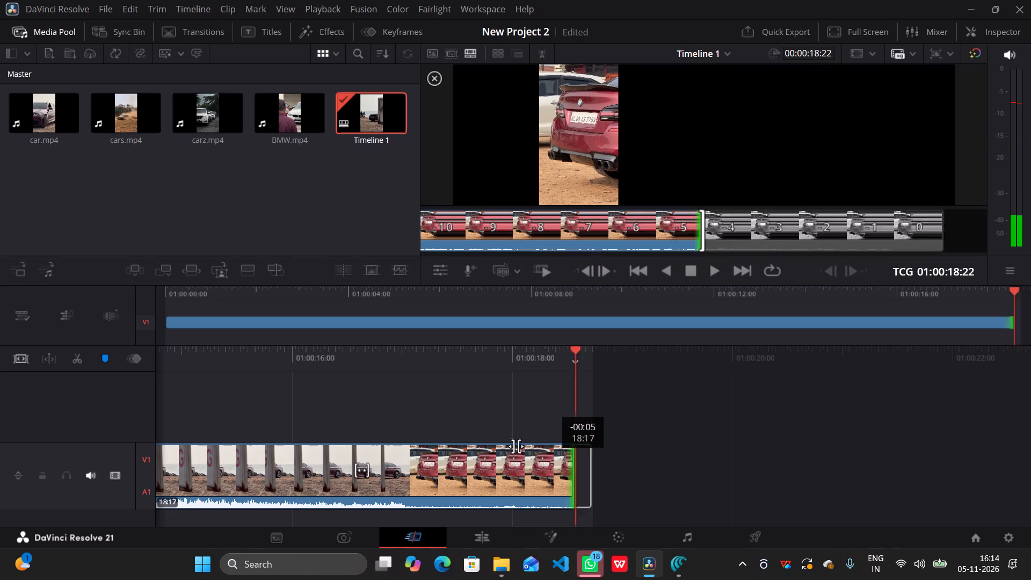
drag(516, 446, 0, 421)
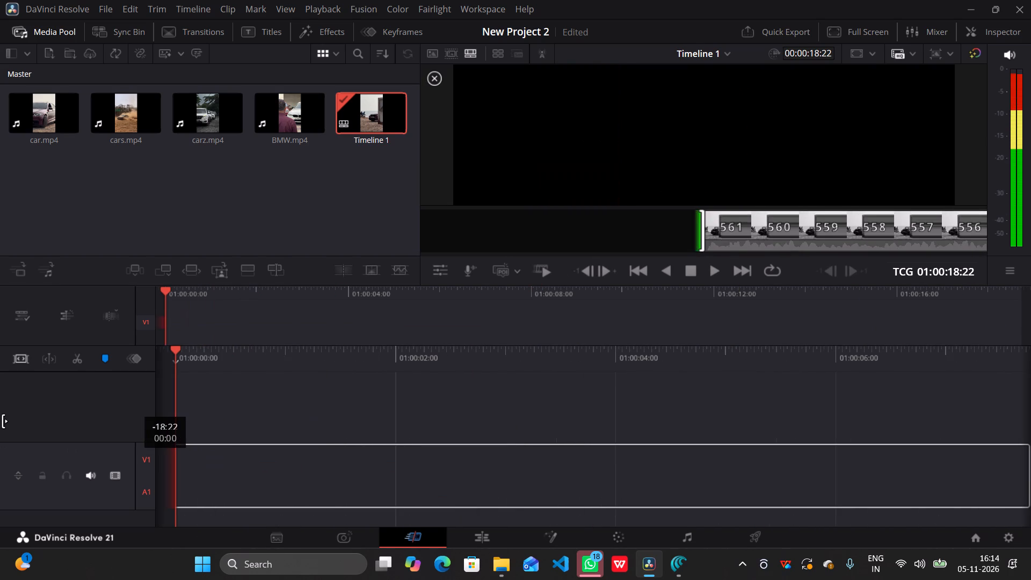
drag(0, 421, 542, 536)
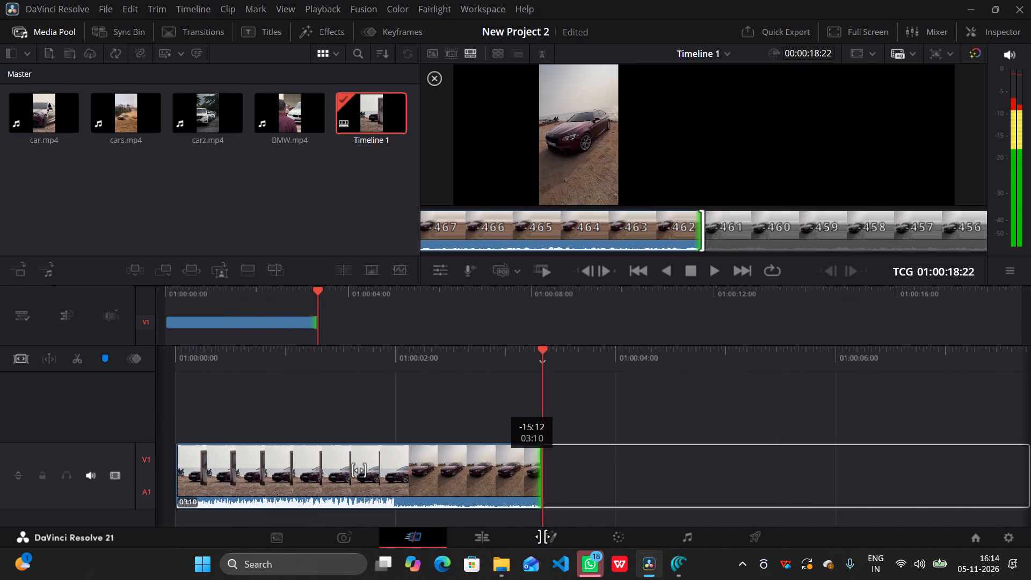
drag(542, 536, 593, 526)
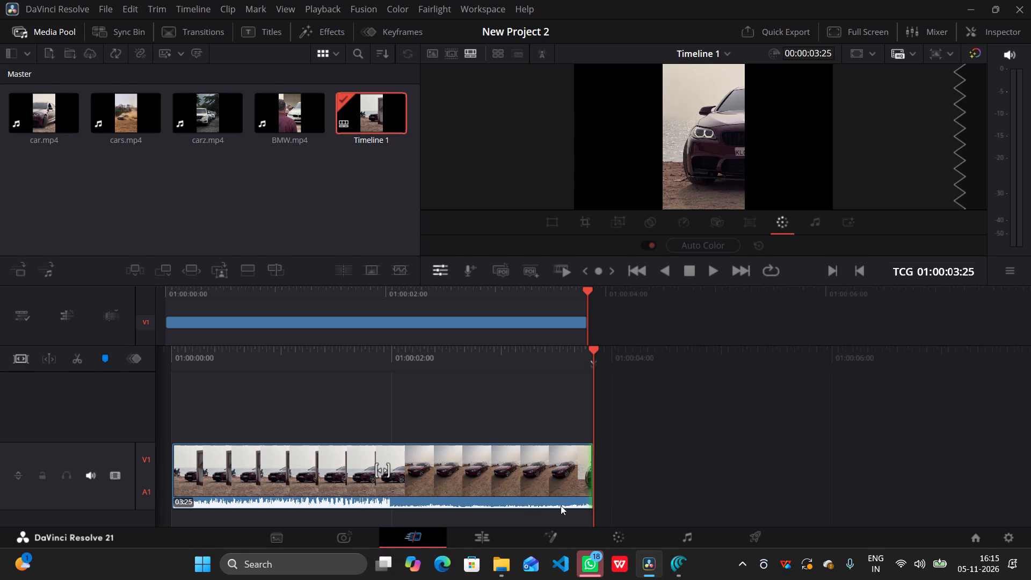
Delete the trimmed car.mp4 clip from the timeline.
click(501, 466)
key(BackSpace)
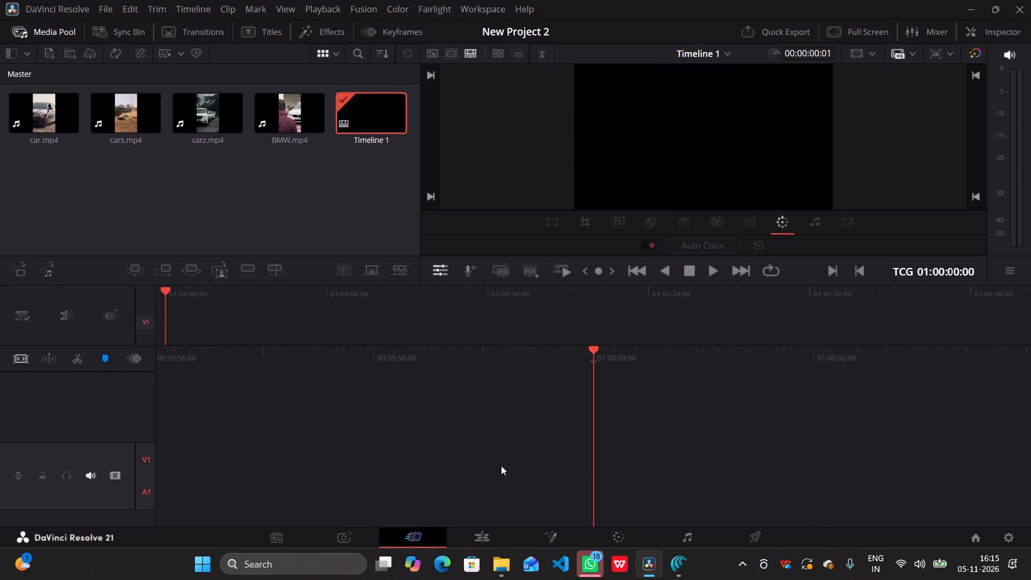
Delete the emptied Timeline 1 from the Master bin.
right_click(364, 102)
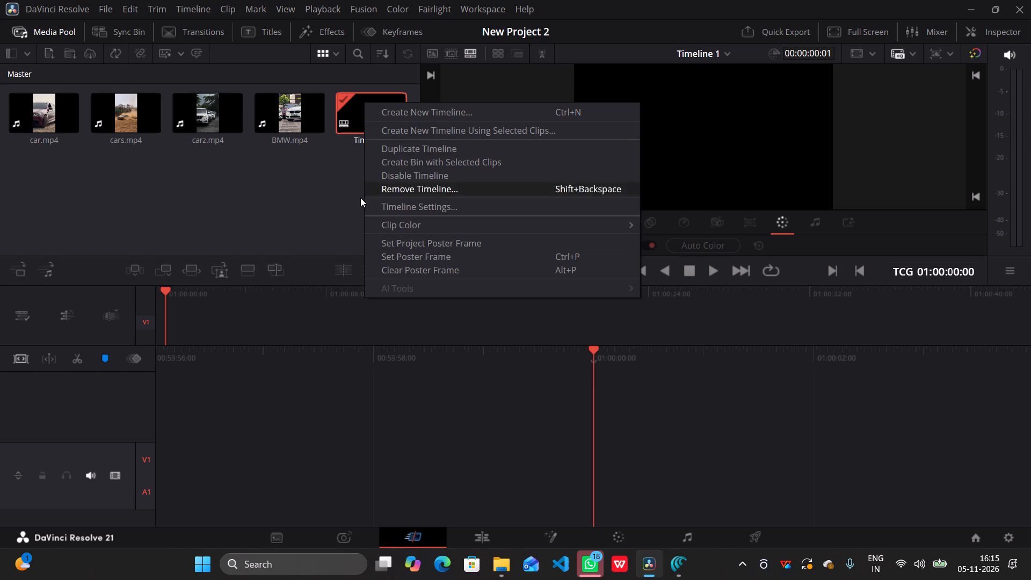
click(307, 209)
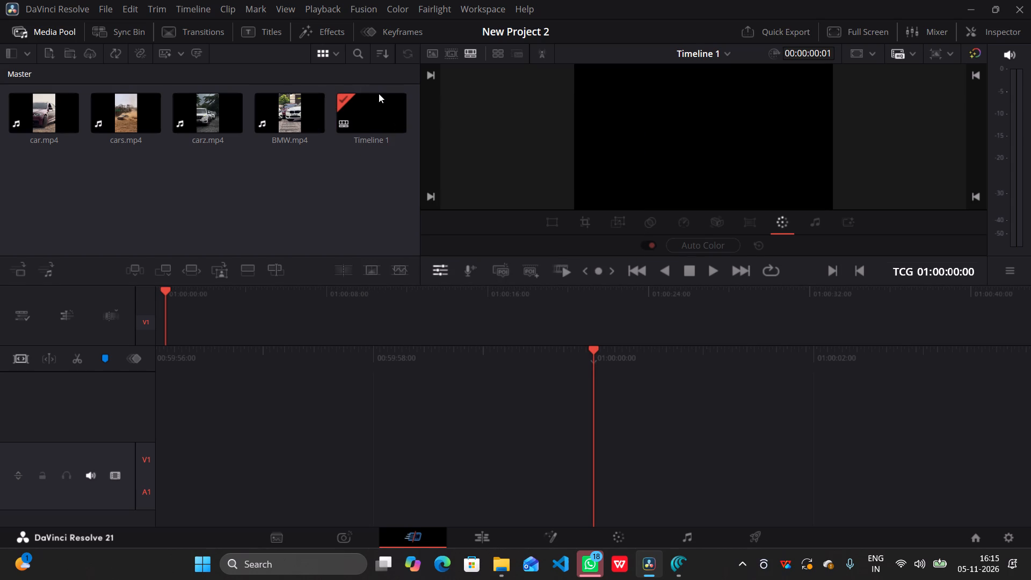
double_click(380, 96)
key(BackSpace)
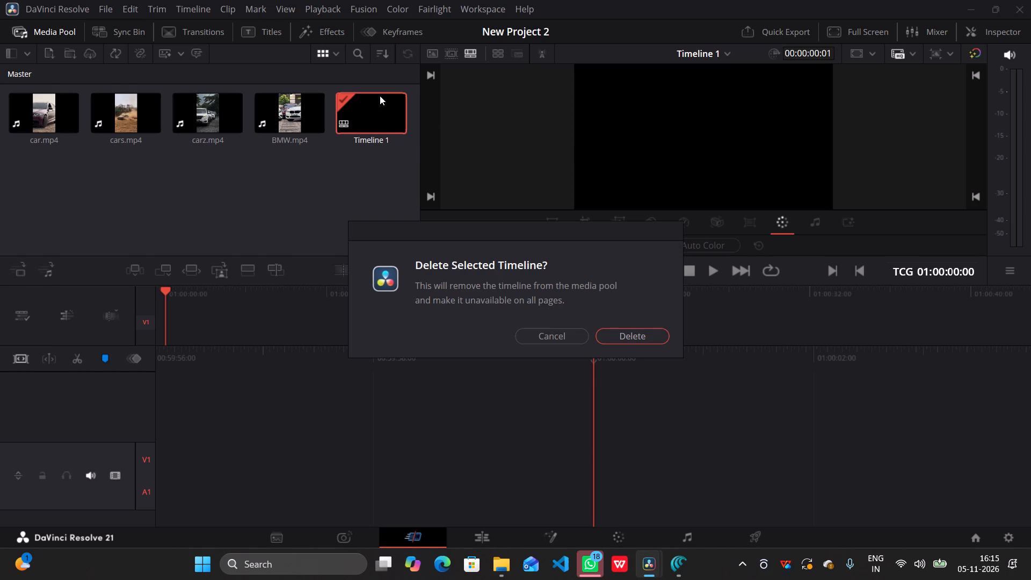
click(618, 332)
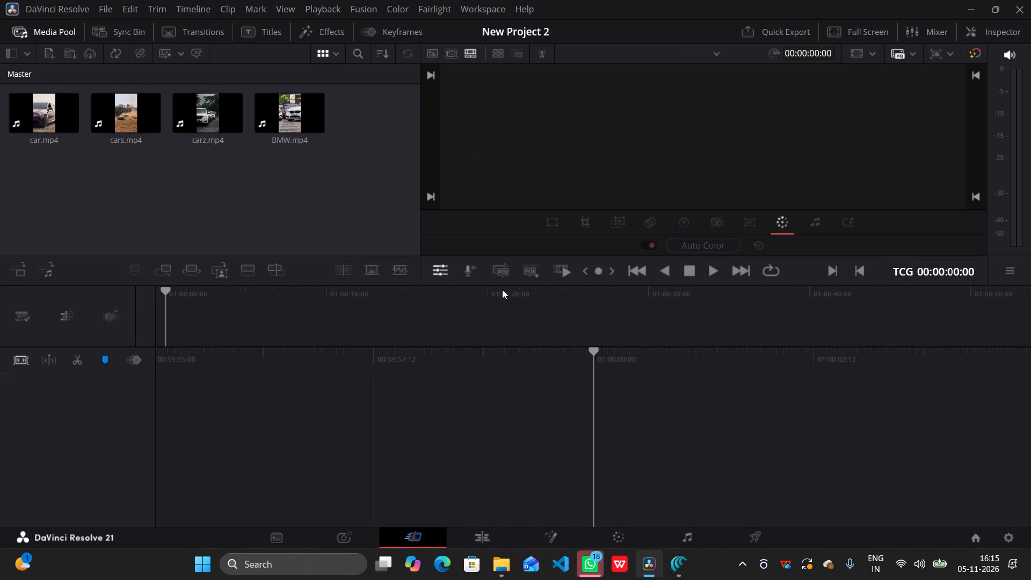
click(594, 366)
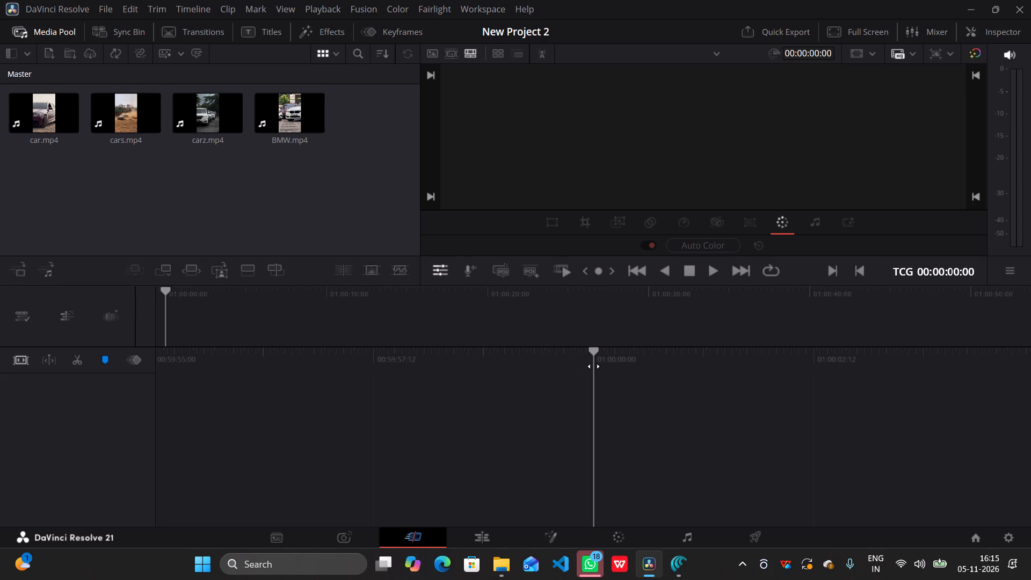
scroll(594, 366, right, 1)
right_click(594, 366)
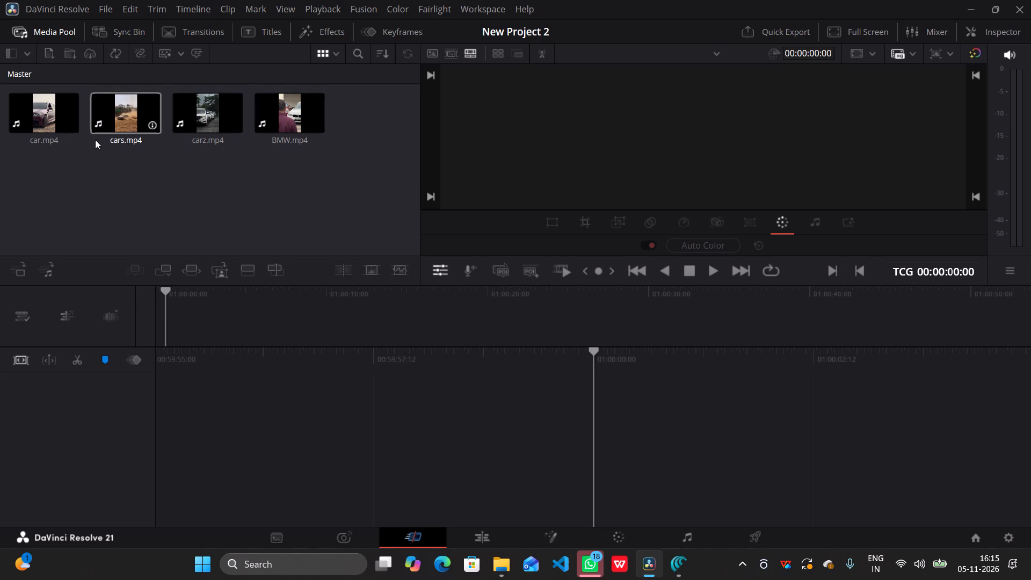
Create a new timeline by placing the full car.mp4 clip from the Master bin on video track 1.
click(51, 115)
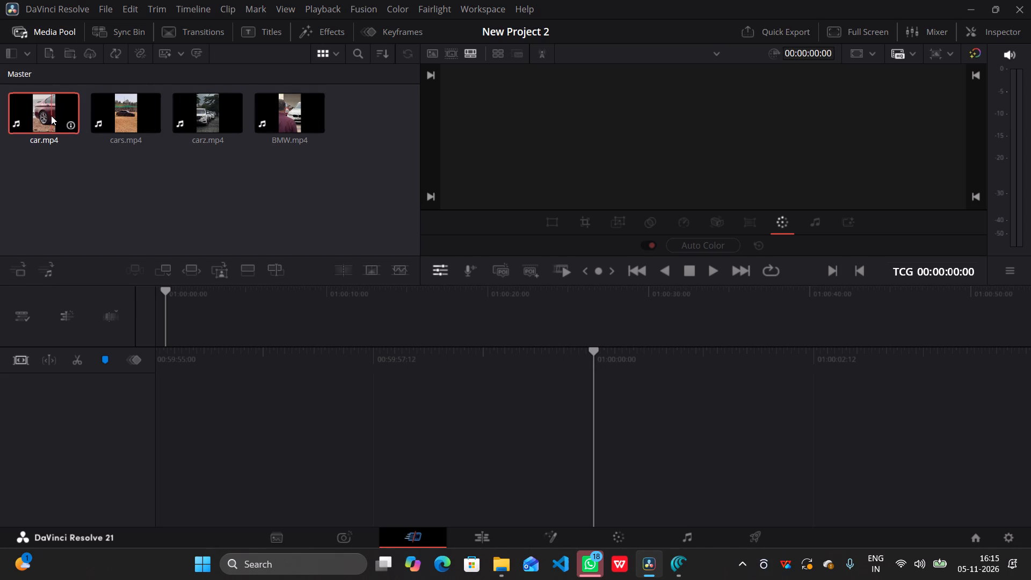
click(51, 115)
drag(51, 115, 18, 90)
drag(18, 90, 46, 103)
drag(46, 103, 93, 158)
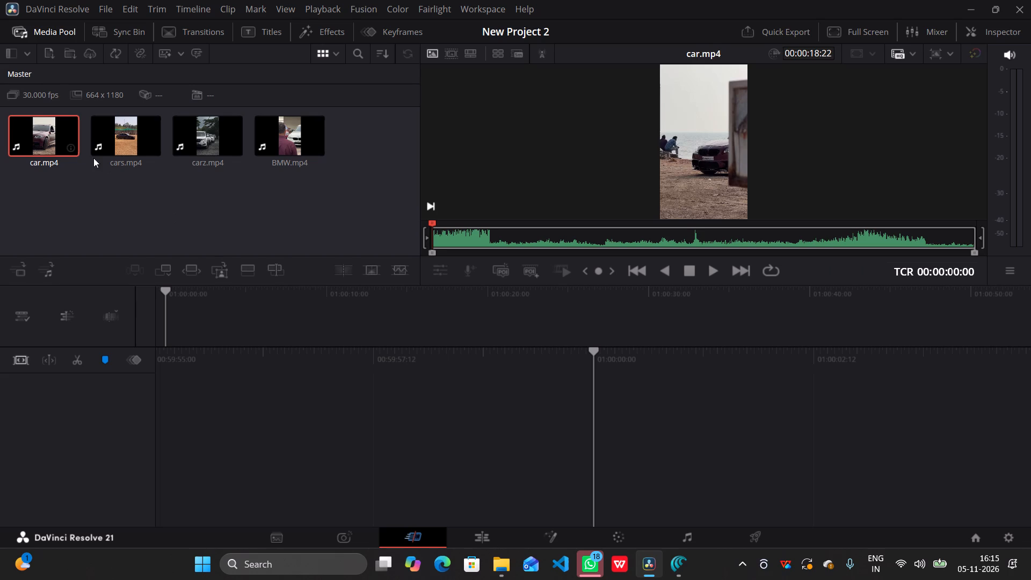
drag(93, 158, 49, 141)
drag(54, 142, 536, 430)
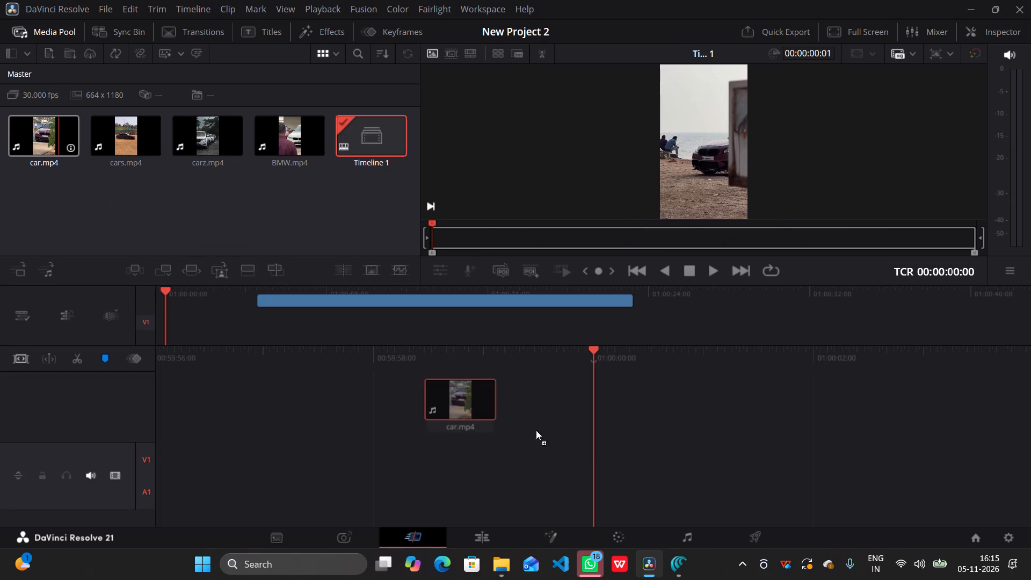
drag(536, 430, 678, 456)
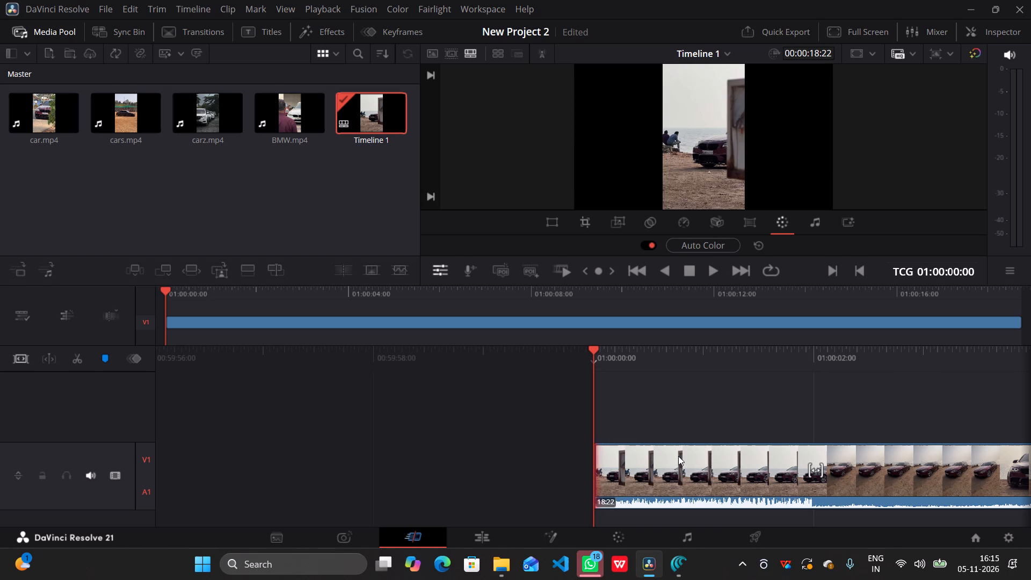
Trim the end of the car.mp4 clip on the timeline to a duration of 01:23.
scroll(678, 456, left, 2)
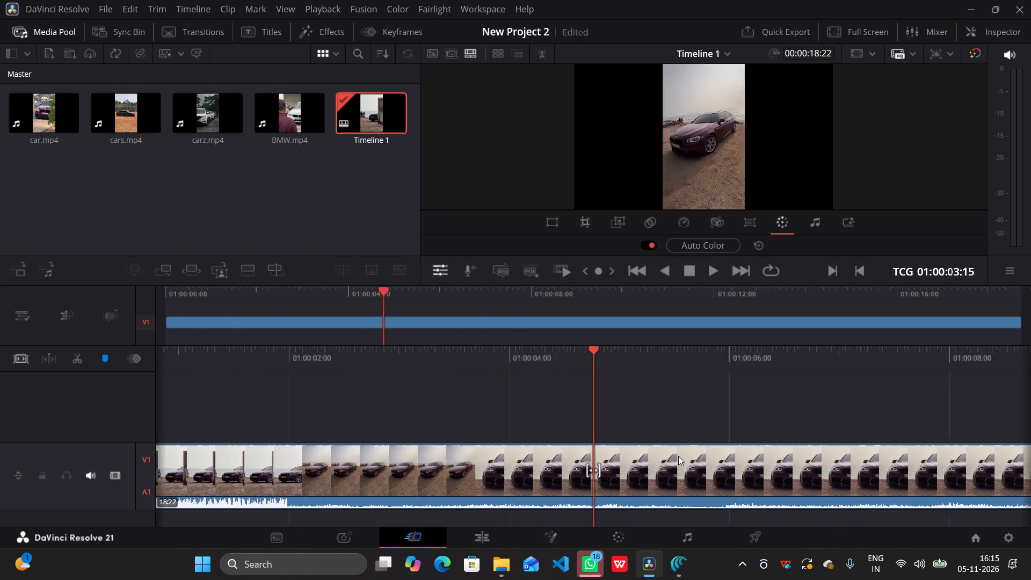
scroll(678, 456, left, 4)
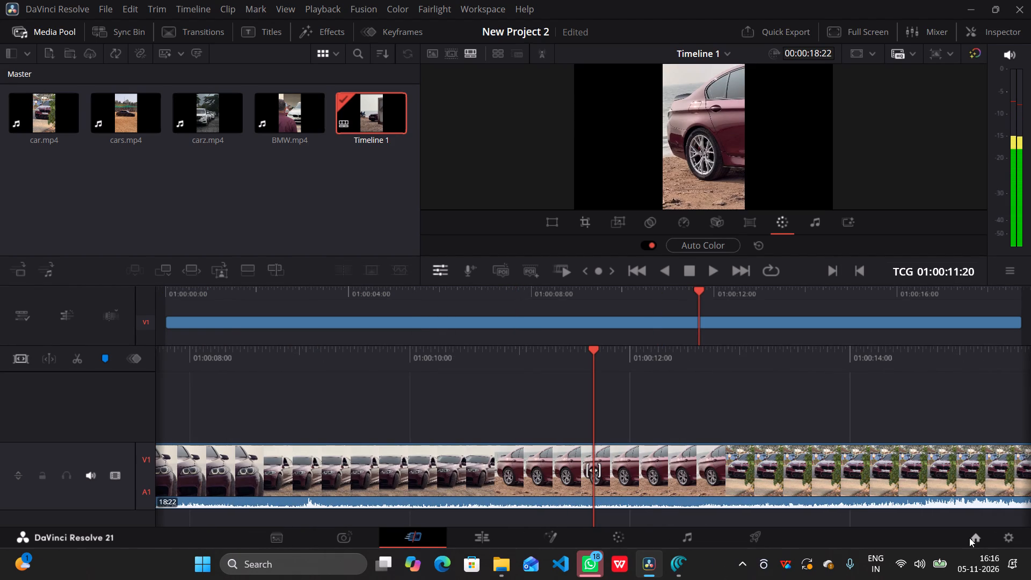
scroll(969, 538, left, 4)
scroll(910, 467, left, 4)
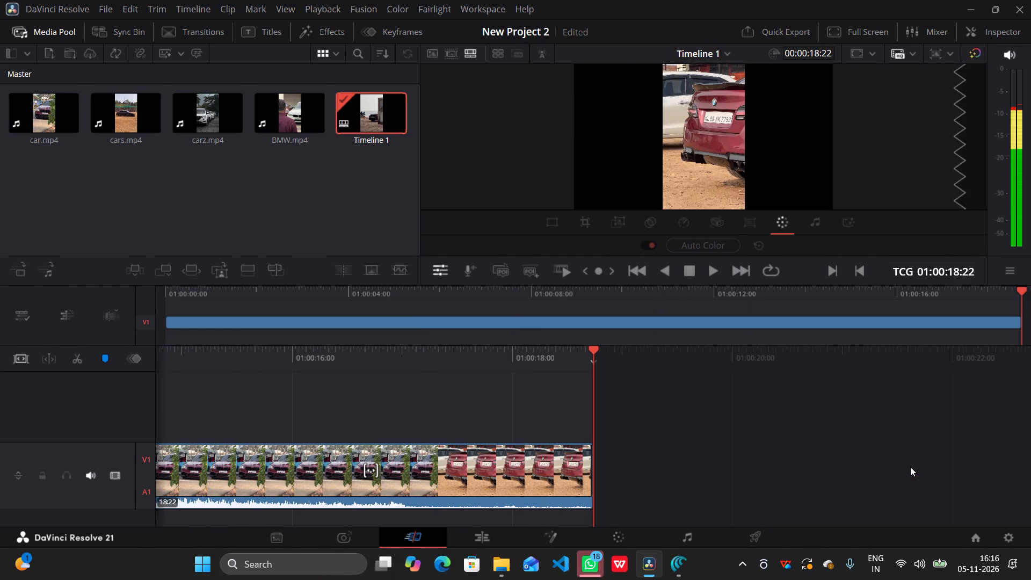
drag(591, 472, 137, 520)
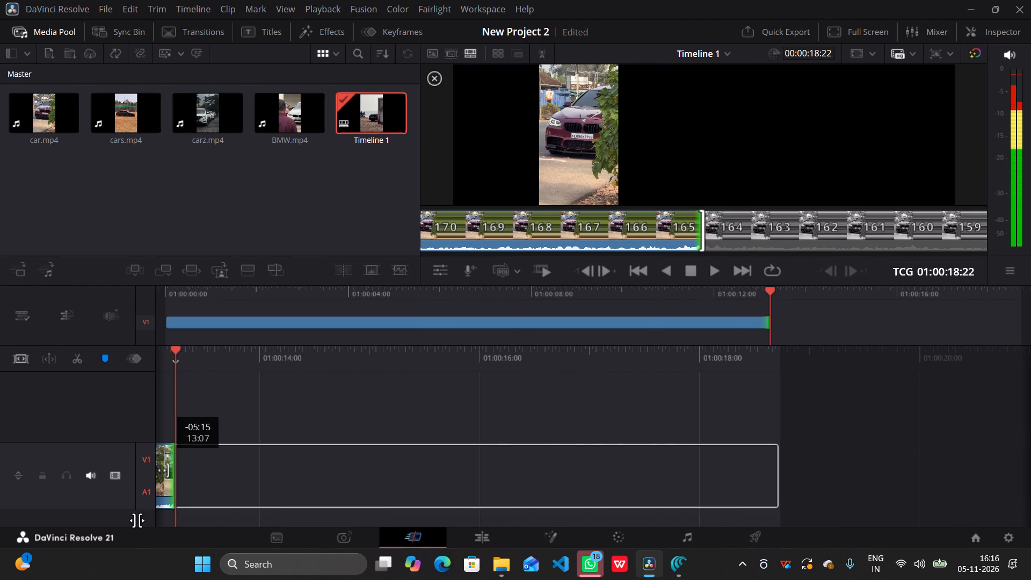
drag(137, 520, 305, 472)
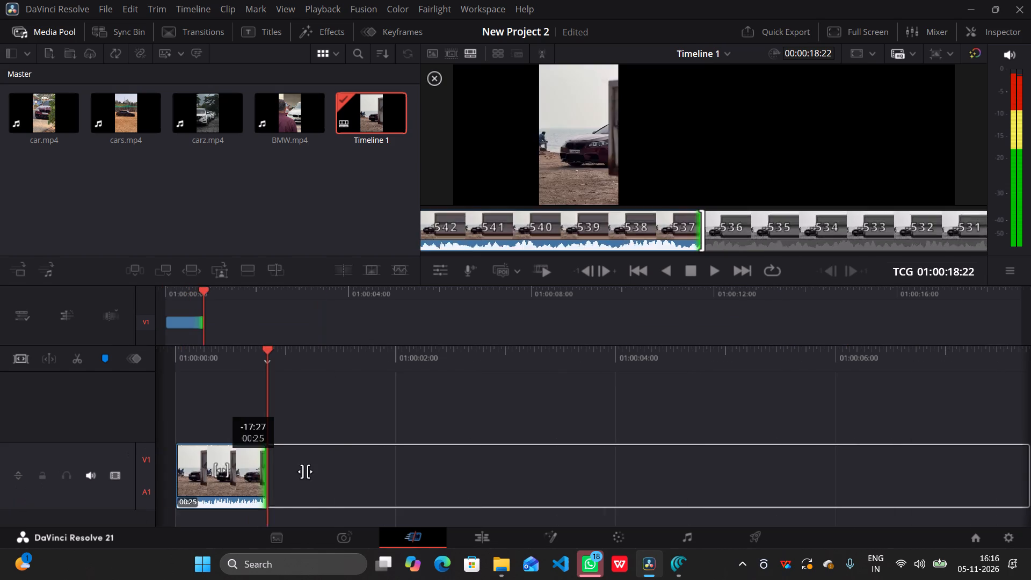
drag(305, 472, 367, 472)
scroll(367, 472, right, 1)
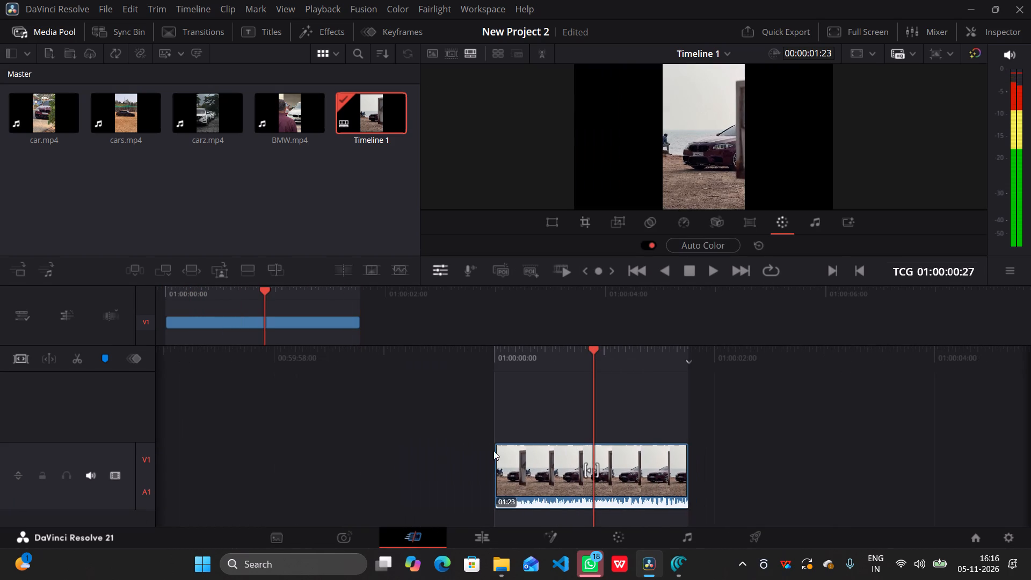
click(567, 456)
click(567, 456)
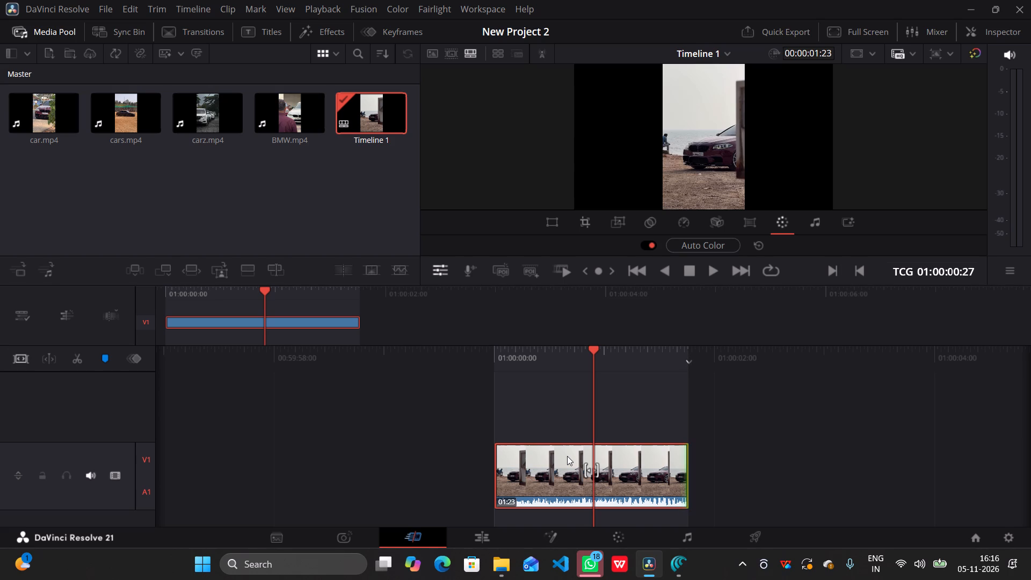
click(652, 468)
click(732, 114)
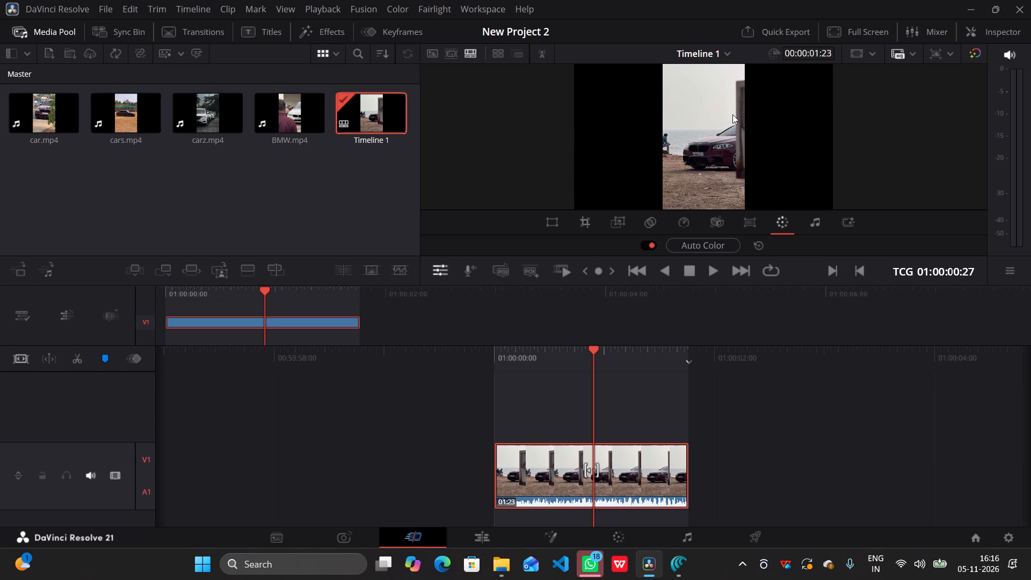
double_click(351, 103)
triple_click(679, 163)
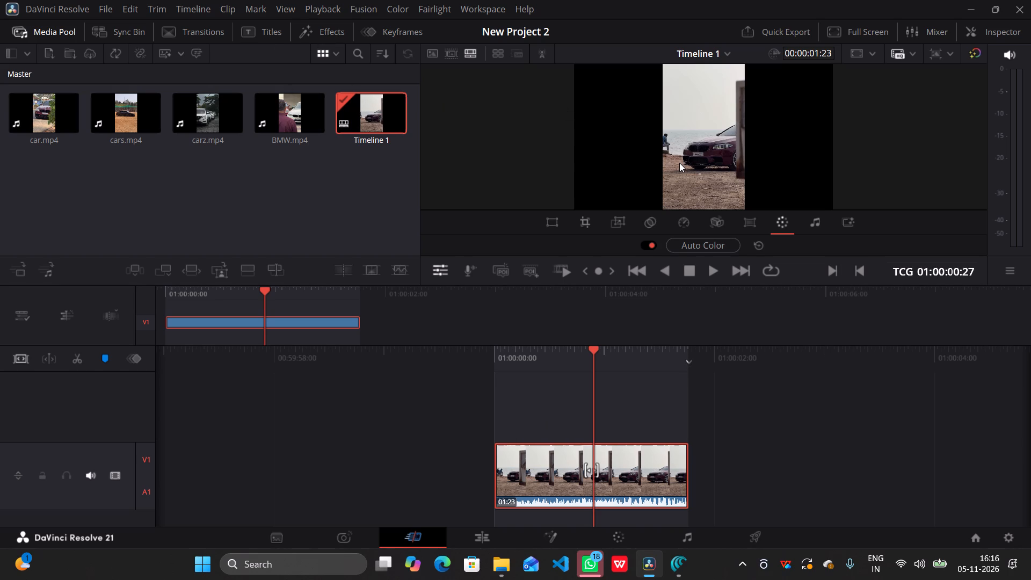
Delete the trimmed car.mp4 clip from the timeline.
right_click(679, 163)
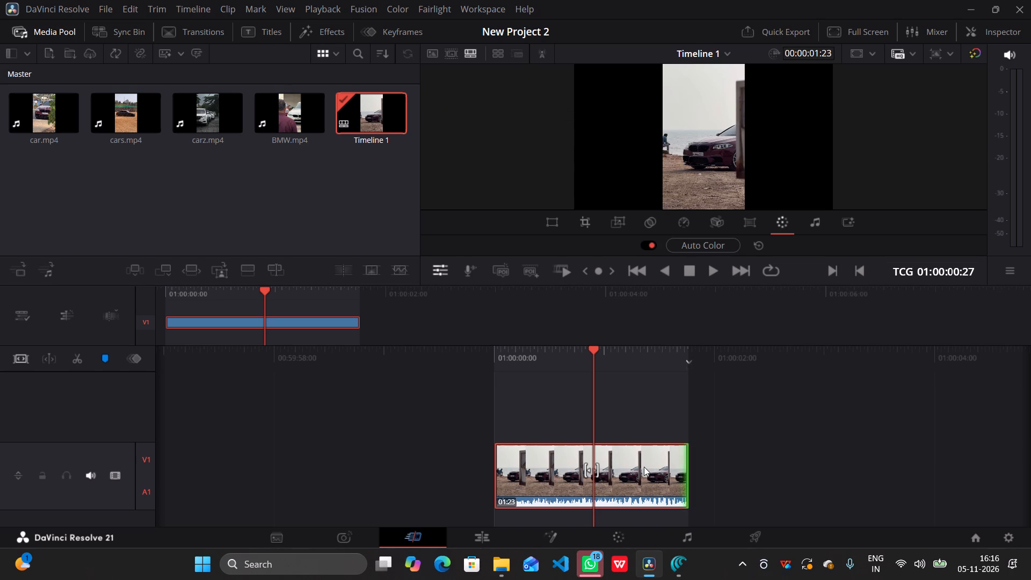
key(BackSpace)
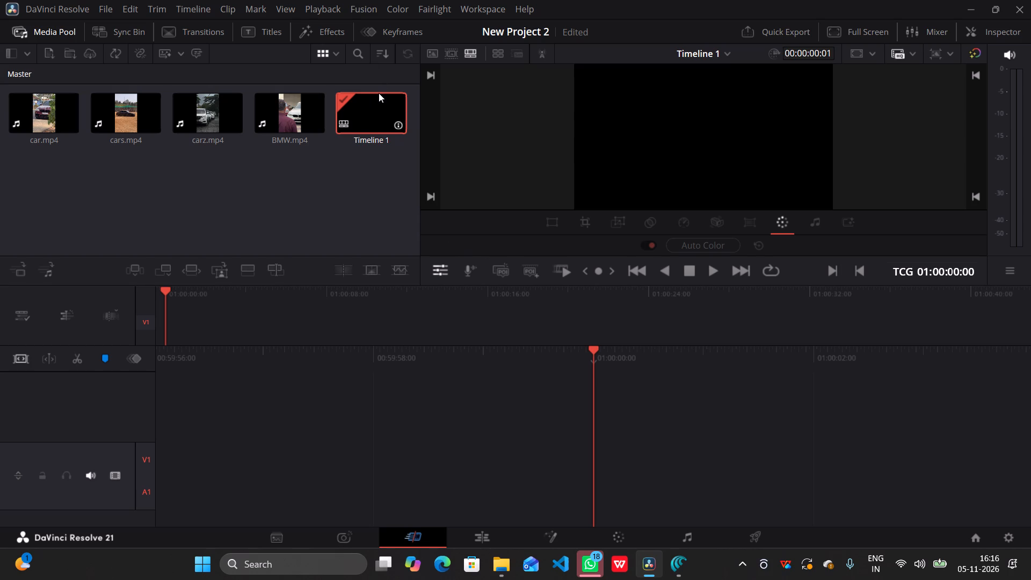
Delete the emptied Timeline 1 from the Master bin.
click(379, 93)
triple_click(379, 98)
click(379, 98)
drag(379, 98, 370, 103)
click(370, 103)
drag(370, 103, 613, 123)
key(BackSpace)
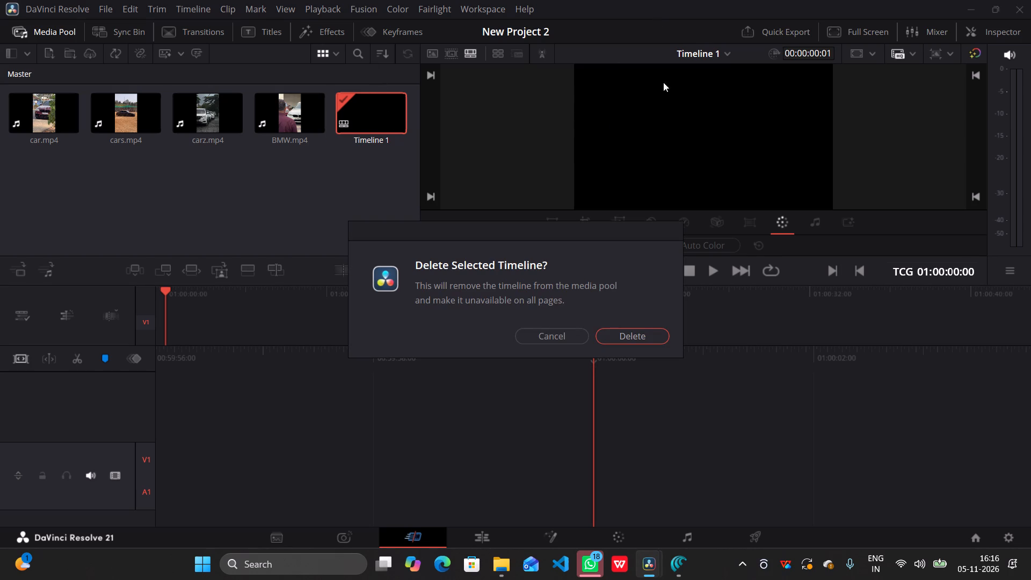
click(626, 339)
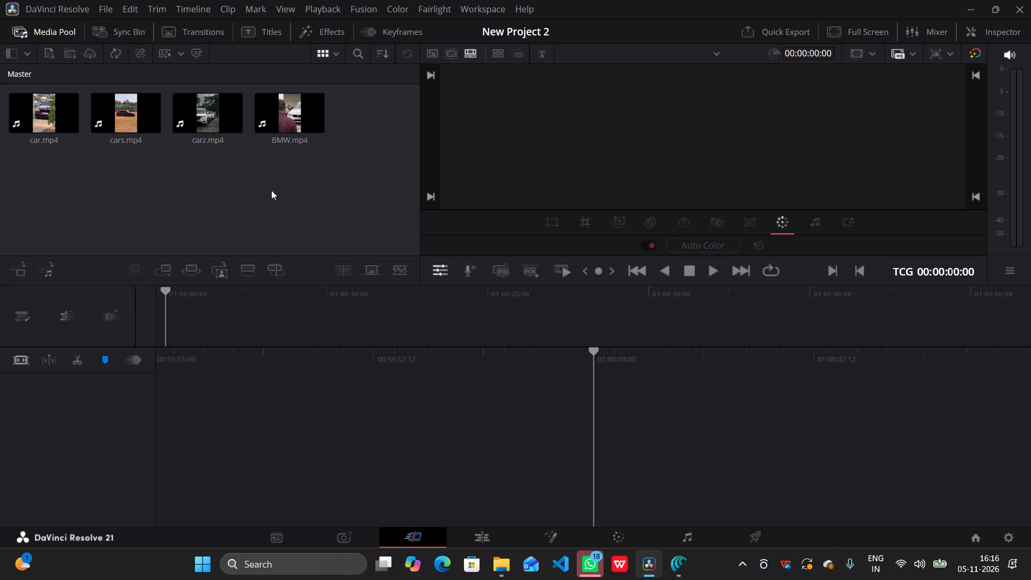
Open car.mp4 from the Master bin in the source viewer and scrub to 00:00:03:22.
click(30, 119)
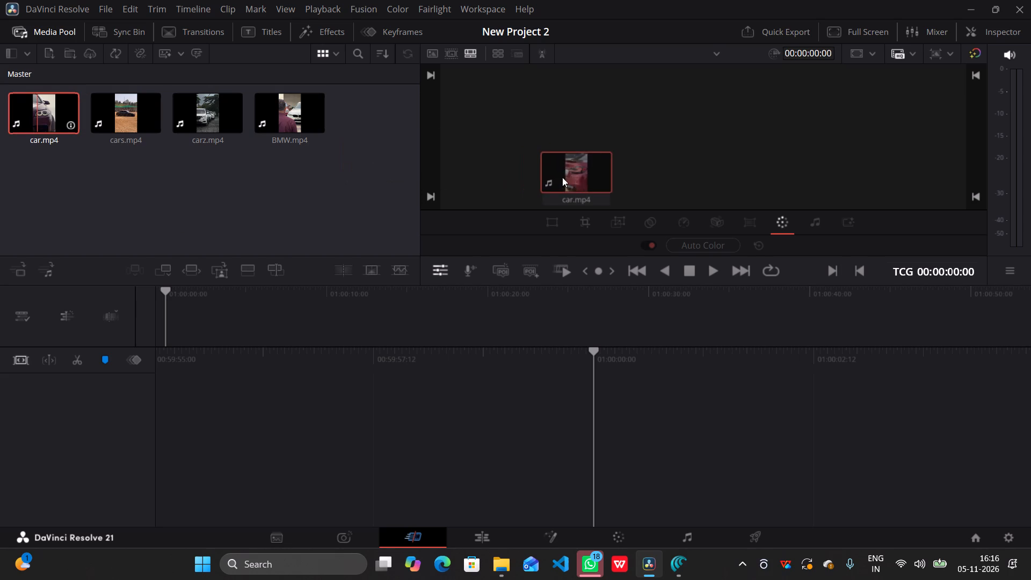
triple_click(31, 115)
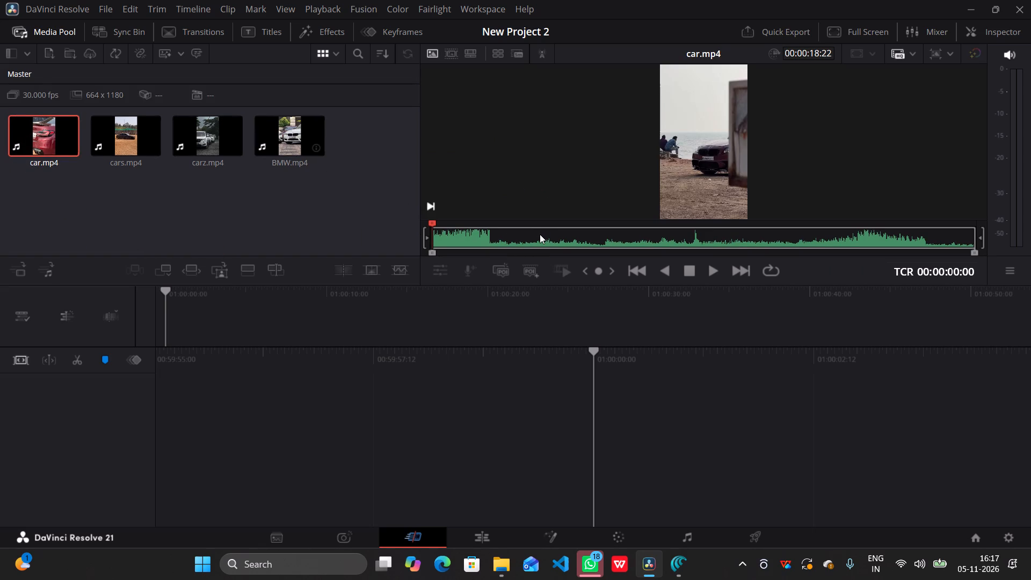
click(540, 235)
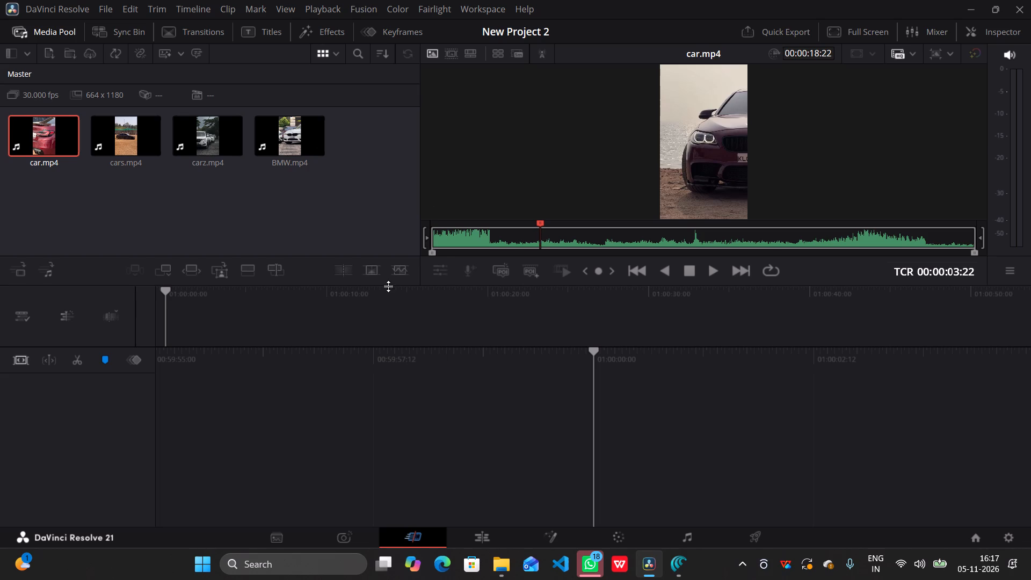
On the Edit page, open car.mp4 as the source and mark In at 00:00:06:07 and Out at 00:00:10:25.
click(492, 530)
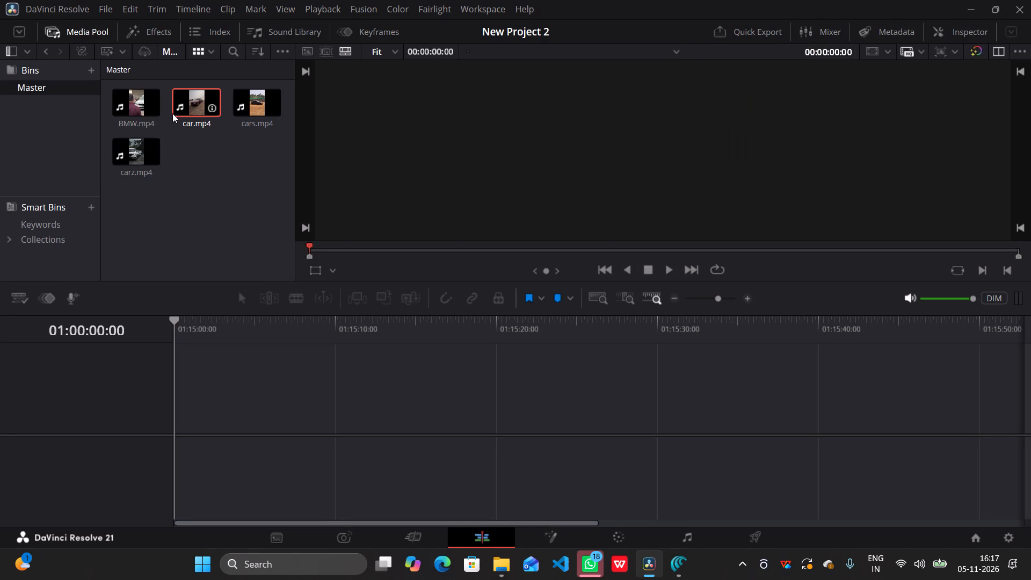
triple_click(178, 108)
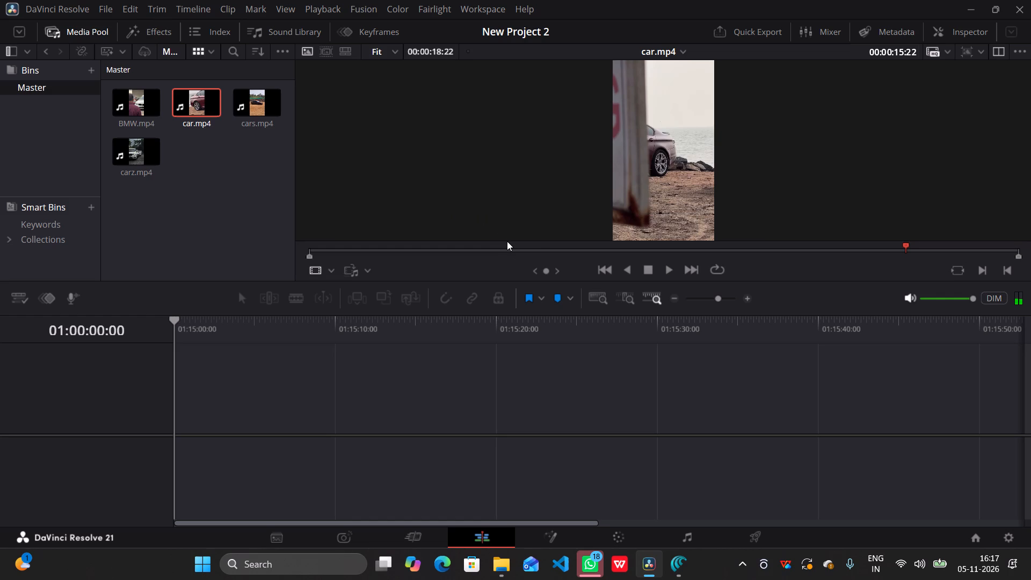
click(546, 247)
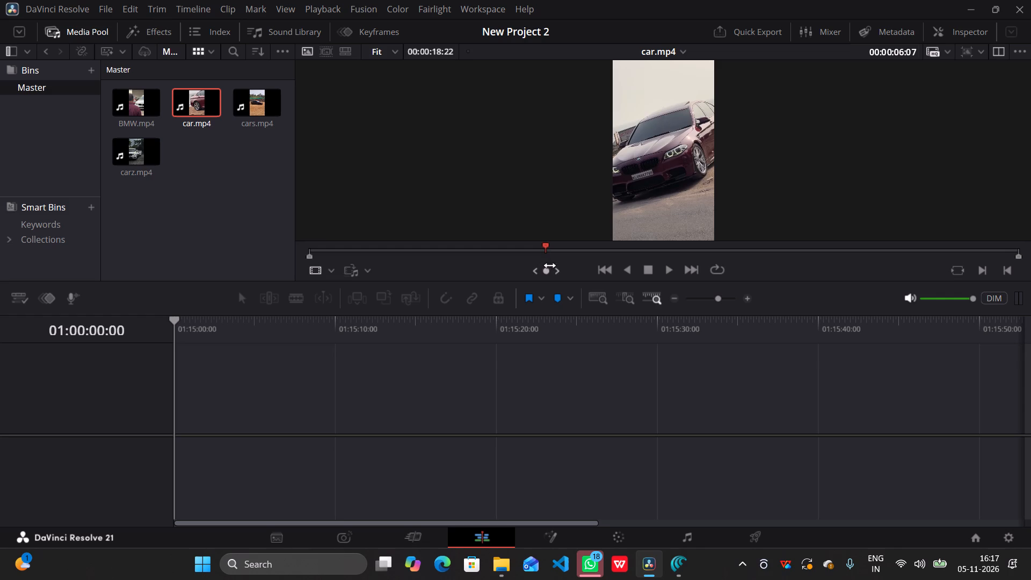
key(i)
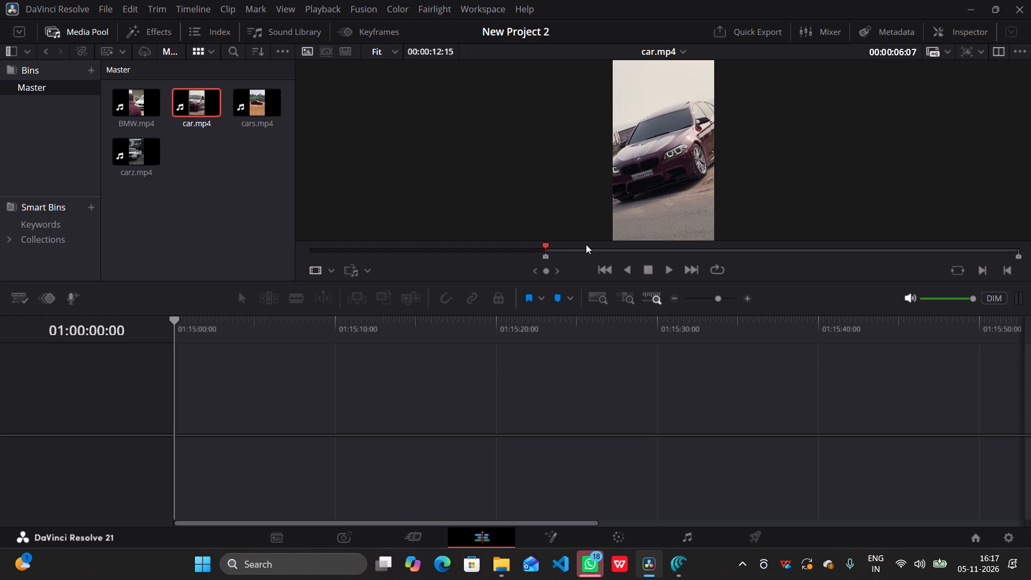
click(684, 245)
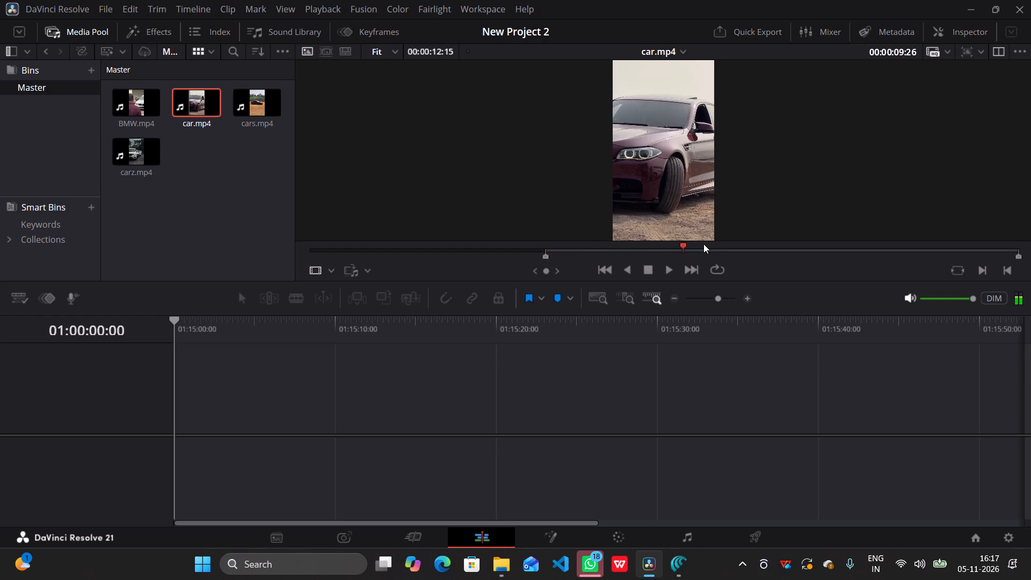
click(715, 246)
drag(715, 246, 725, 246)
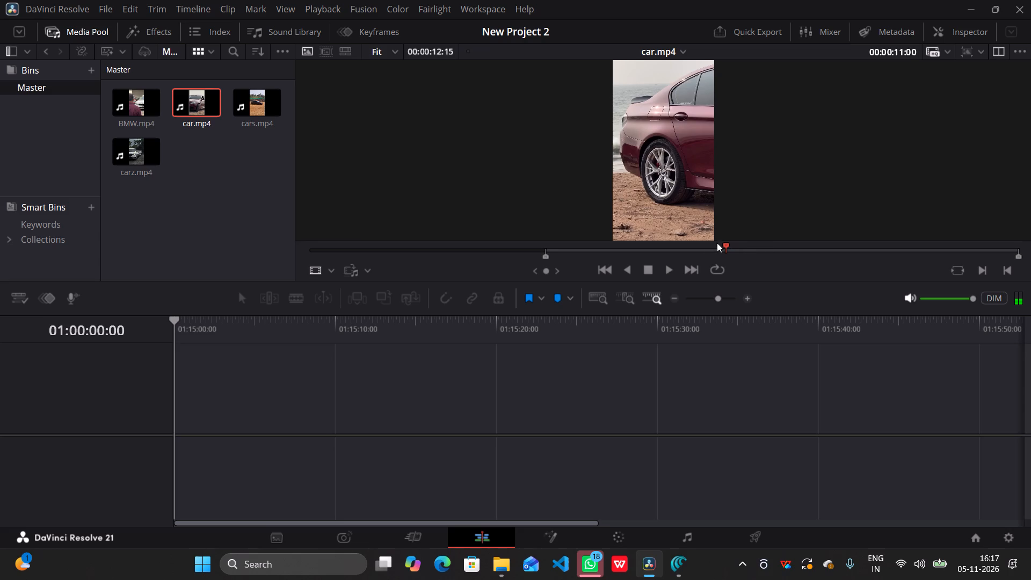
click(721, 245)
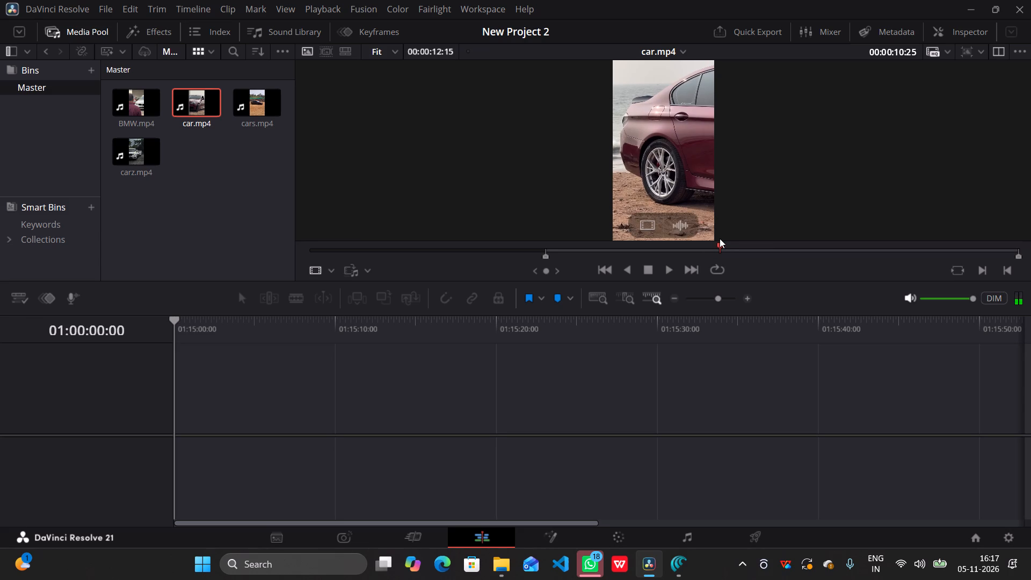
key(o)
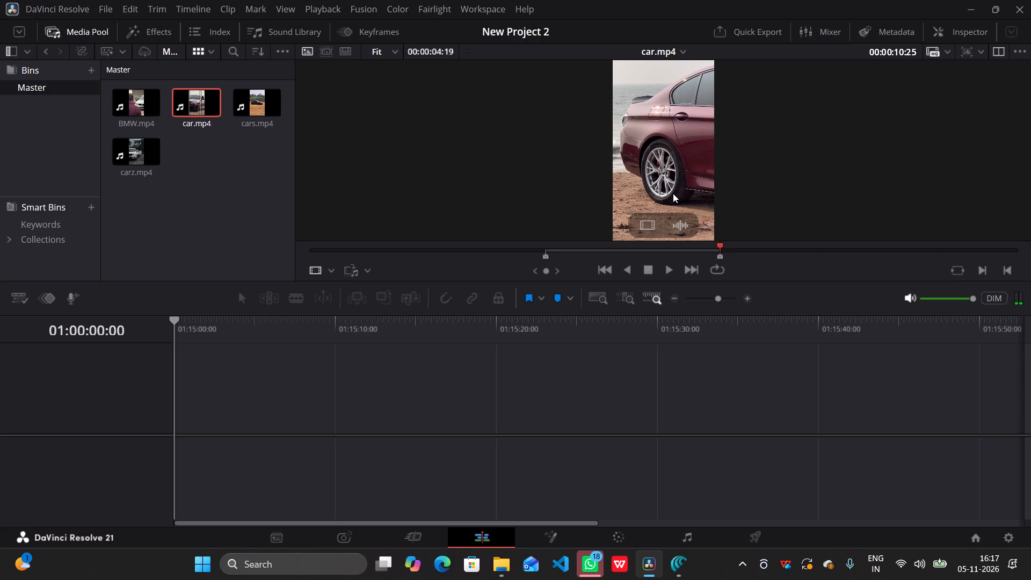
Create a new timeline by placing the marked car.mp4 section with its audio on V1 and A1 at about 01:00:18:15.
drag(673, 193, 547, 408)
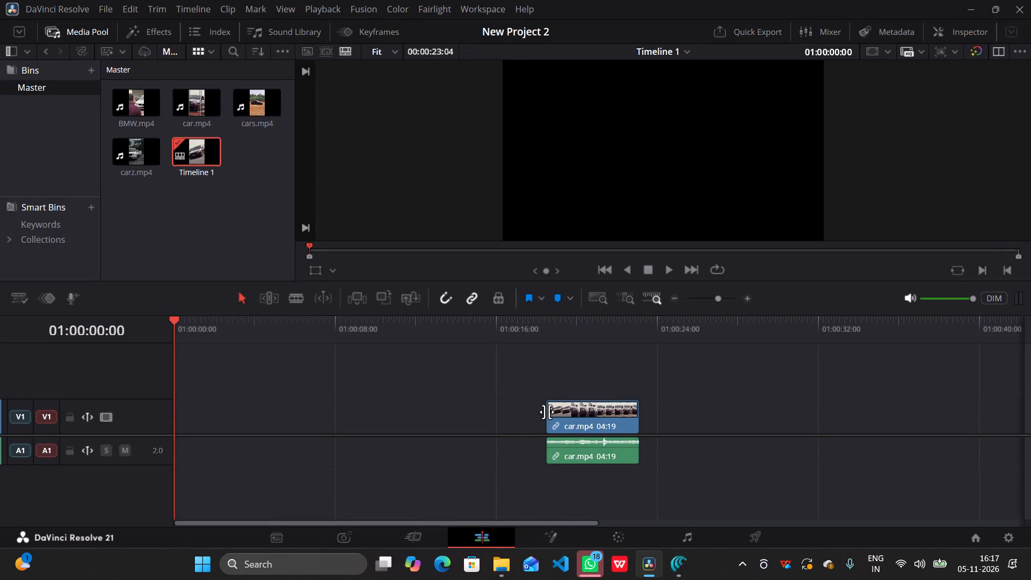
Extend the end of the car.mp4 clip on the timeline to a duration of 12:15.
click(547, 412)
click(547, 412)
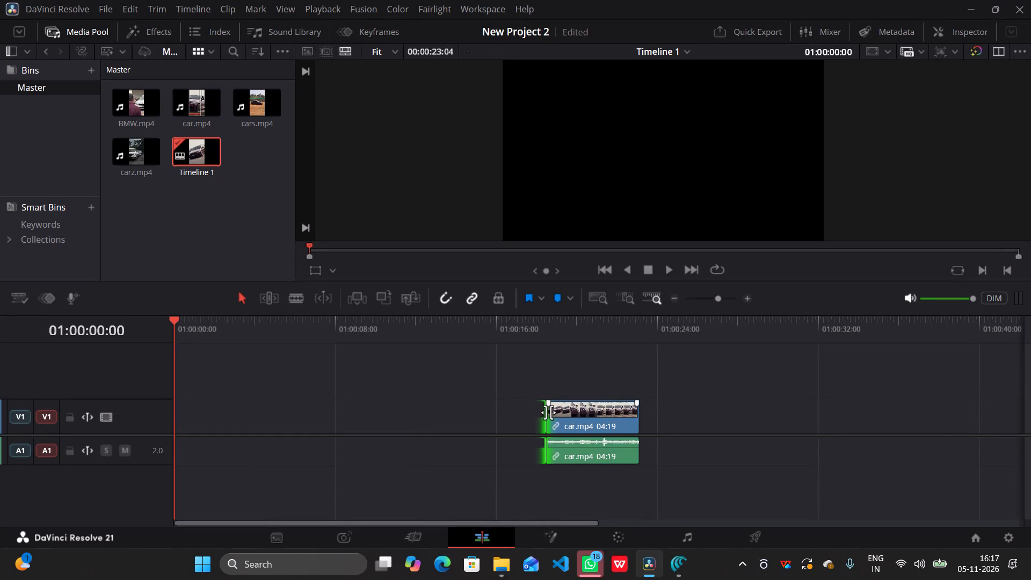
click(549, 412)
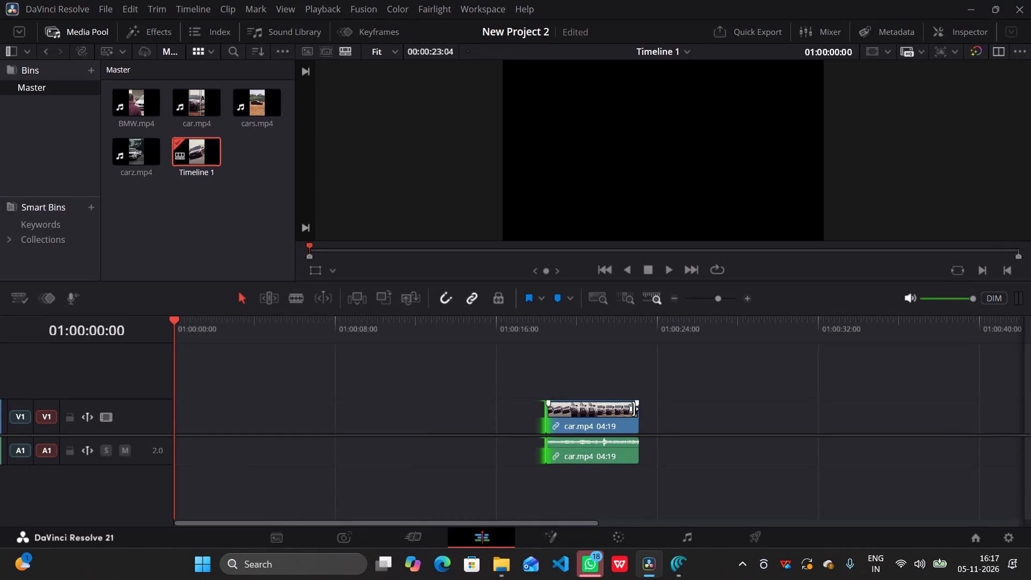
click(638, 409)
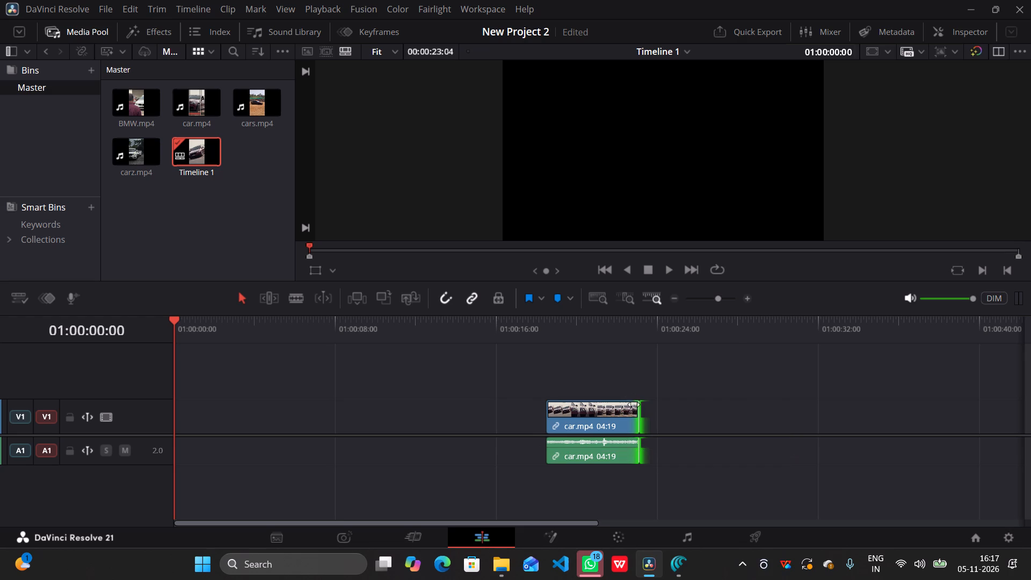
click(639, 408)
click(639, 408)
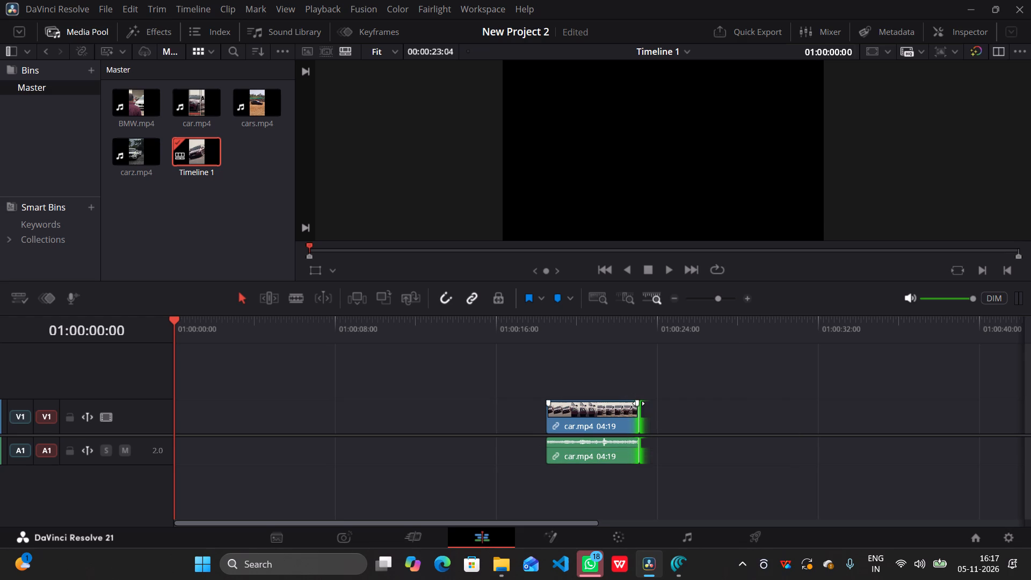
click(639, 403)
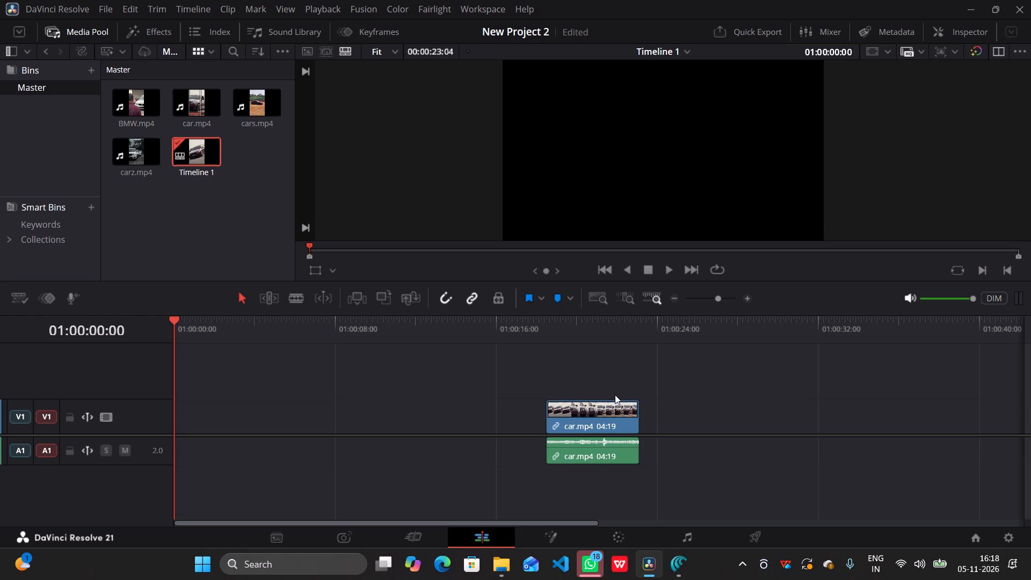
click(550, 413)
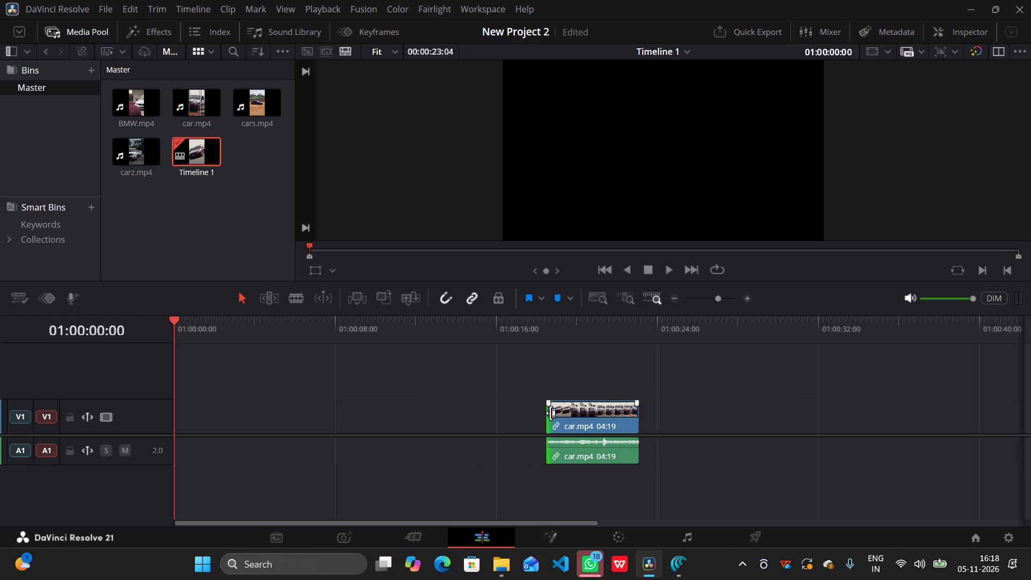
click(550, 413)
click(550, 413)
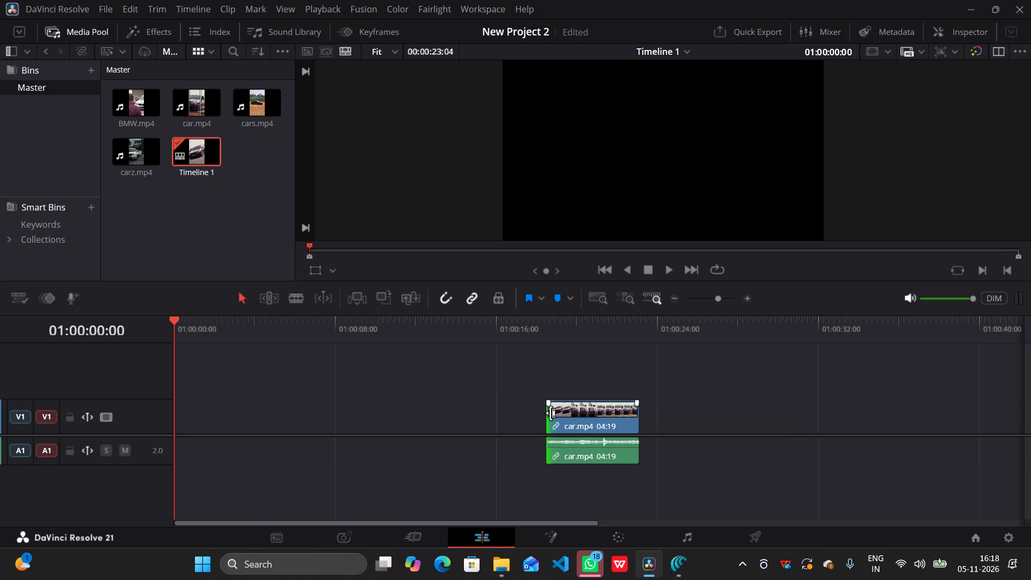
click(550, 413)
drag(637, 413, 798, 397)
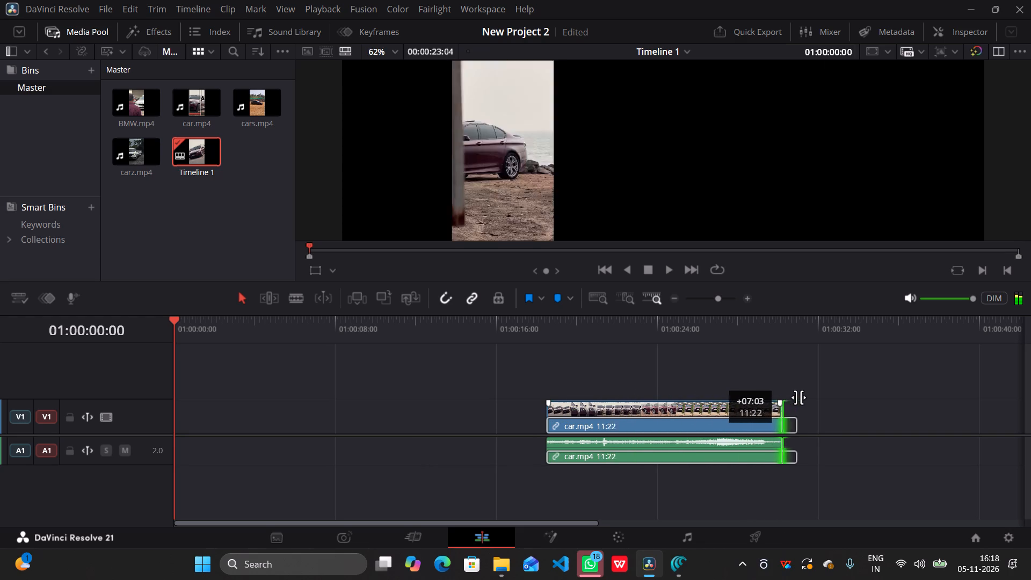
drag(798, 397, 822, 395)
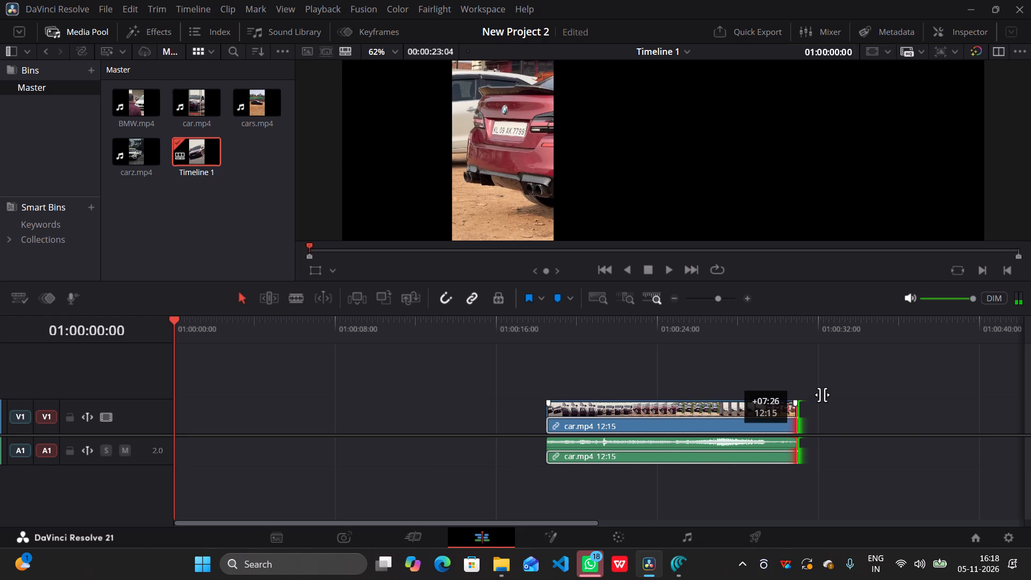
drag(822, 395, 825, 397)
drag(825, 397, 826, 400)
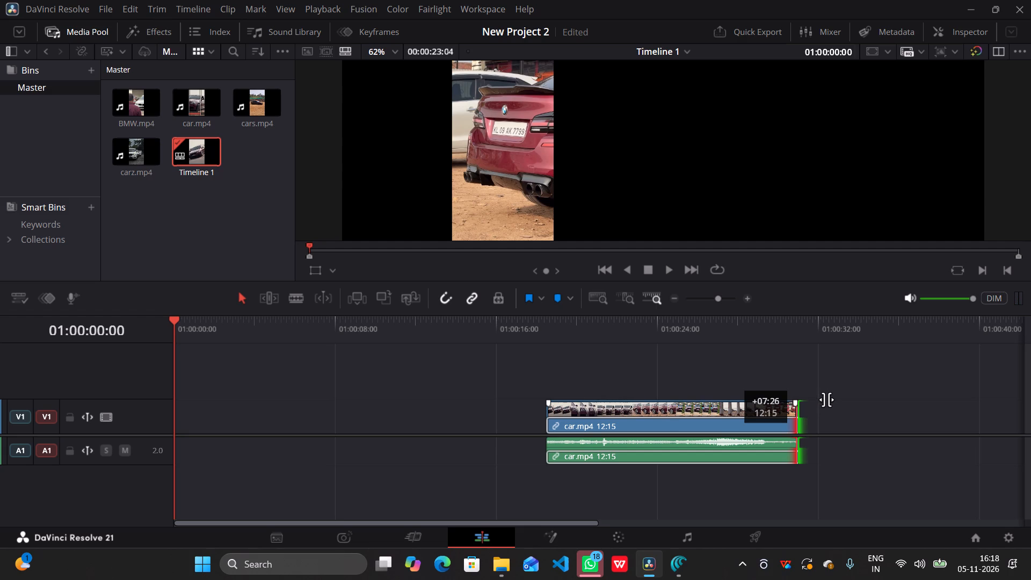
drag(826, 400, 825, 400)
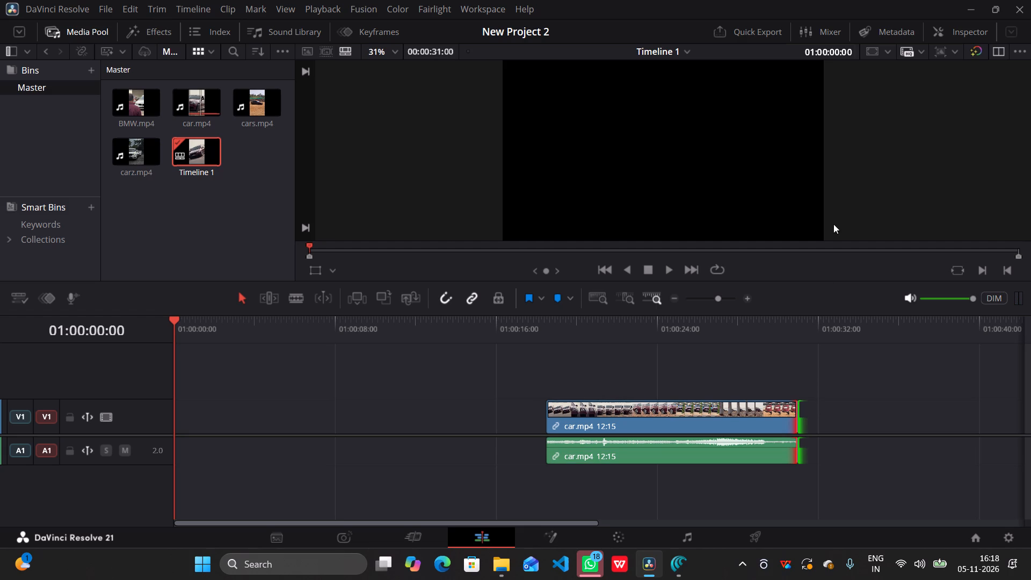
Show the source and timeline viewers side by side.
click(1003, 54)
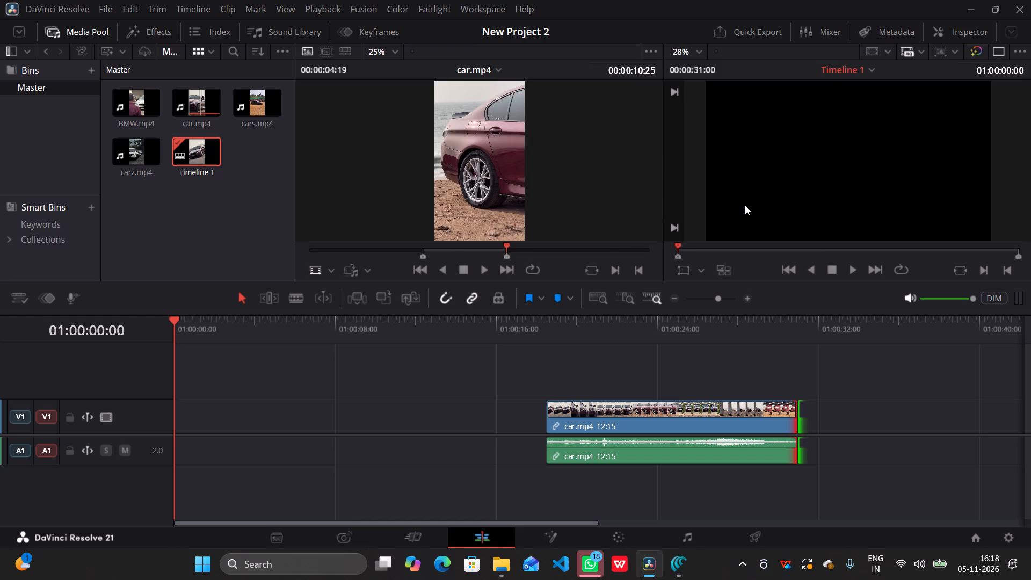
key(f)
text(ff)
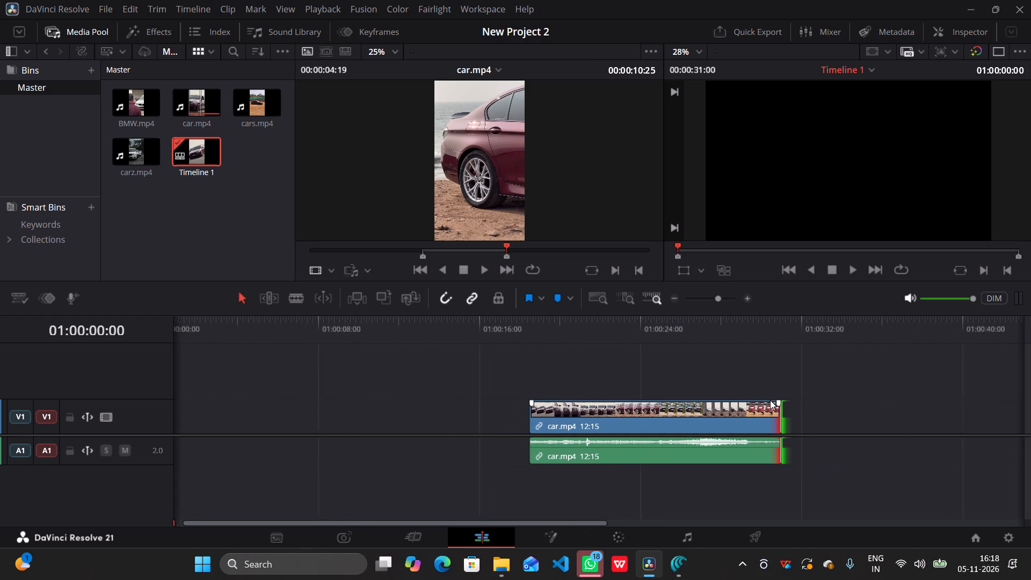
Match the timeline frame at 01:00:28:18 of the car.mp4 clip in the source viewer.
click(769, 368)
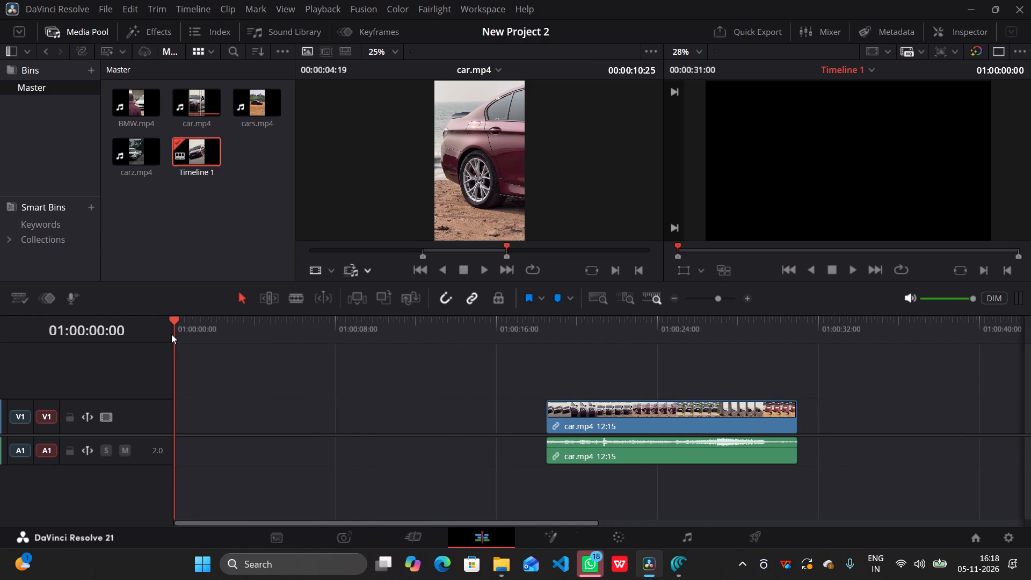
drag(171, 334, 752, 419)
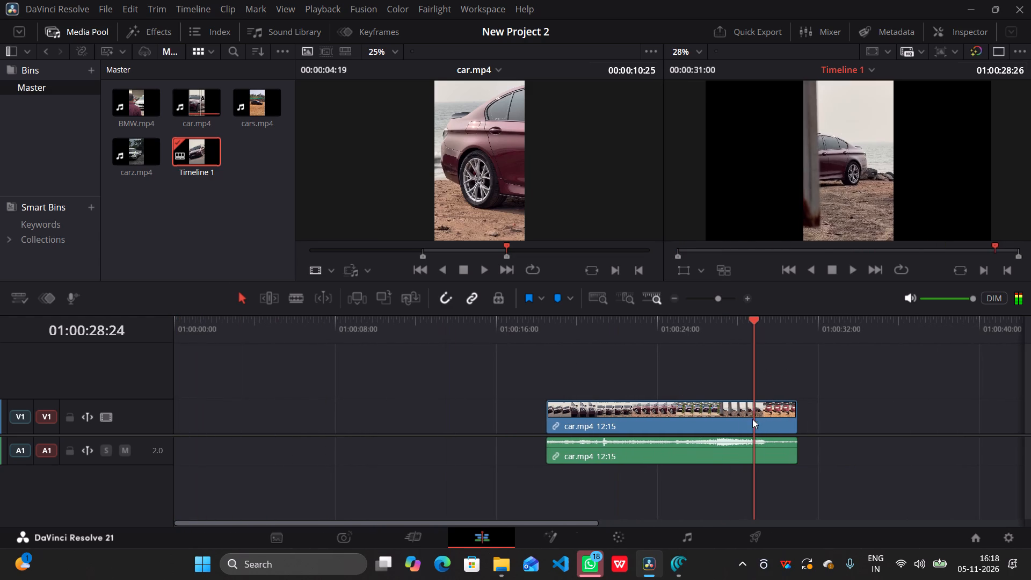
drag(752, 419, 750, 419)
key(f)
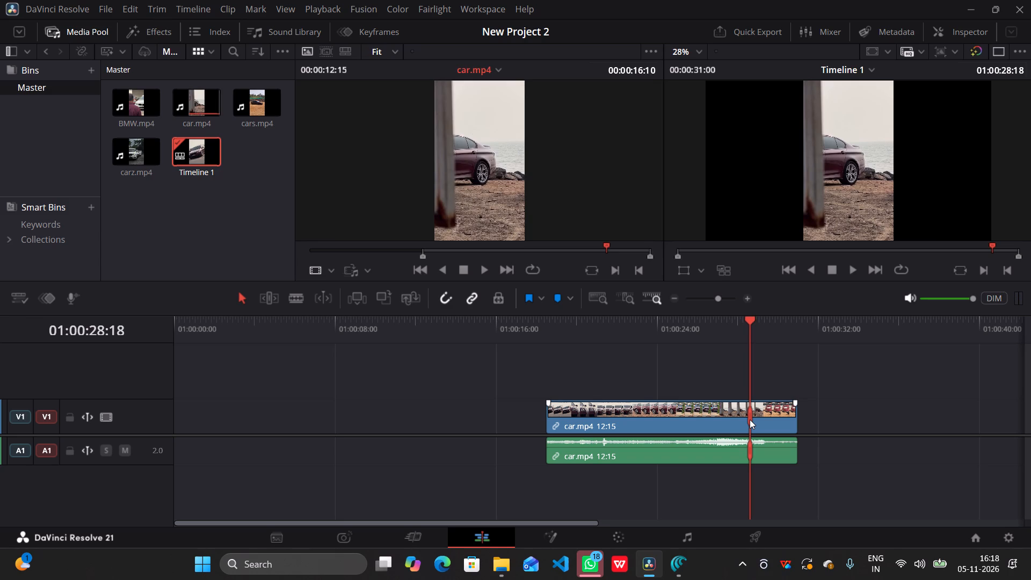
Move the linked car.mp4 video and audio about two seconds earlier, so the clip ends at 01:00:29:00.
drag(750, 419, 706, 427)
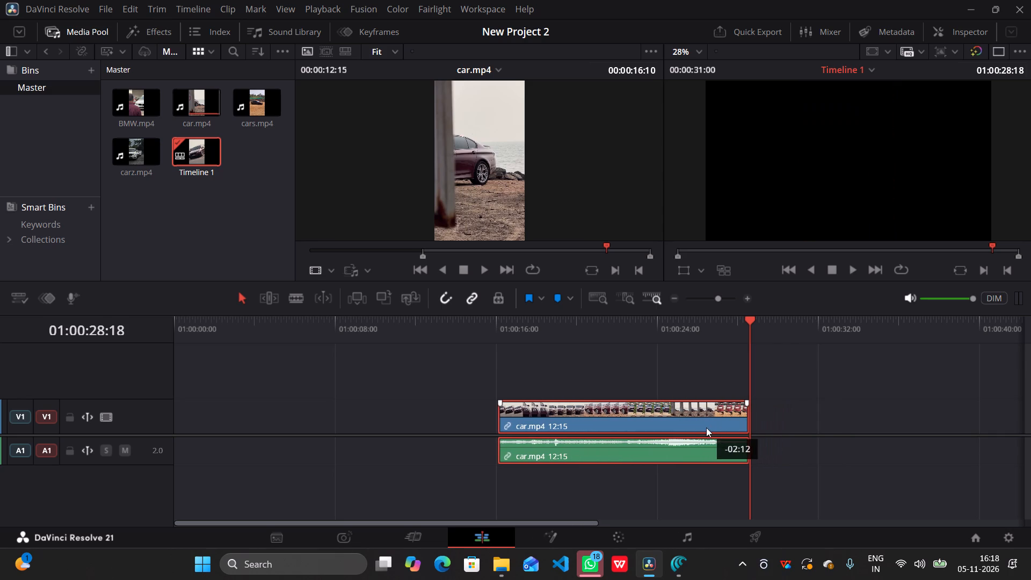
drag(706, 427, 709, 426)
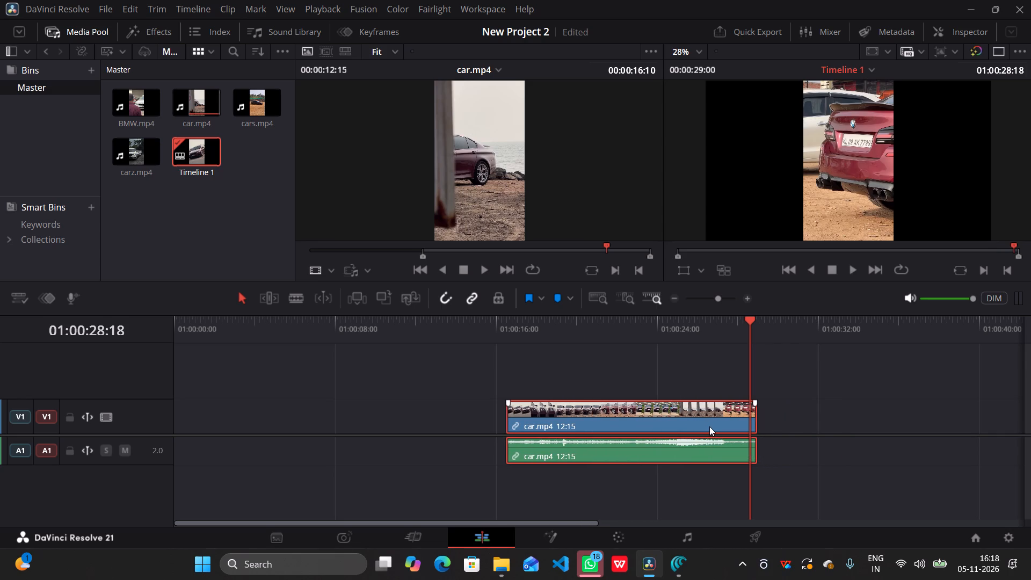
Match the moved car.mp4 clip's frame at 01:00:28:18 in the source viewer.
key(f)
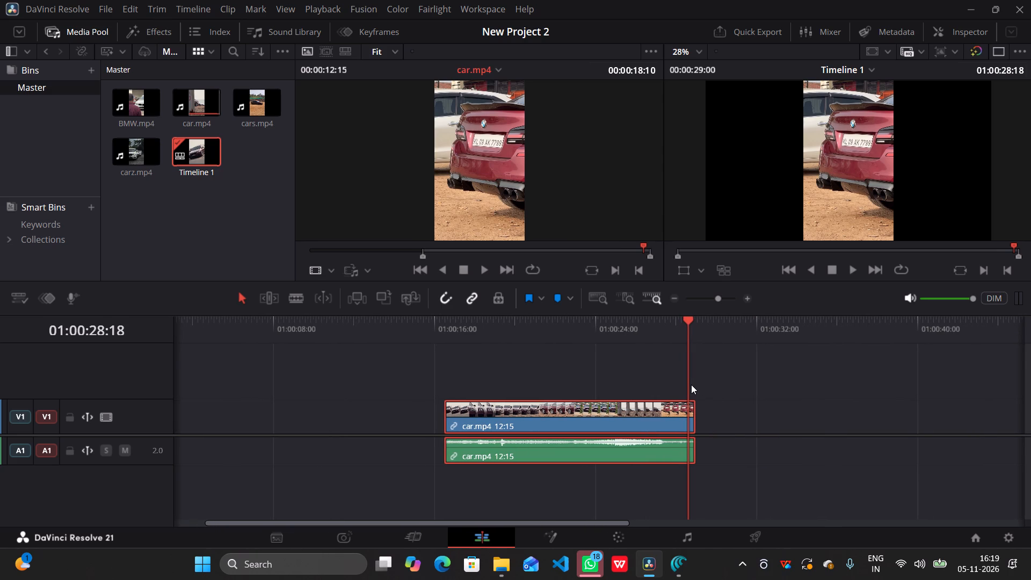
Check the end of the car.mp4 clip at 01:00:29:00, and scrub back to about 01:00:23:09.
drag(687, 386, 696, 386)
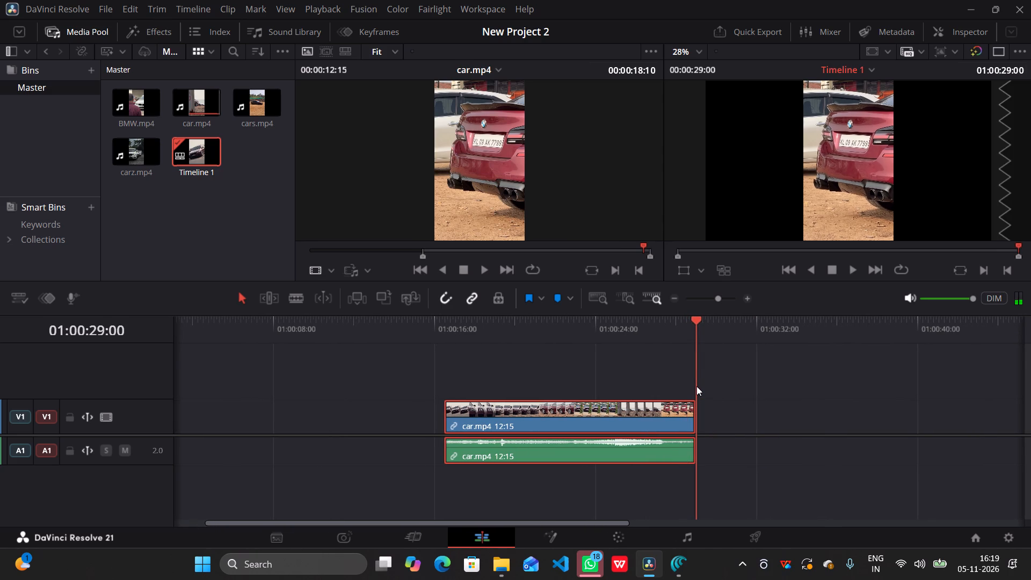
drag(696, 386, 698, 385)
drag(698, 385, 697, 383)
drag(695, 349, 694, 349)
drag(694, 349, 582, 366)
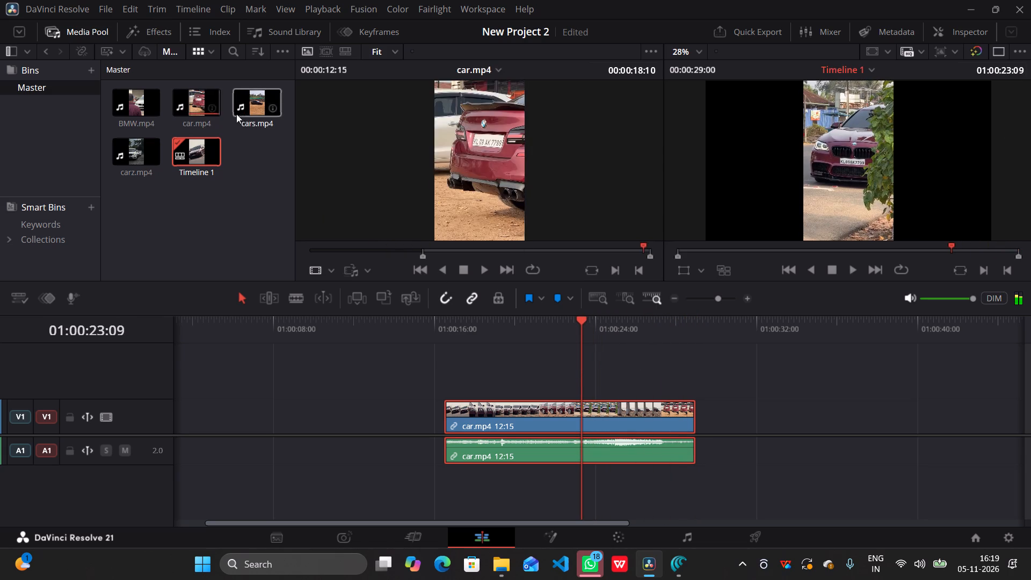
Add cars.mp4 with its audio to V1 and A1 directly after the car.mp4 clip, starting at 01:00:29:00.
drag(250, 110, 724, 458)
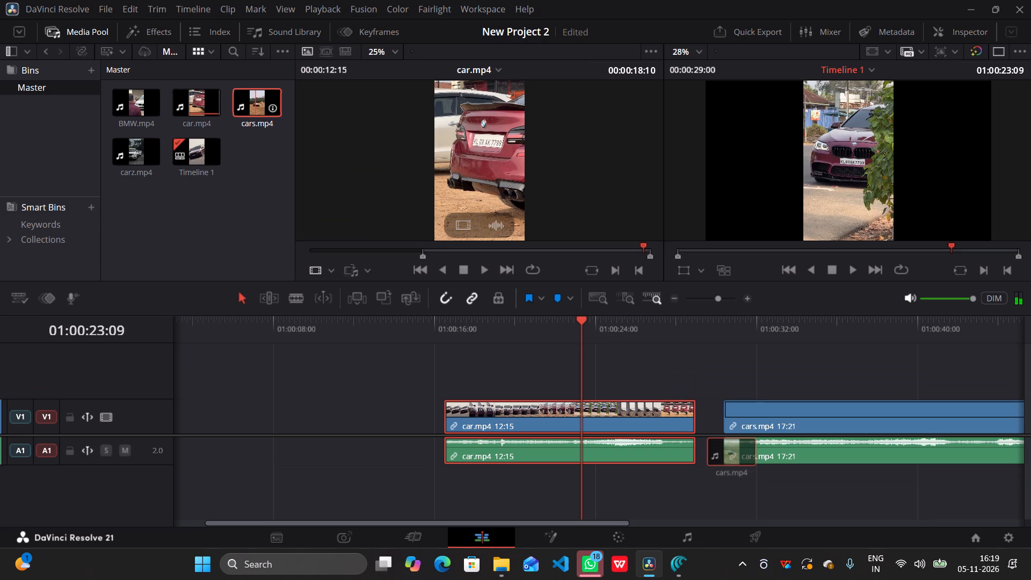
drag(724, 458, 713, 448)
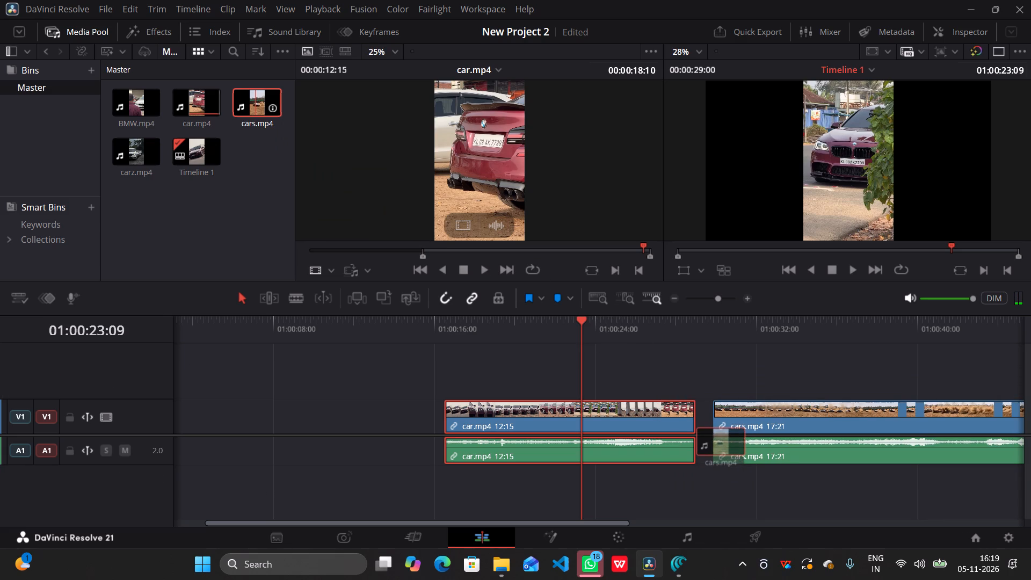
drag(713, 448, 697, 444)
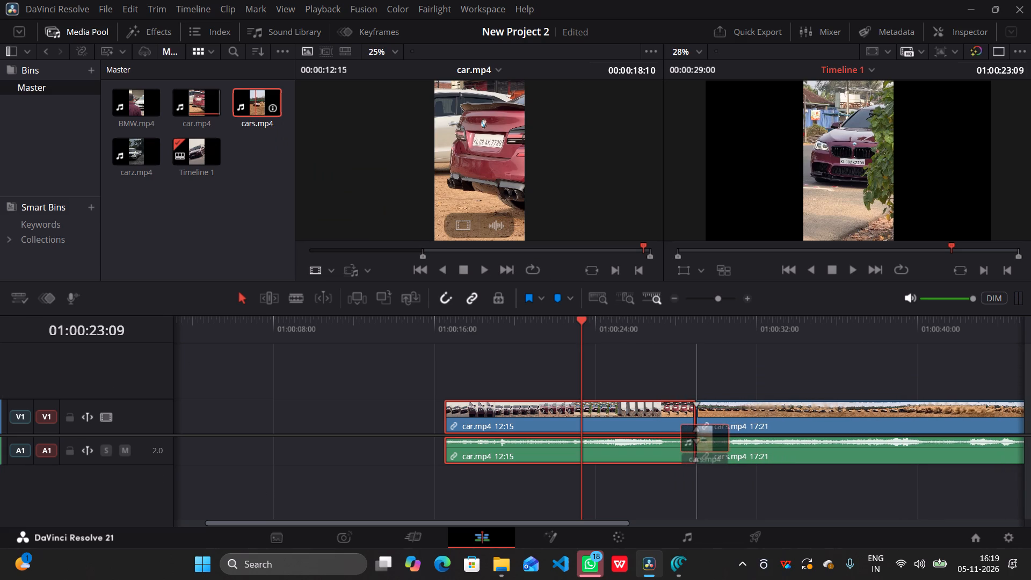
drag(697, 444, 698, 441)
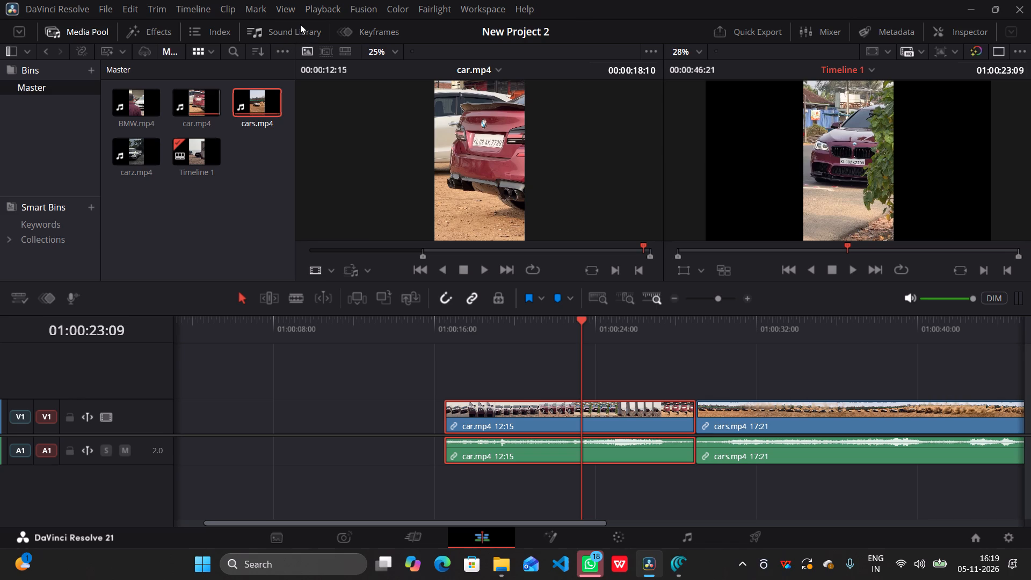
Show the video transitions in the effects library.
click(161, 38)
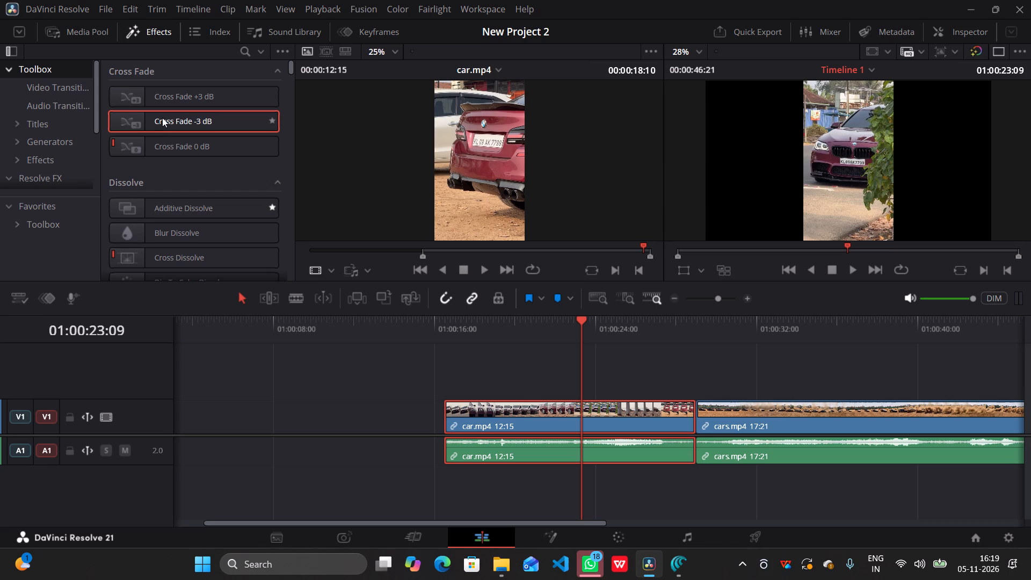
click(70, 92)
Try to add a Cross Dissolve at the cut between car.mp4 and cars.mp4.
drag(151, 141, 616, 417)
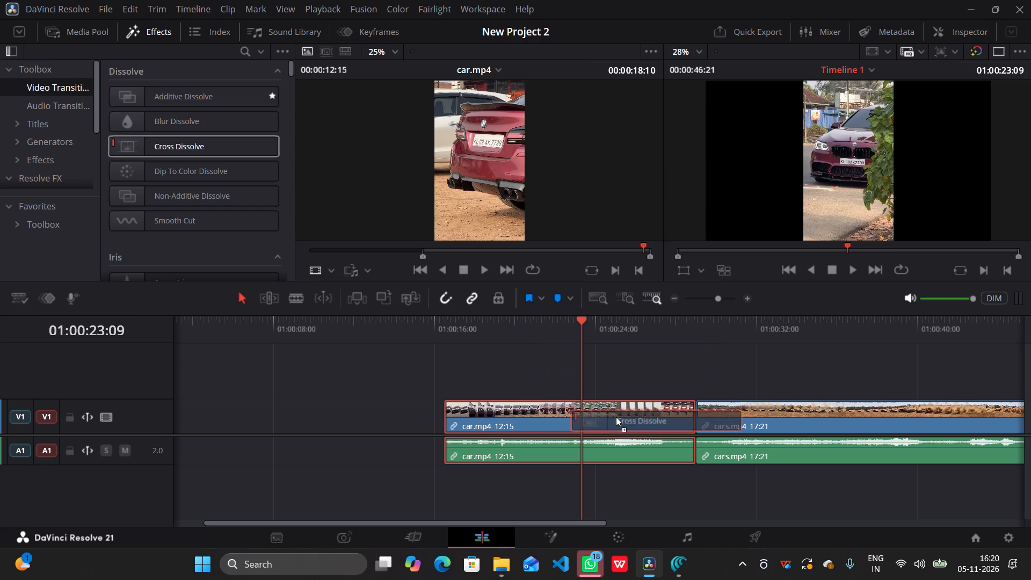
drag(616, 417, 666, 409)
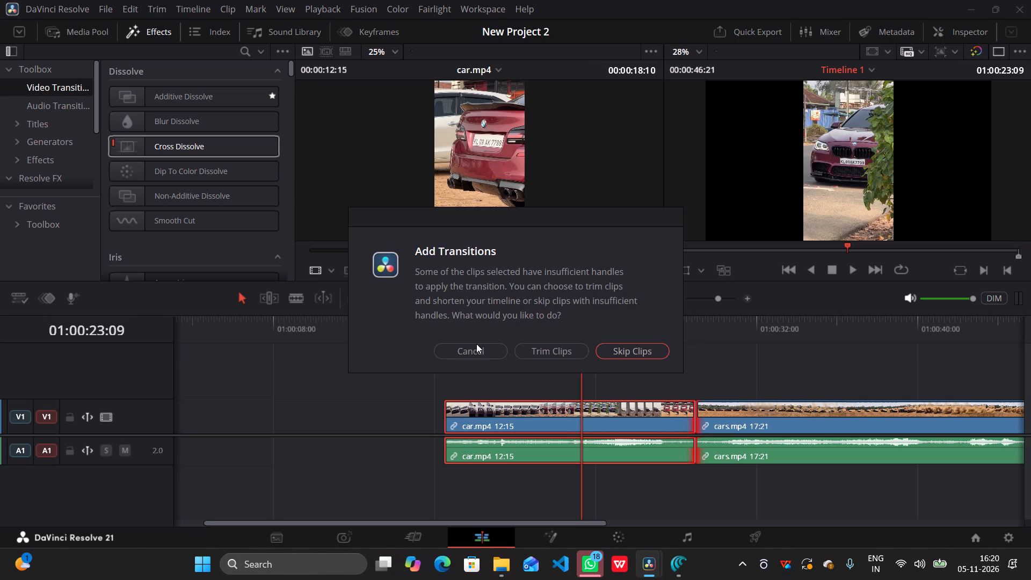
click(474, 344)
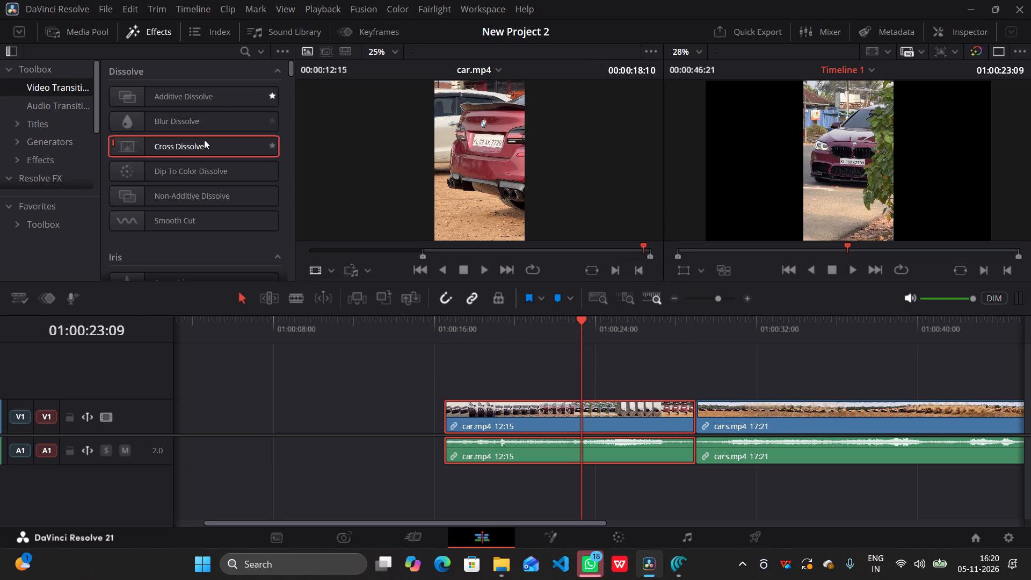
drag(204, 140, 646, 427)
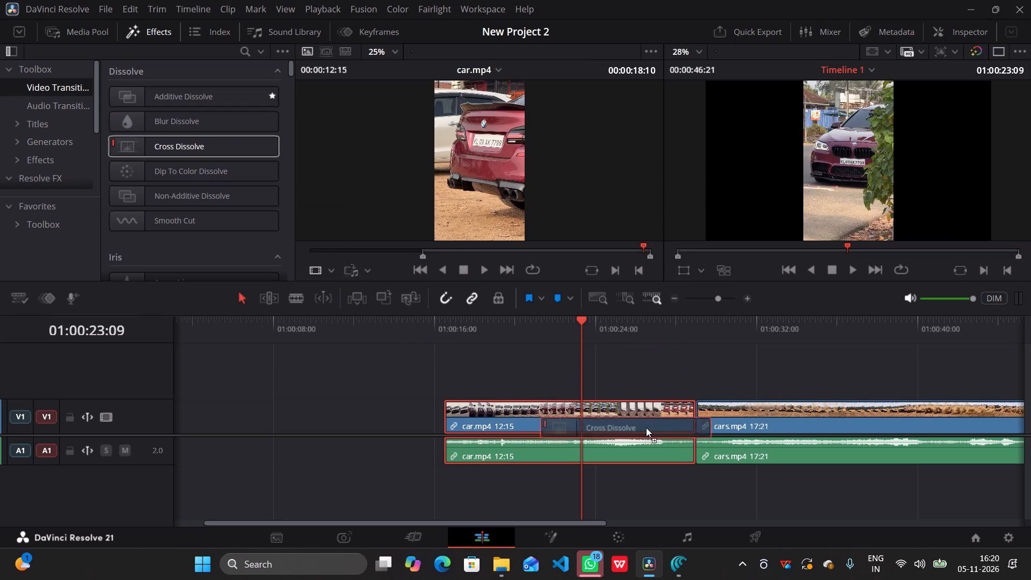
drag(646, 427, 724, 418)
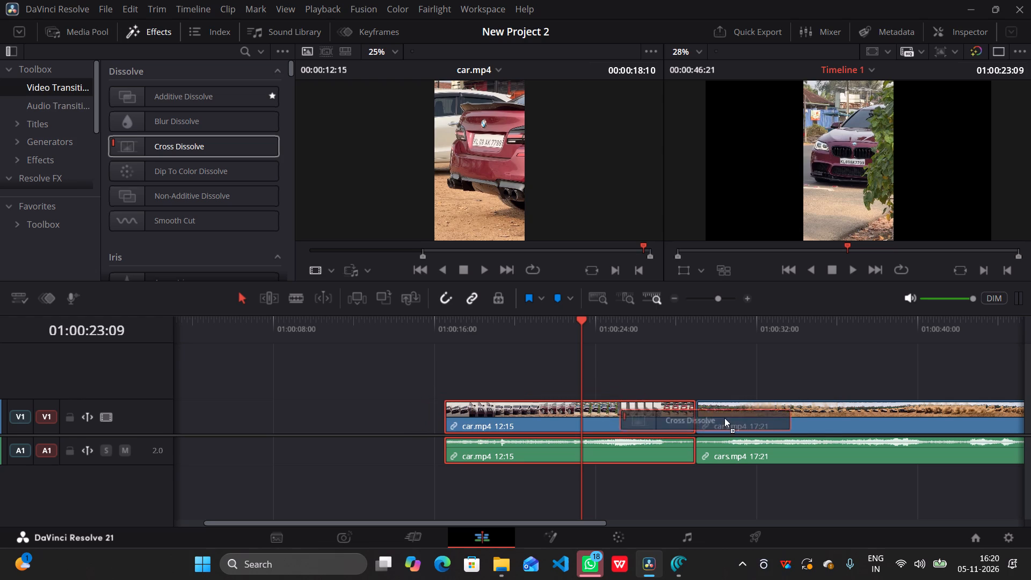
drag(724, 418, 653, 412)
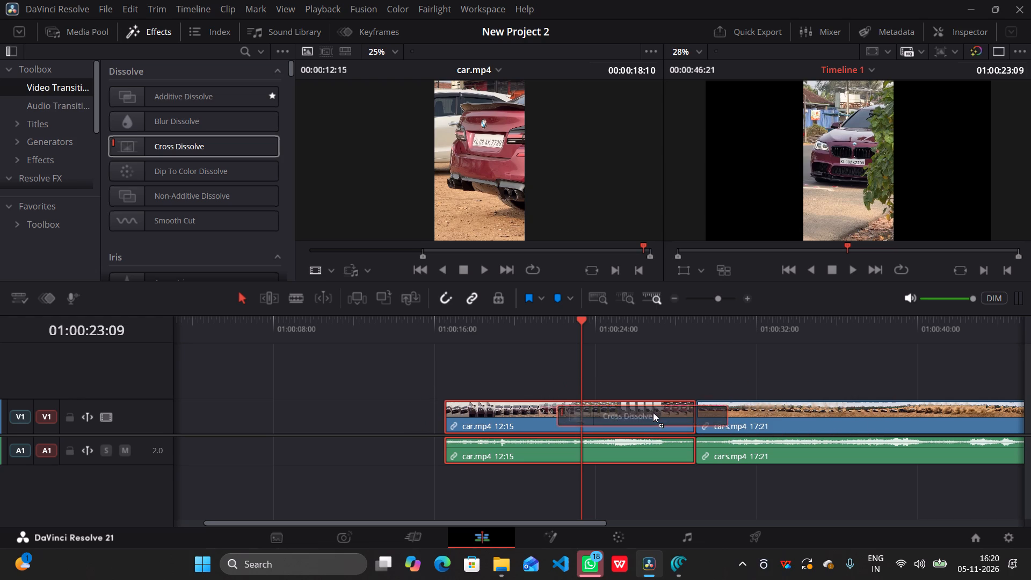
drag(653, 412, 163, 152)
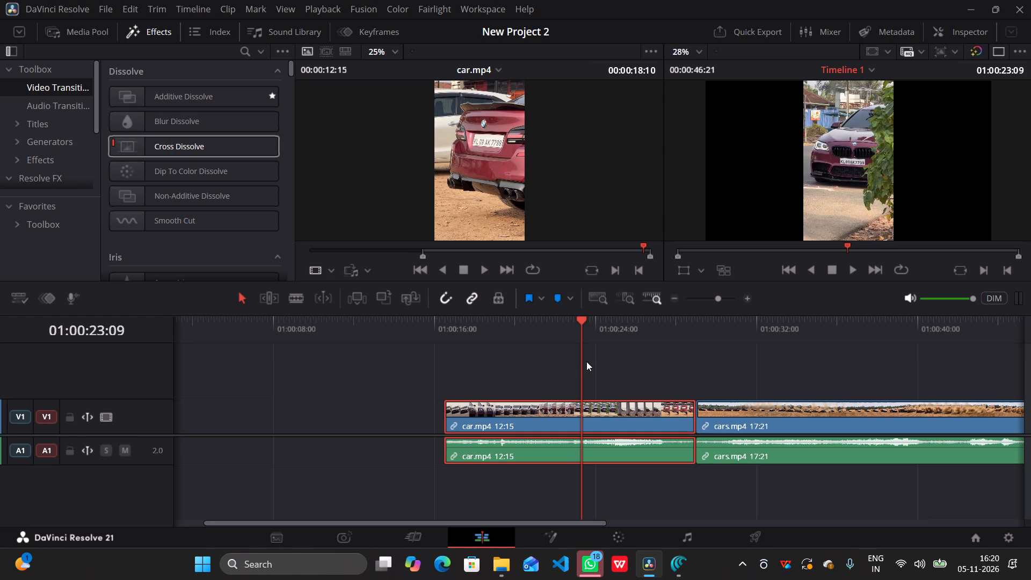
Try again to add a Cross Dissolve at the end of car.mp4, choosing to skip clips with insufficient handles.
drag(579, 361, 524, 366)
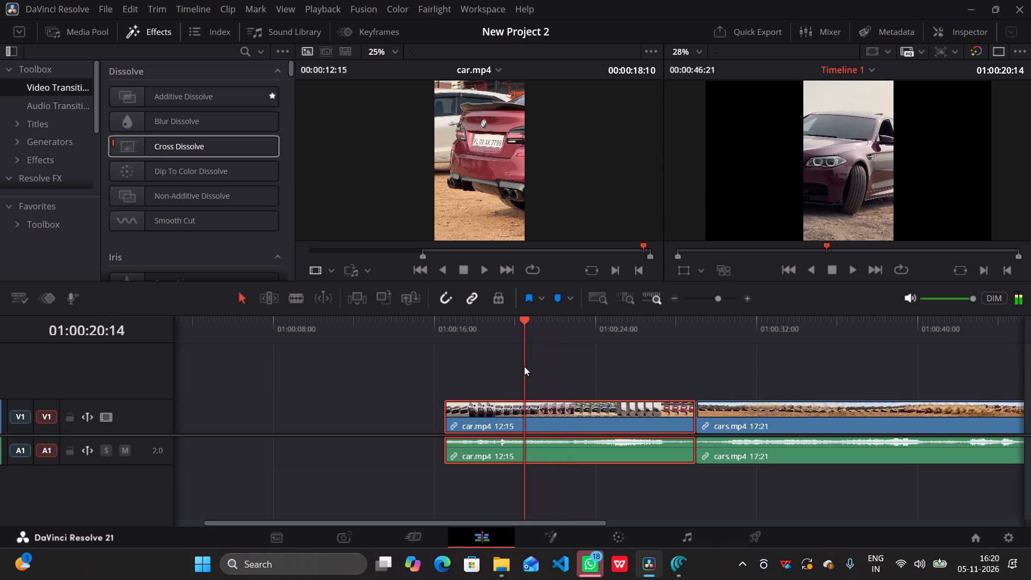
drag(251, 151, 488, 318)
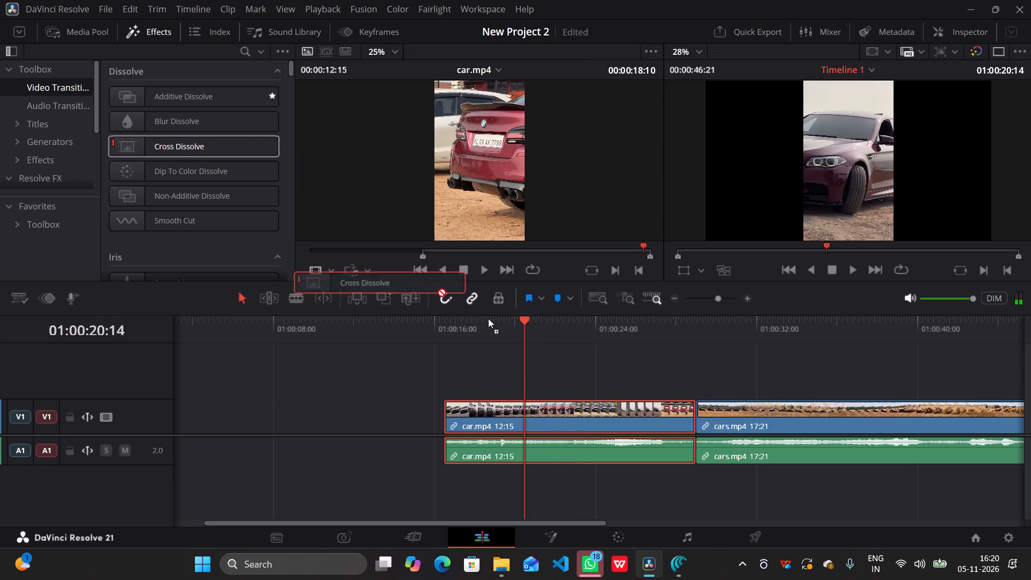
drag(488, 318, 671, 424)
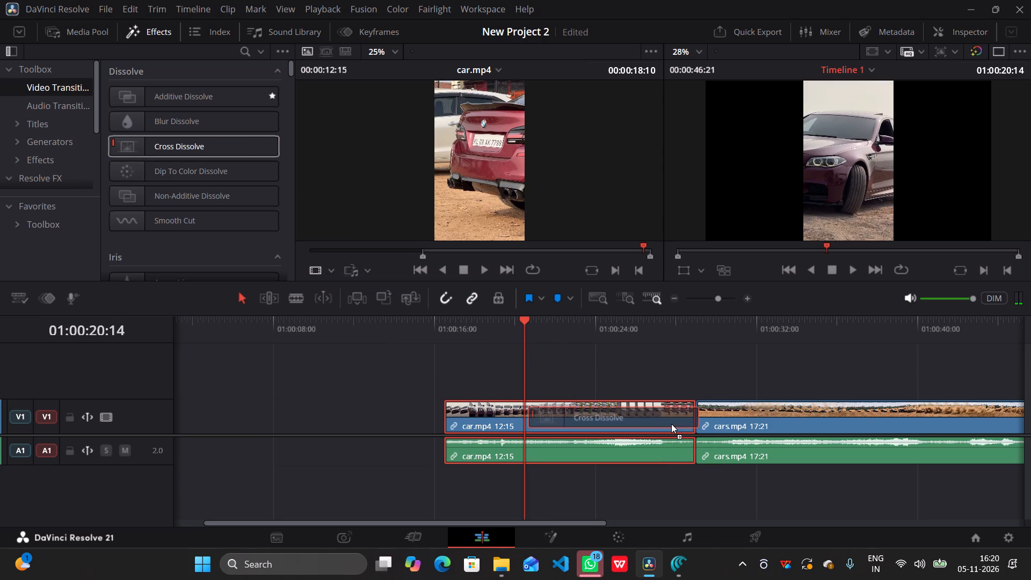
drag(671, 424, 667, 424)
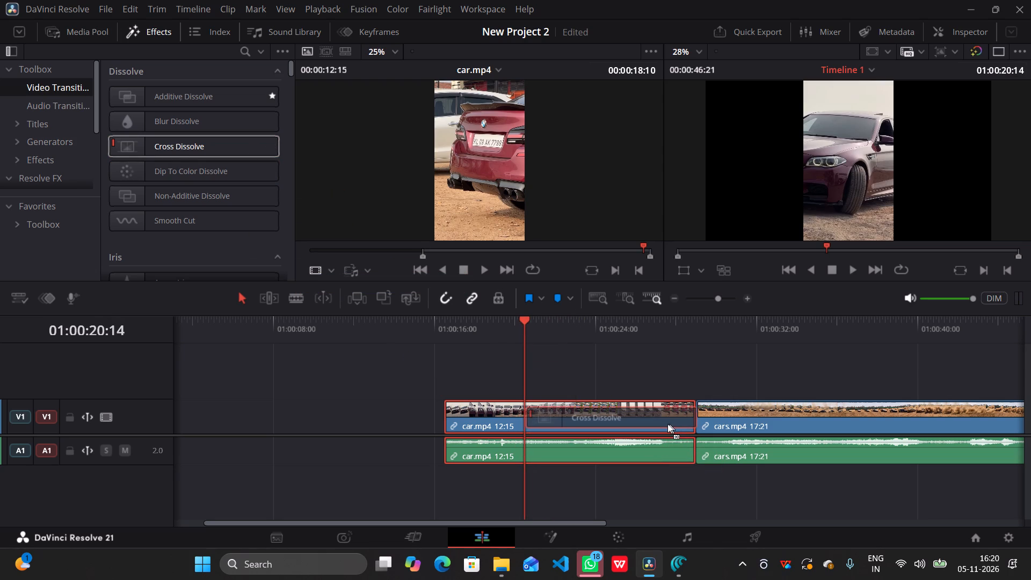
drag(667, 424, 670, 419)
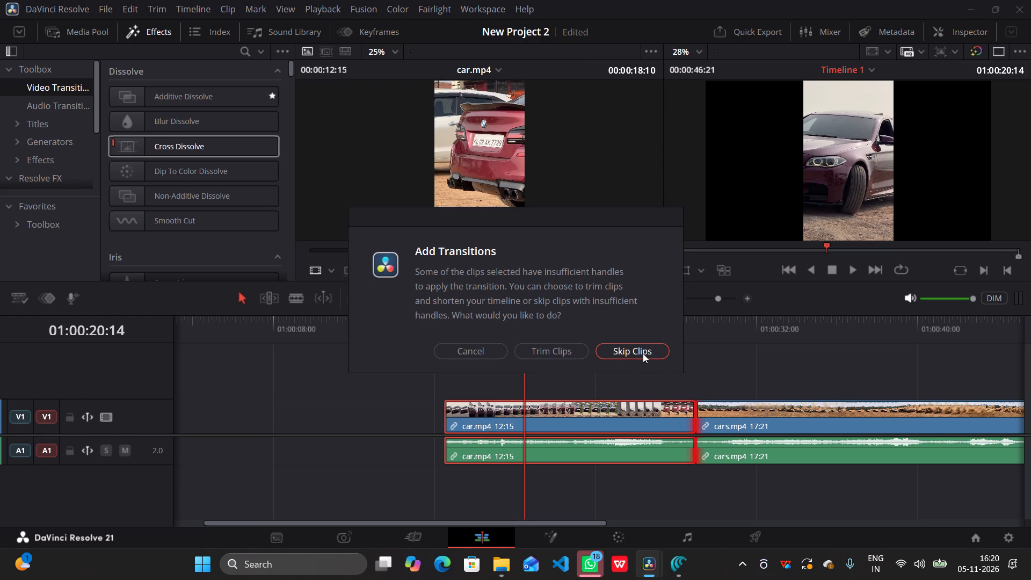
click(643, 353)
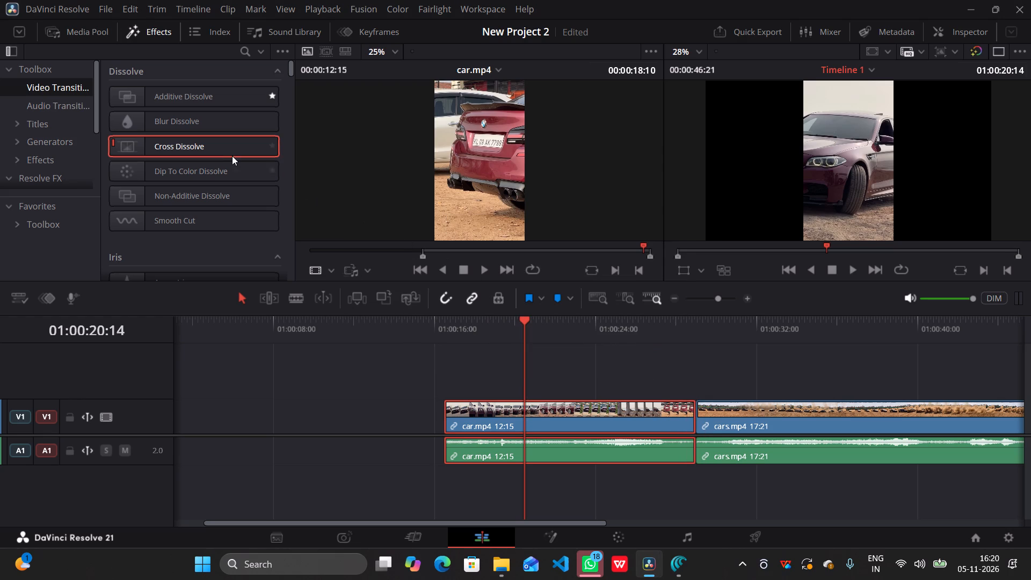
Add a Cross Dissolve at the cut between car.mp4 and cars.mp4, choosing to trim the clips with insufficient handles.
scroll(563, 383, left, 1)
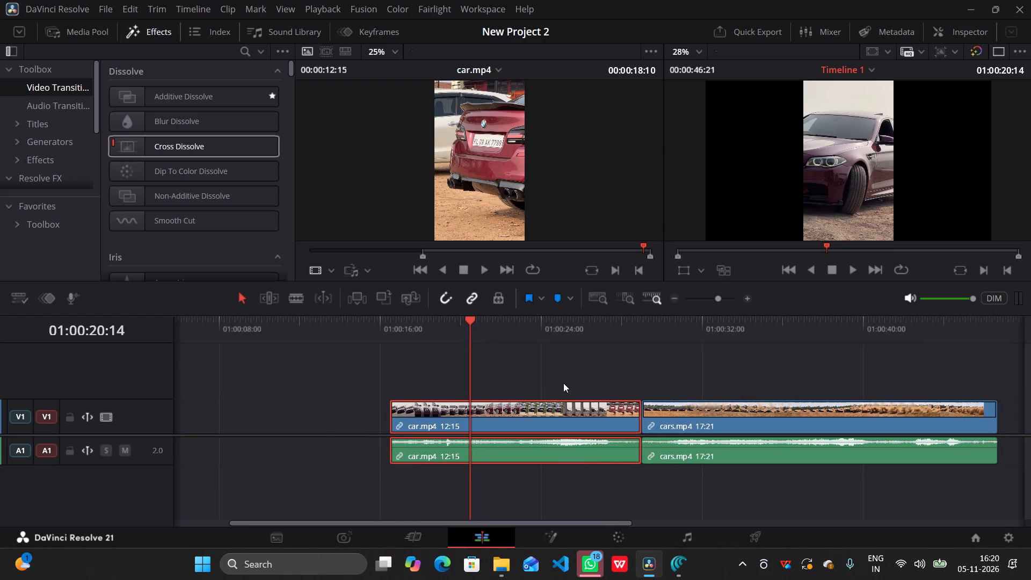
scroll(563, 383, left, 1)
drag(479, 368, 691, 392)
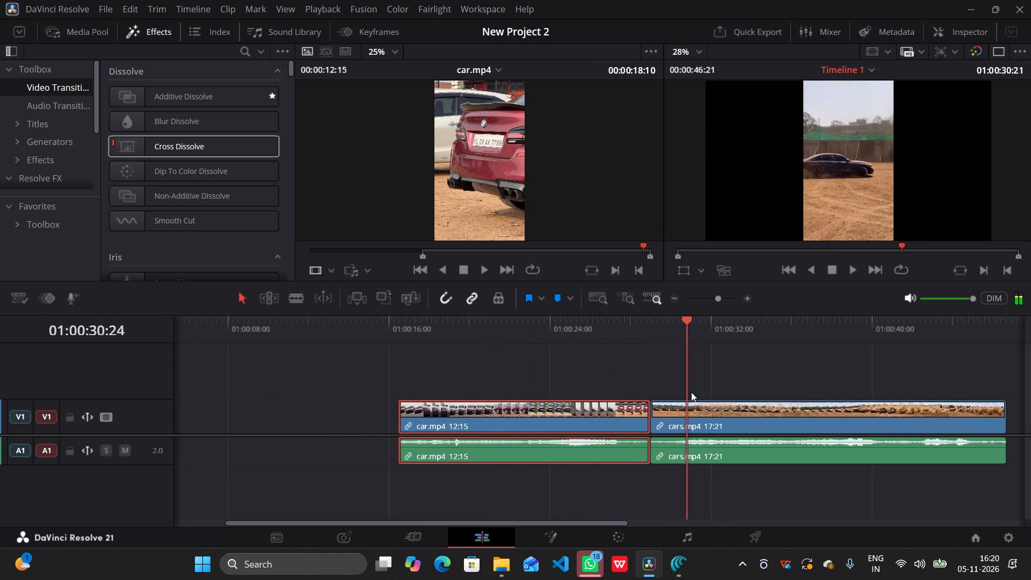
drag(691, 392, 499, 376)
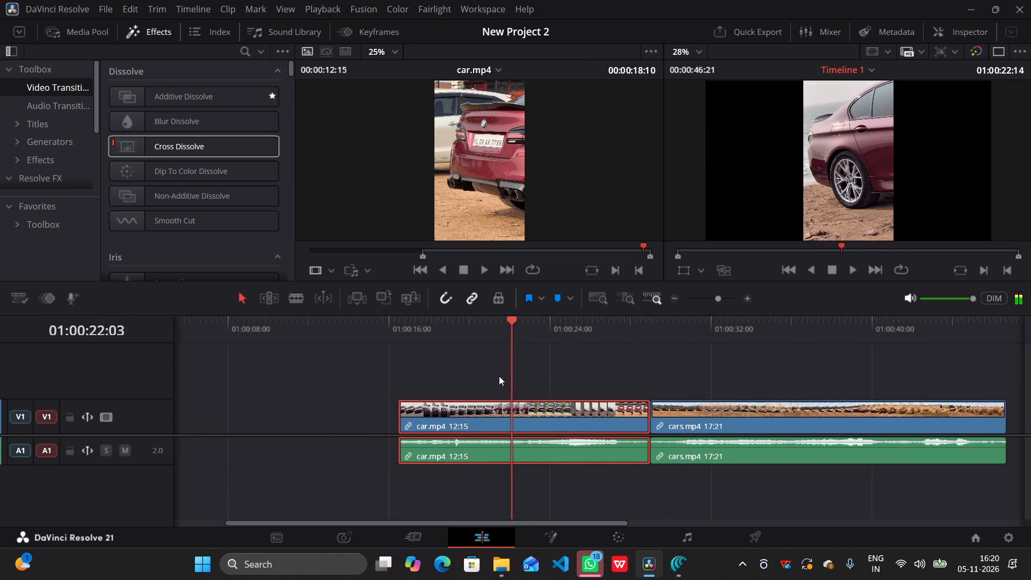
drag(499, 376, 510, 374)
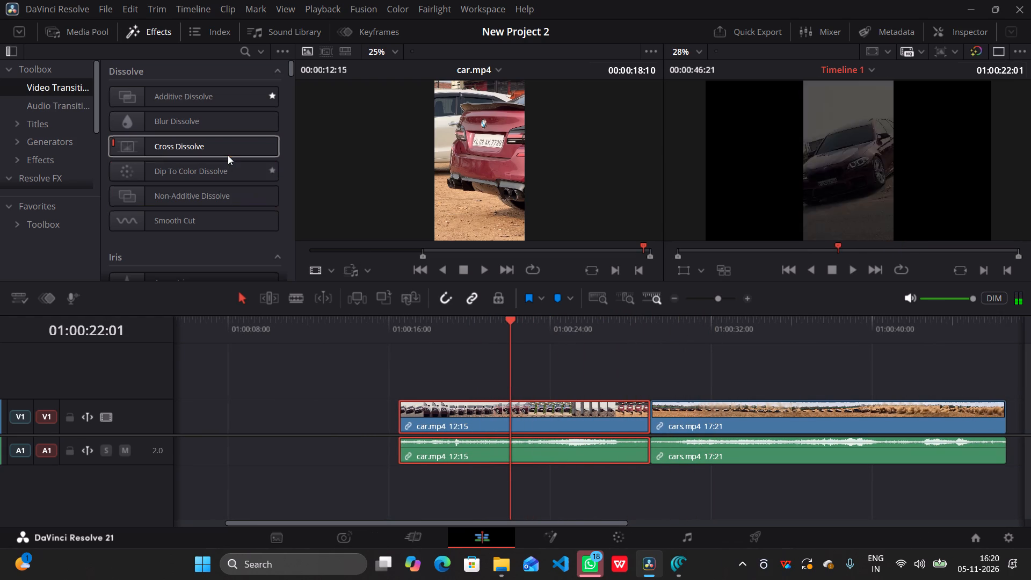
drag(227, 148, 607, 450)
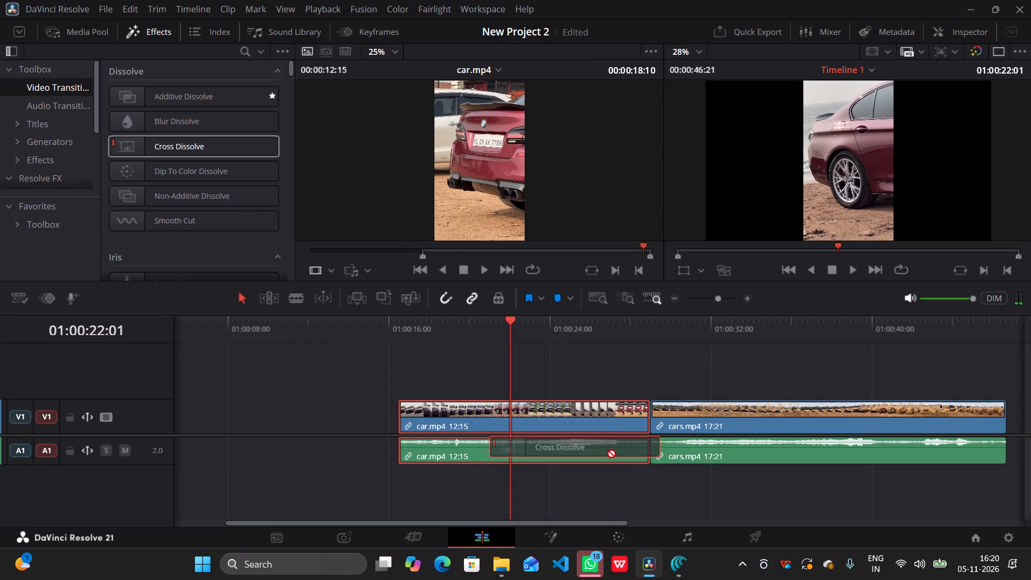
drag(607, 450, 609, 418)
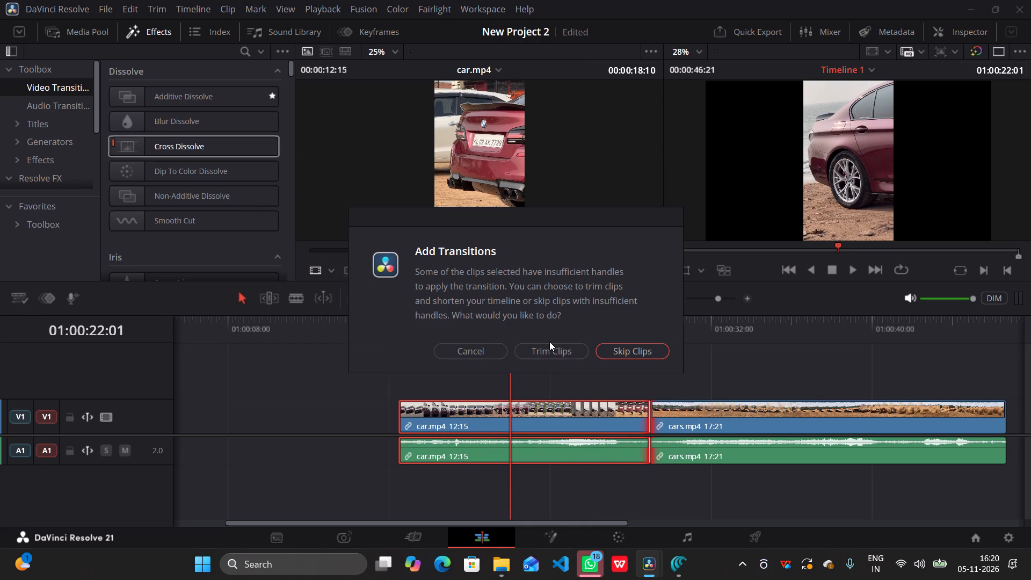
click(549, 346)
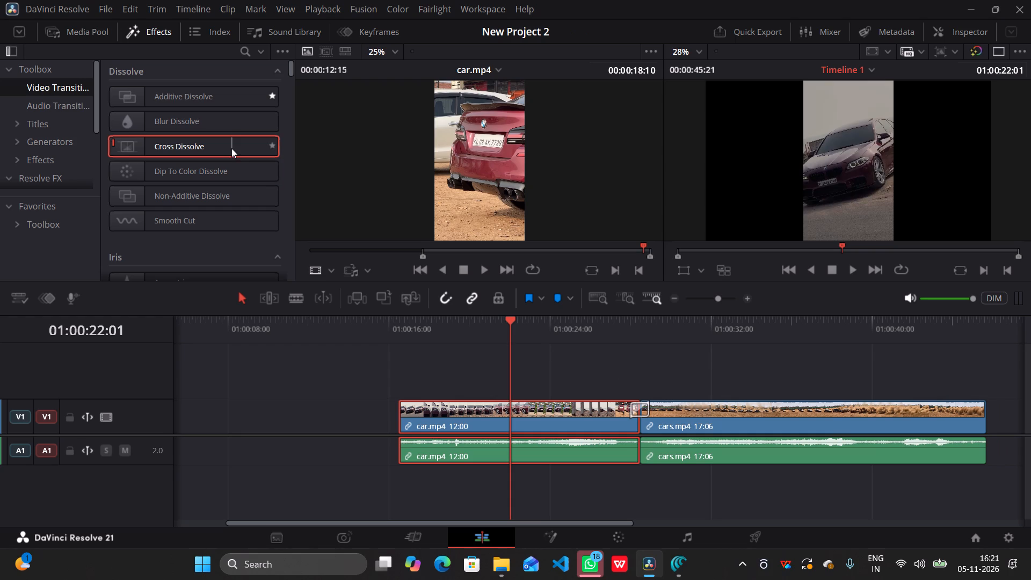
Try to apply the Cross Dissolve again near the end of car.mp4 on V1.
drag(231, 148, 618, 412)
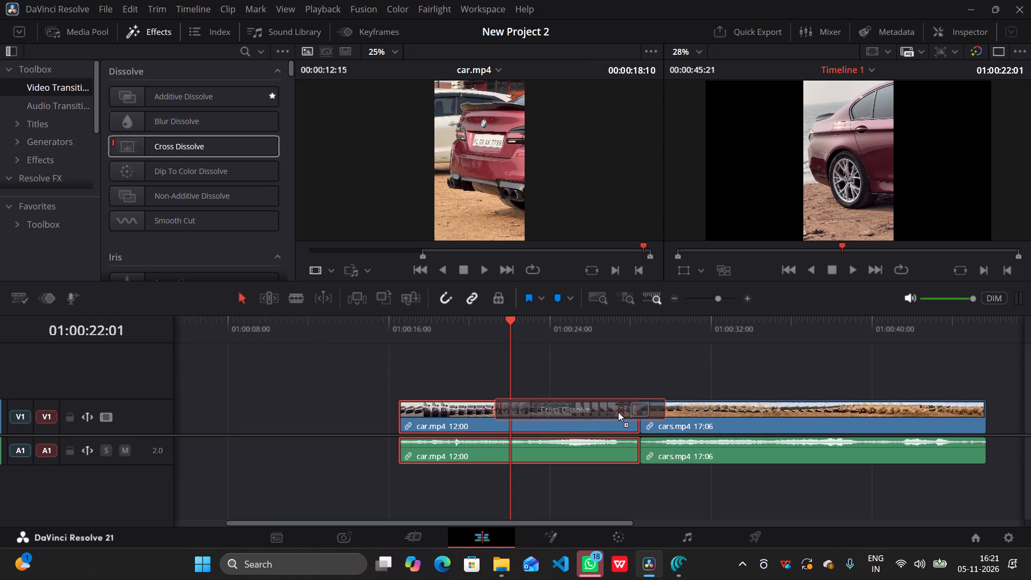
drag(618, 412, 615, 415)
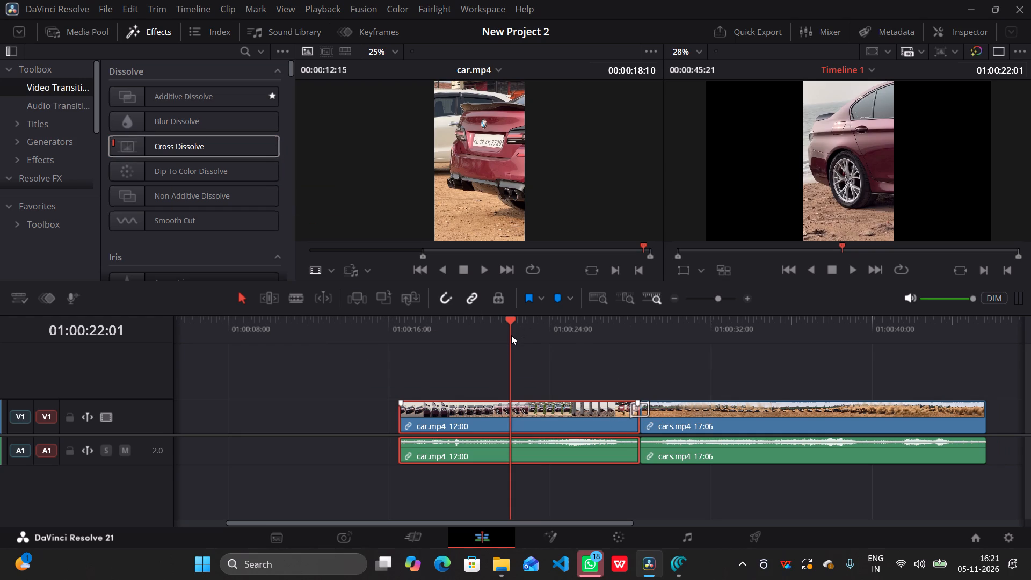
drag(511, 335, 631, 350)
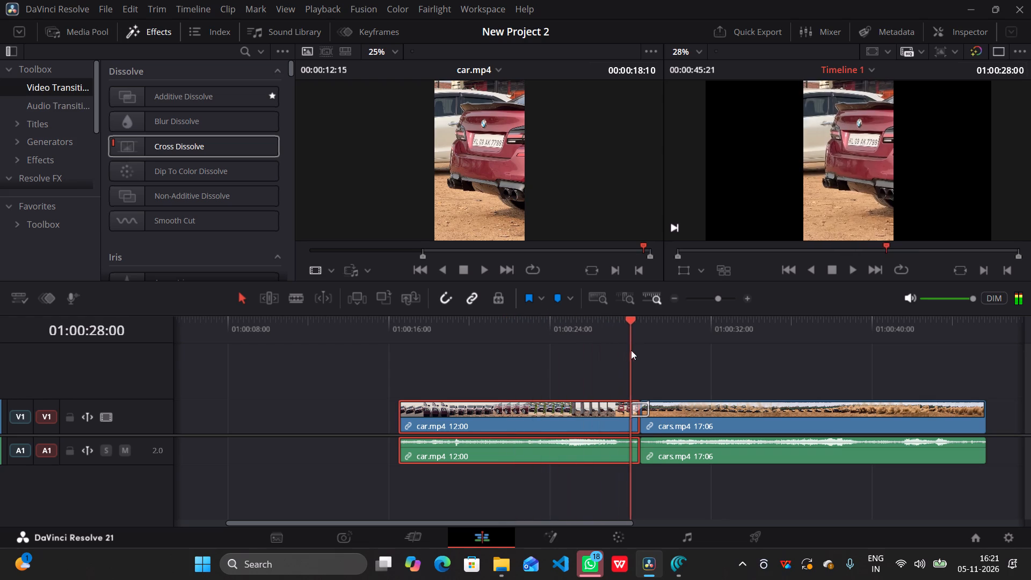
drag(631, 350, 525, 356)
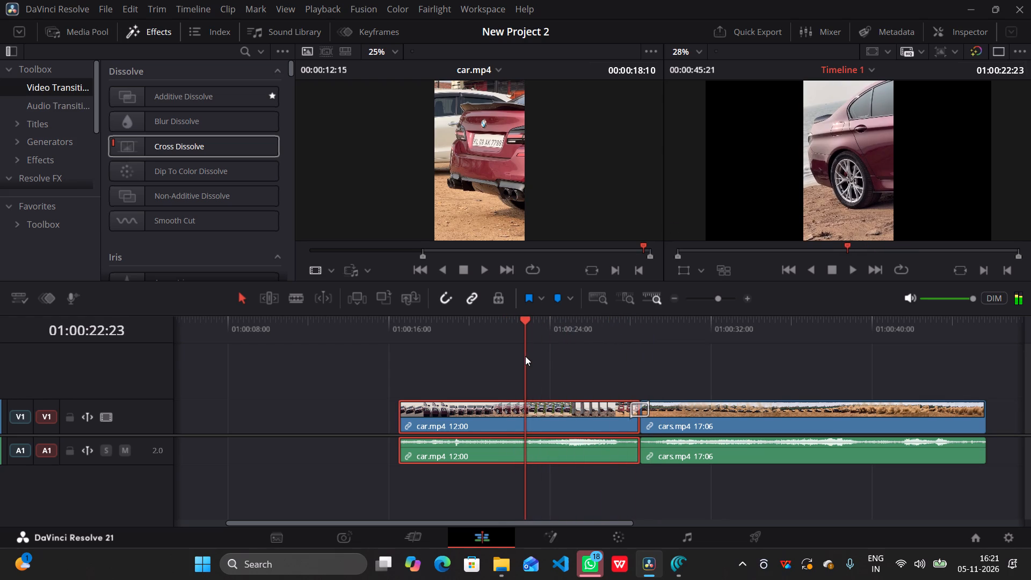
Add a Blur Dissolve at the end of the cars.mp4 clip on V1.
drag(217, 125, 589, 431)
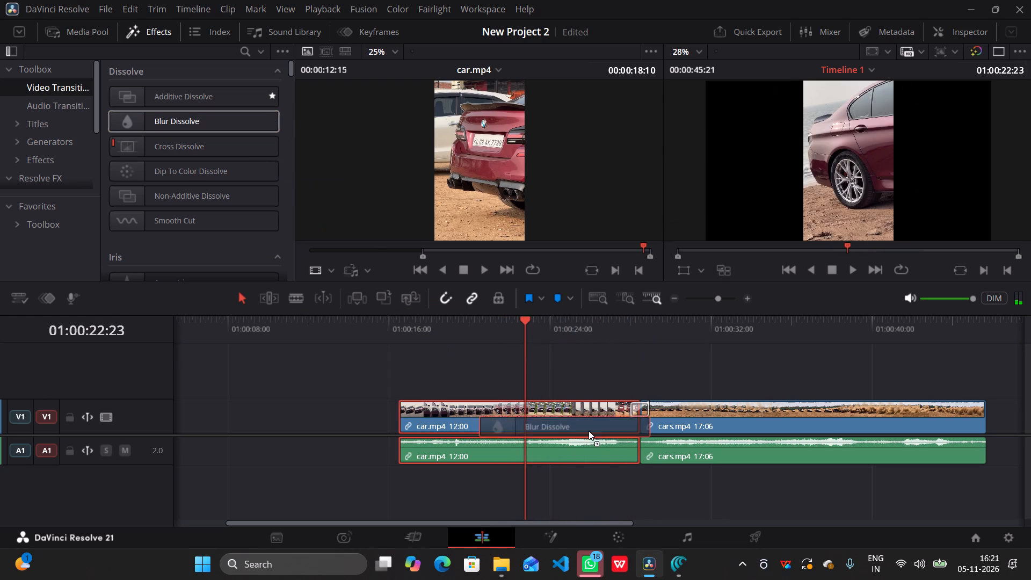
drag(589, 431, 669, 420)
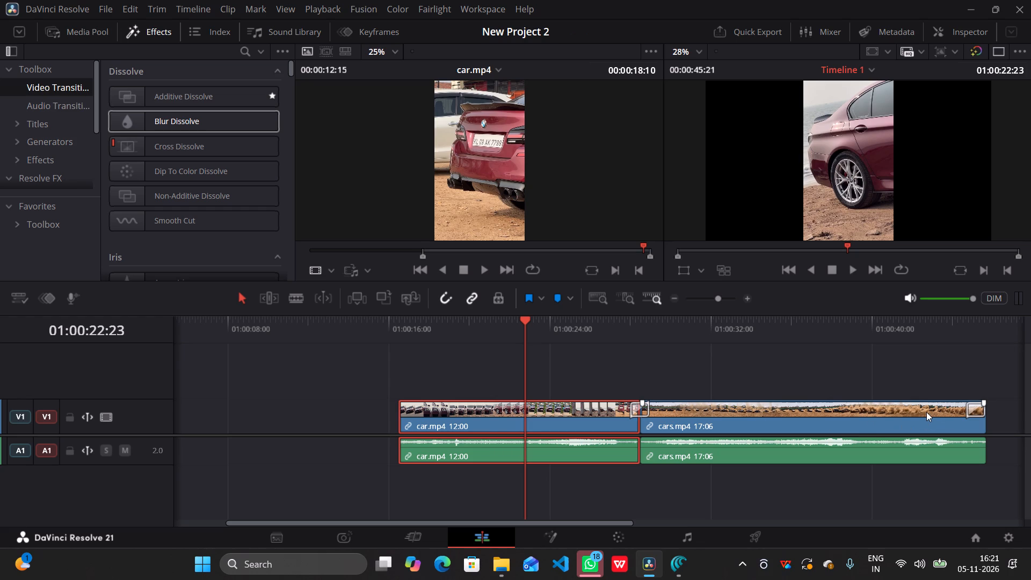
Scrub through both clips to examine the transitions at the cut and at the end of cars.mp4.
drag(526, 343, 600, 351)
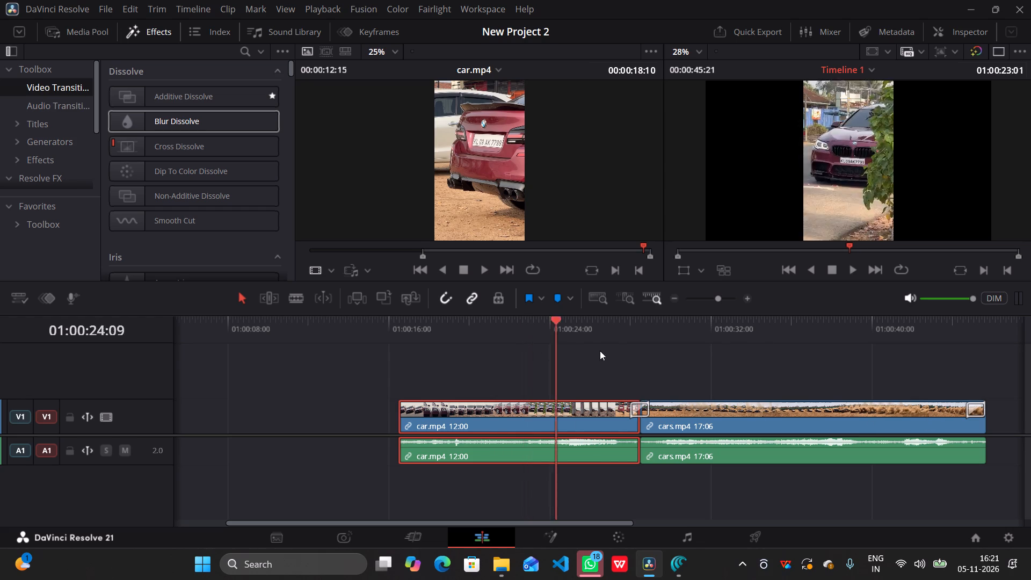
drag(600, 351, 920, 320)
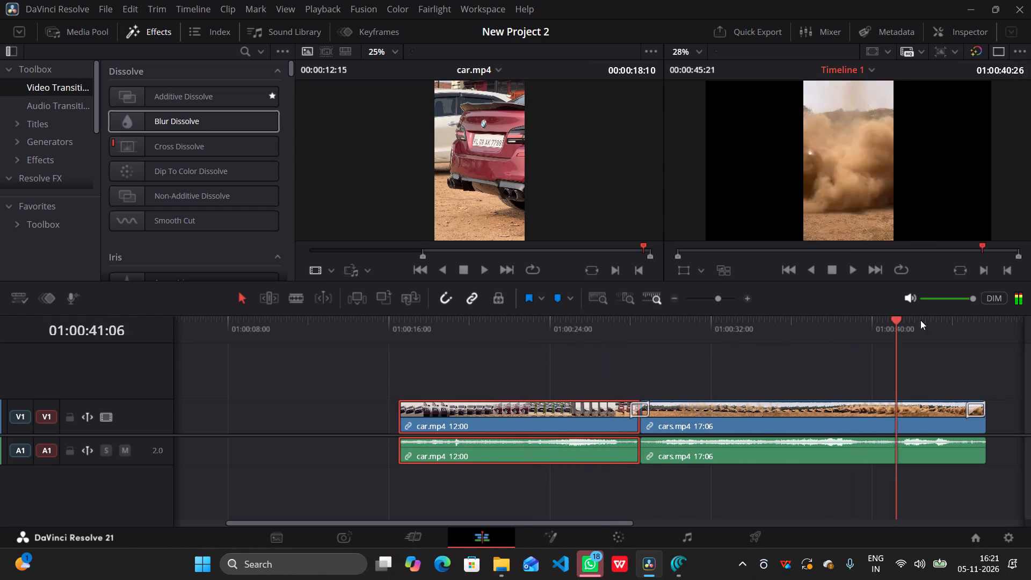
drag(920, 320, 972, 318)
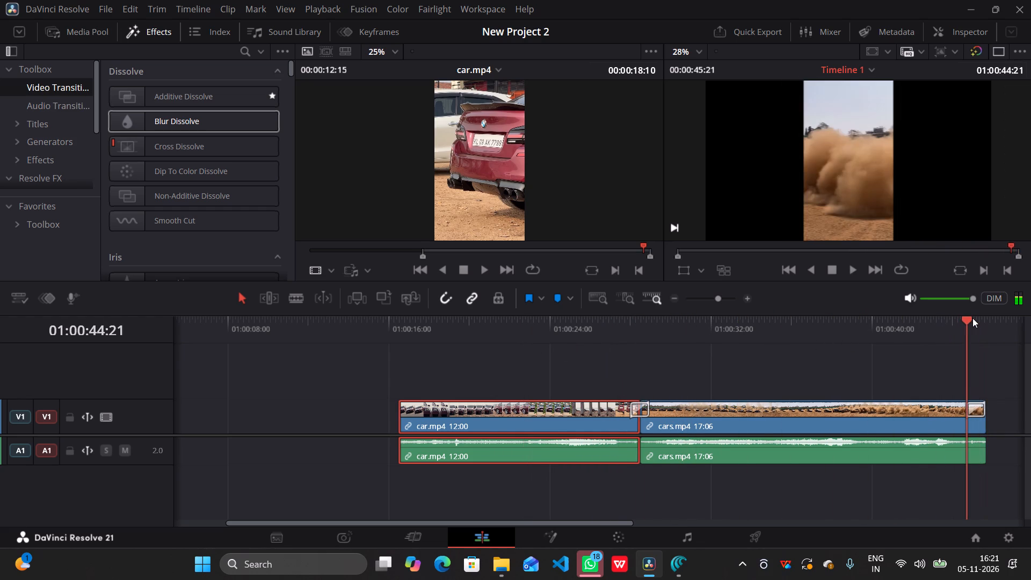
drag(972, 318, 967, 318)
drag(967, 318, 848, 341)
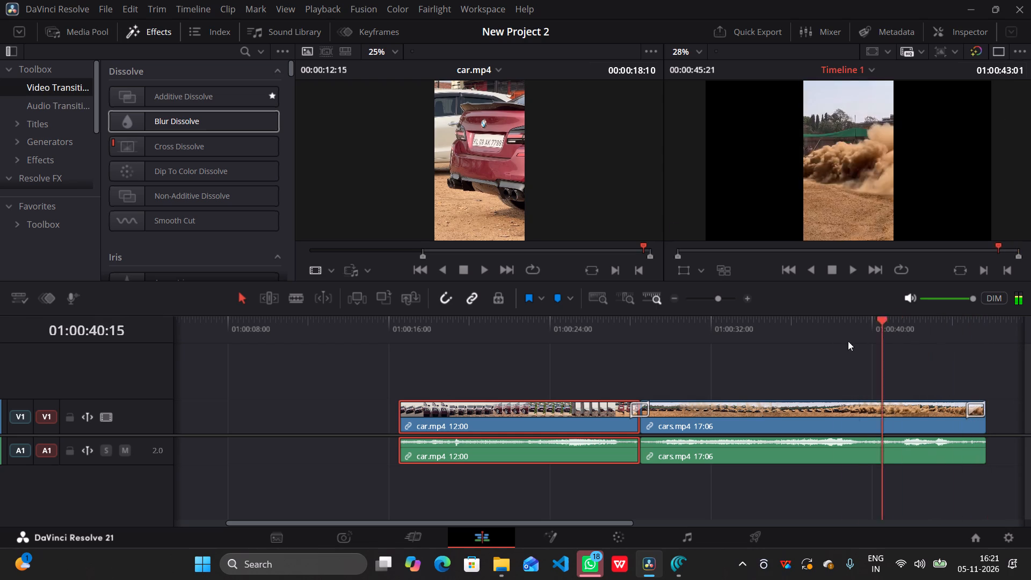
drag(848, 341, 523, 369)
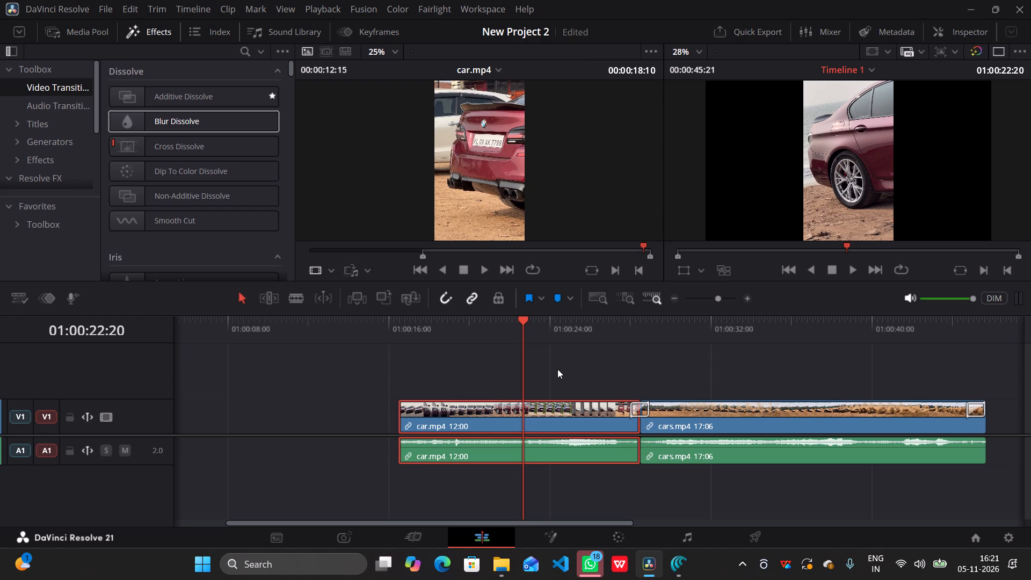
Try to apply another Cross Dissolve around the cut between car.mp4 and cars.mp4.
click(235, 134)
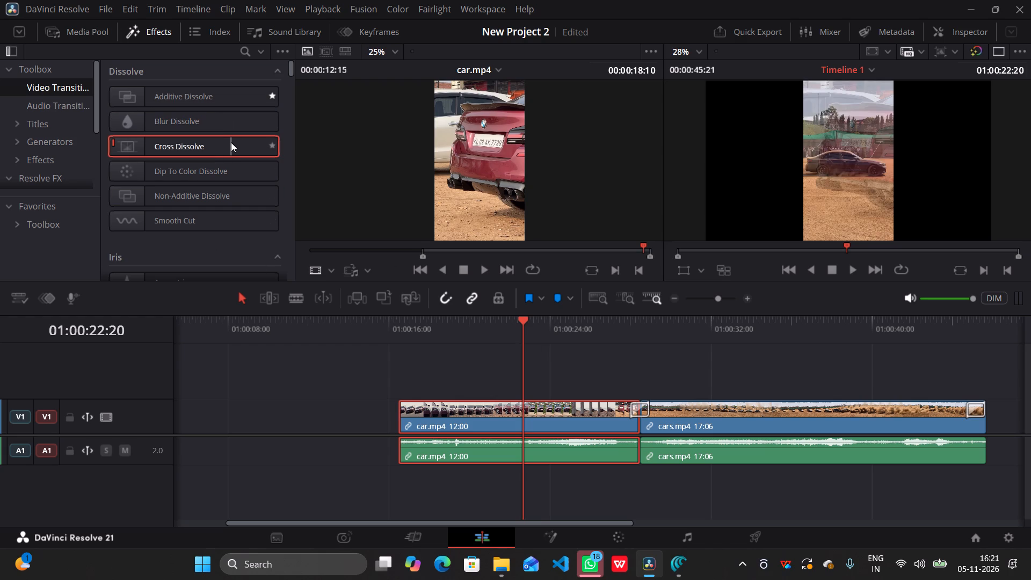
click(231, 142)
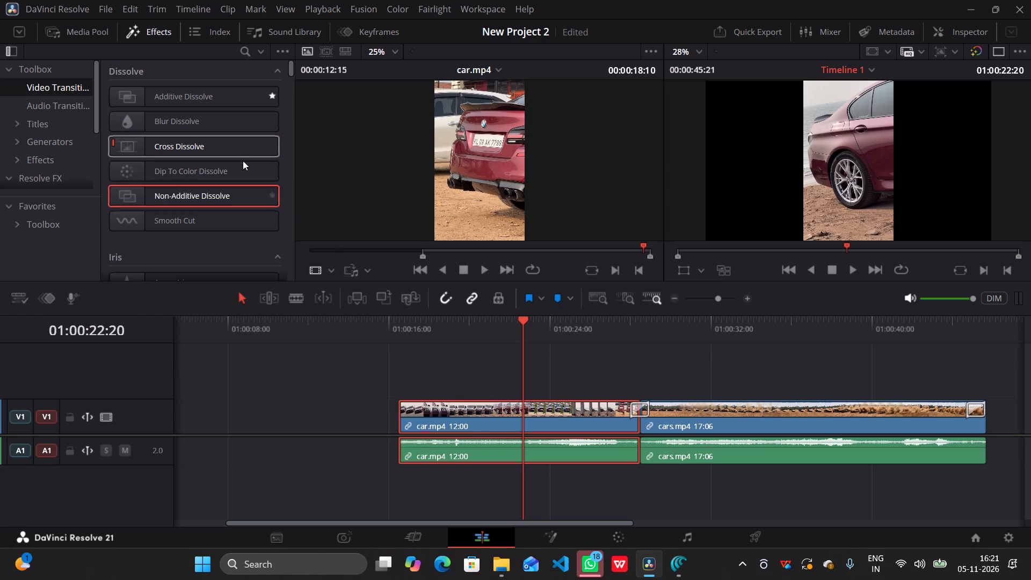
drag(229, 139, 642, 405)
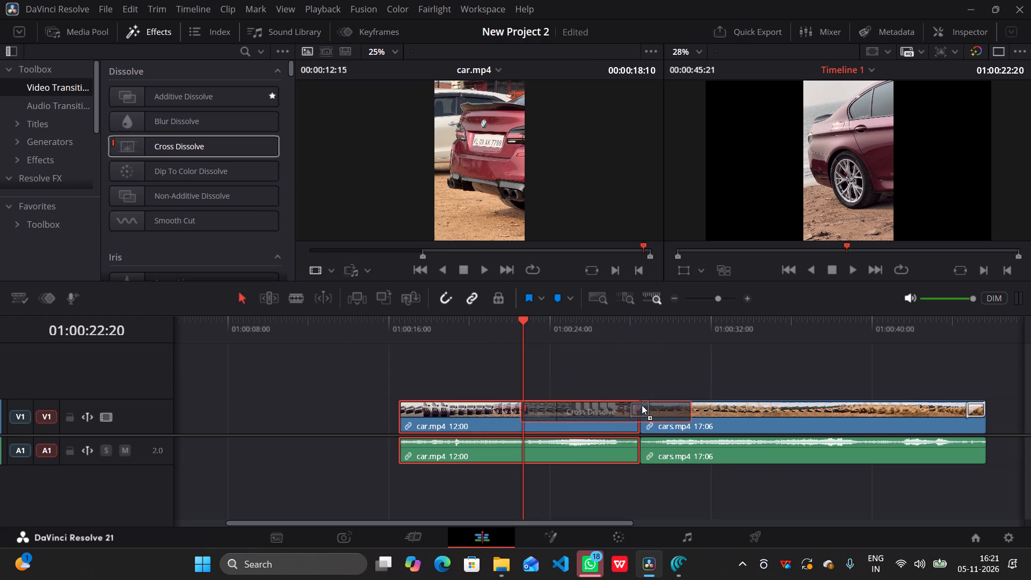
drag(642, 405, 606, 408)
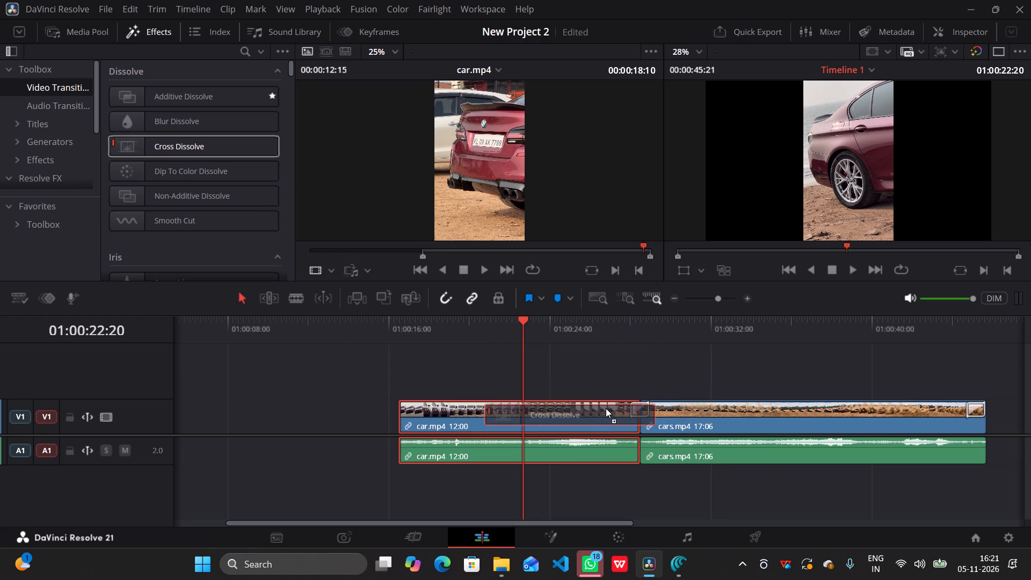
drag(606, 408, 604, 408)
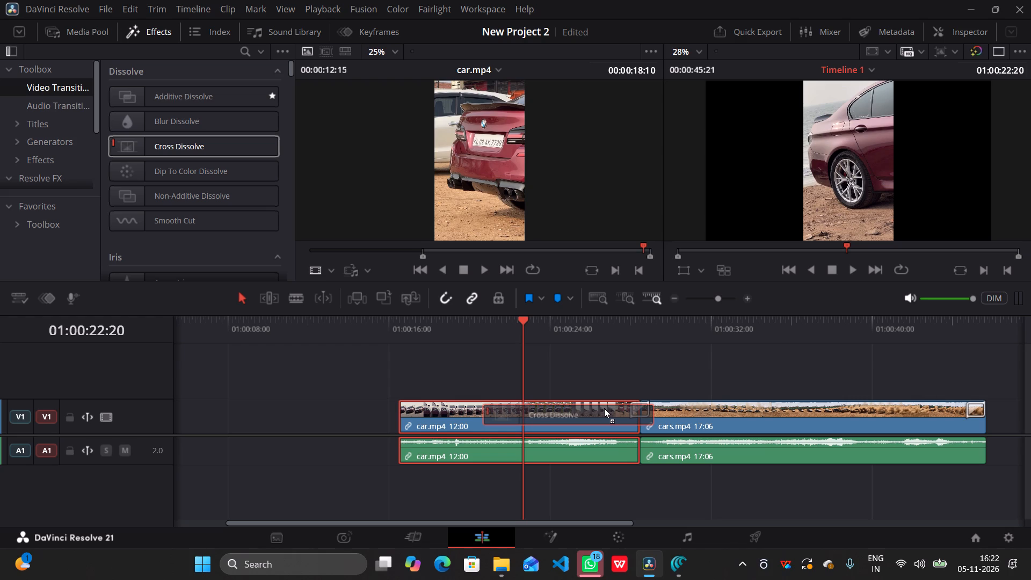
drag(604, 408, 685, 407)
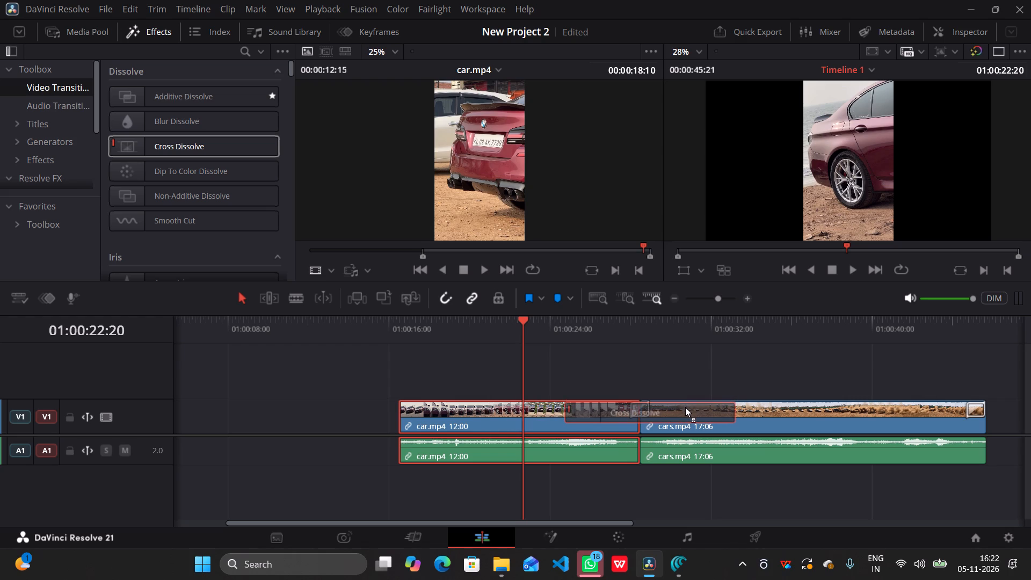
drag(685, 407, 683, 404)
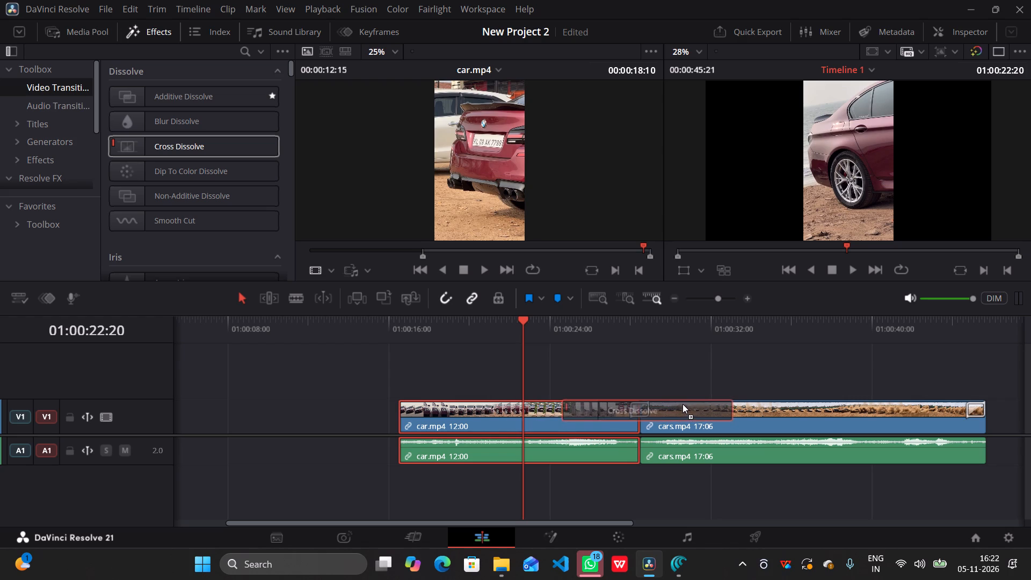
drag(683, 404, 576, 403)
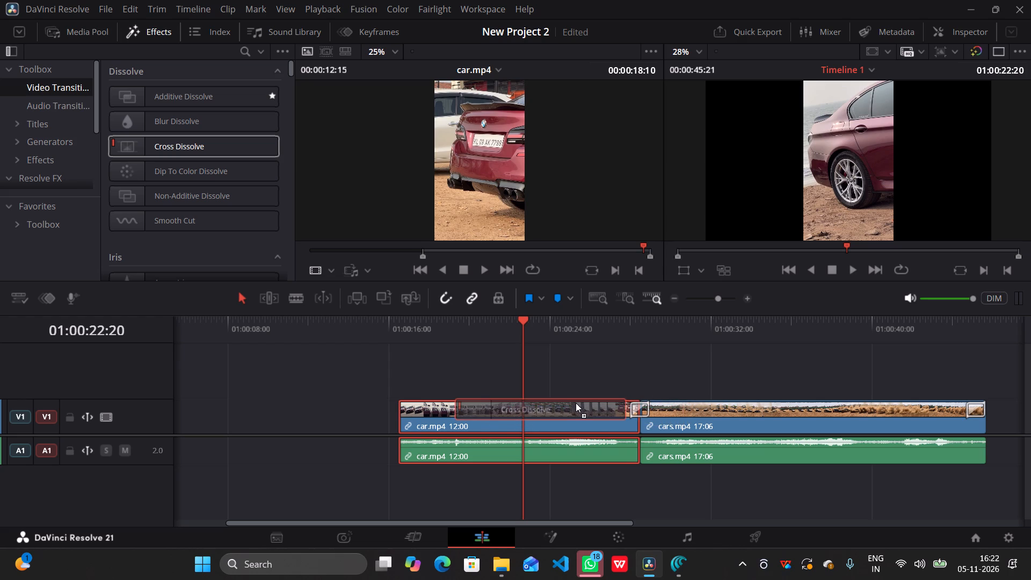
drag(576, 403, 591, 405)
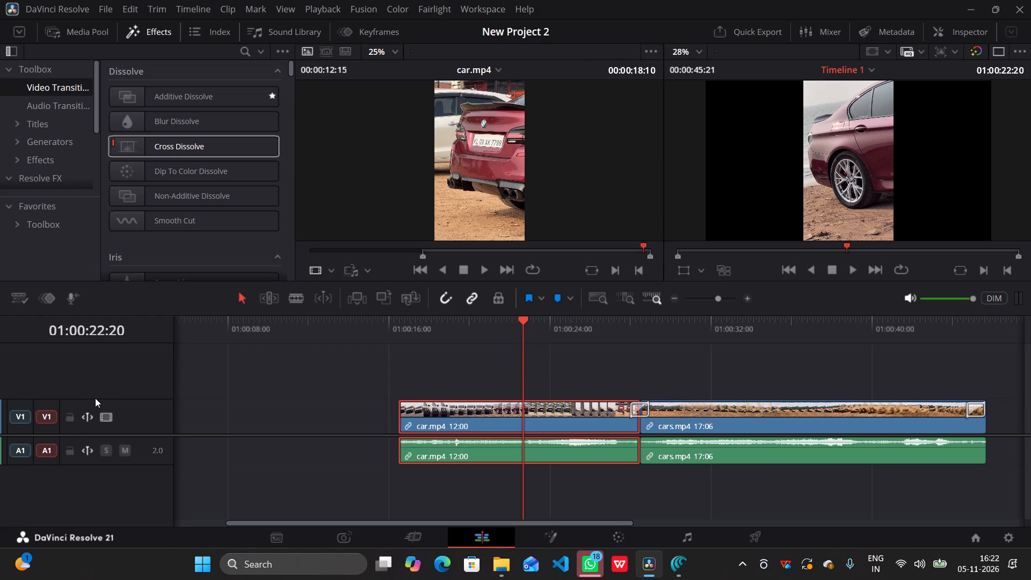
Make the Video 1 track slightly taller so its clip thumbnails are larger.
drag(84, 400, 87, 382)
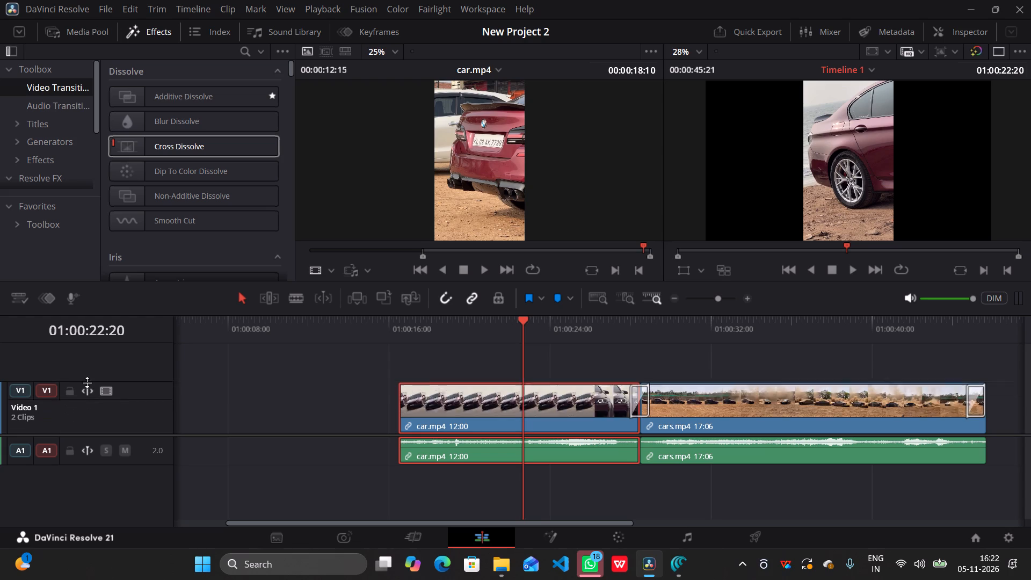
drag(87, 382, 89, 391)
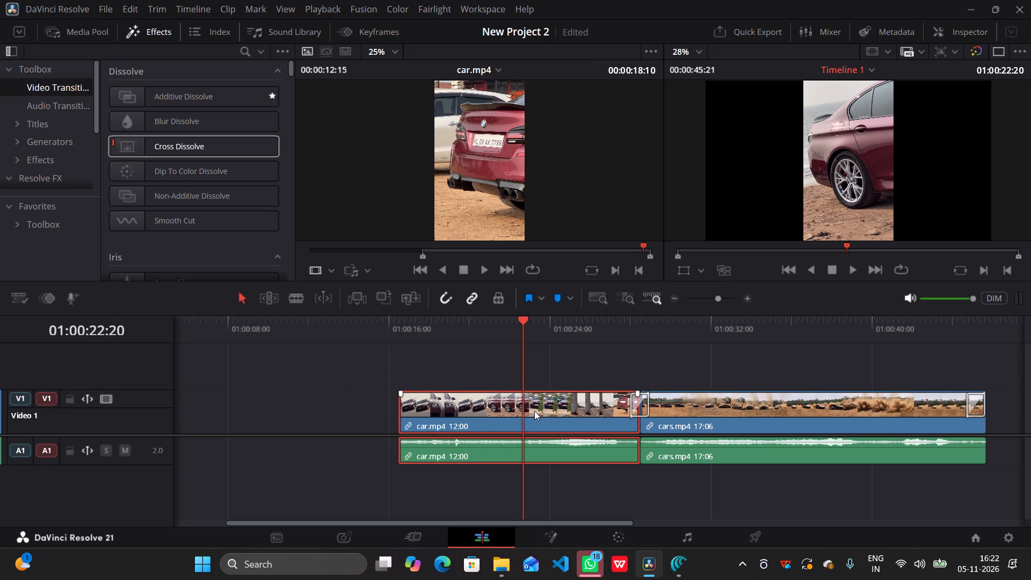
Delete the Cross Dissolve at the cut between car.mp4 and cars.mp4.
click(648, 412)
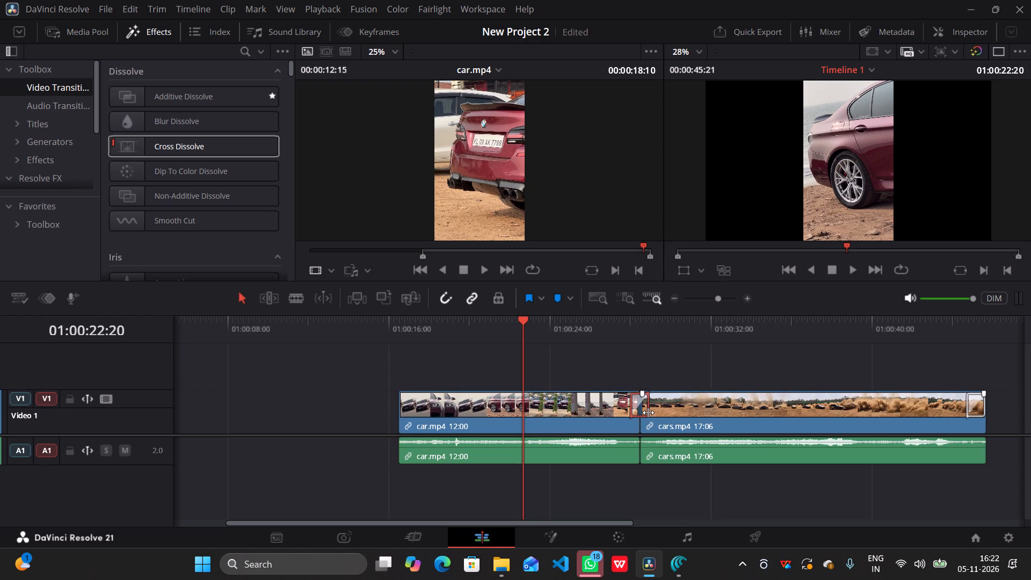
key(BackSpace)
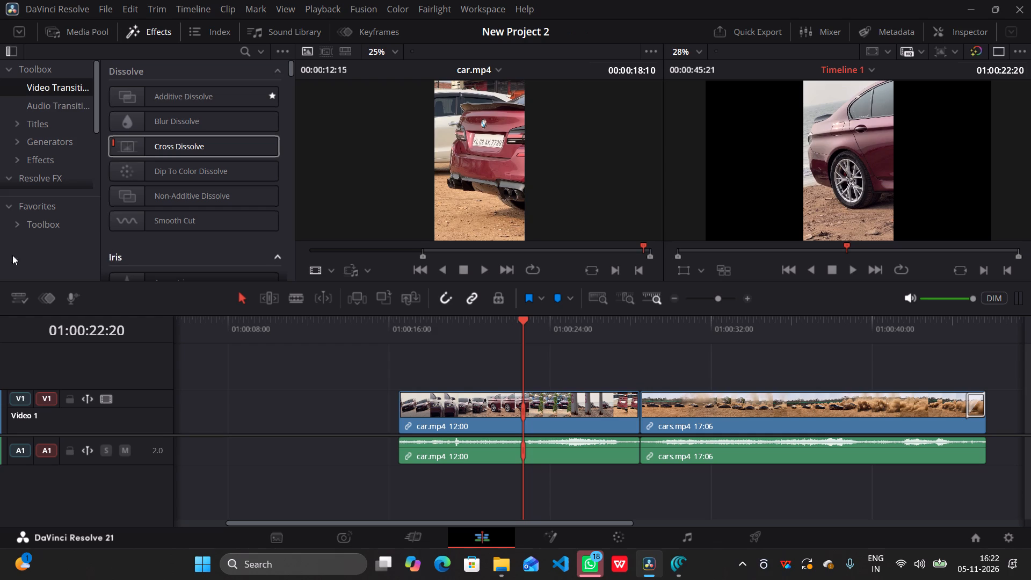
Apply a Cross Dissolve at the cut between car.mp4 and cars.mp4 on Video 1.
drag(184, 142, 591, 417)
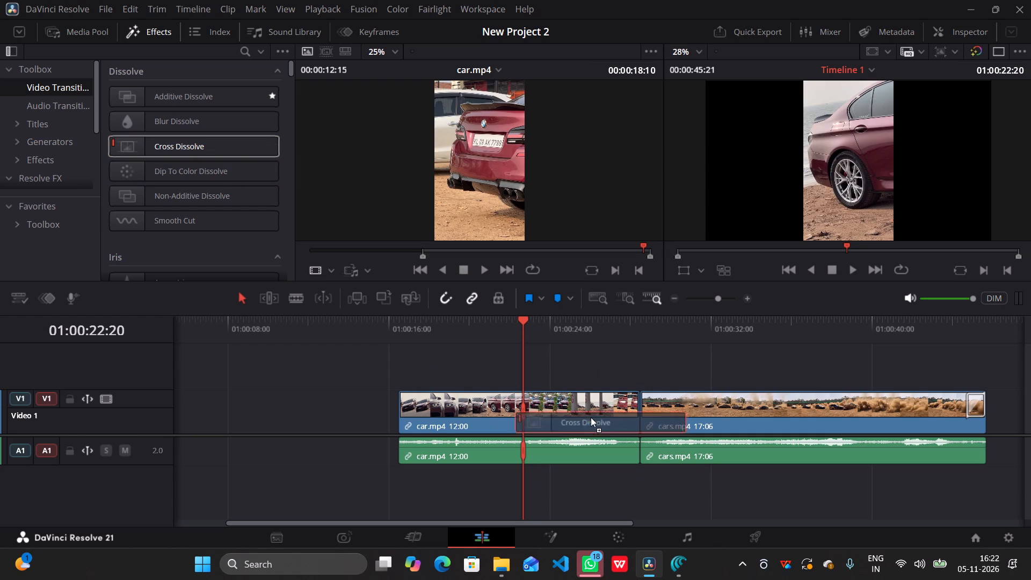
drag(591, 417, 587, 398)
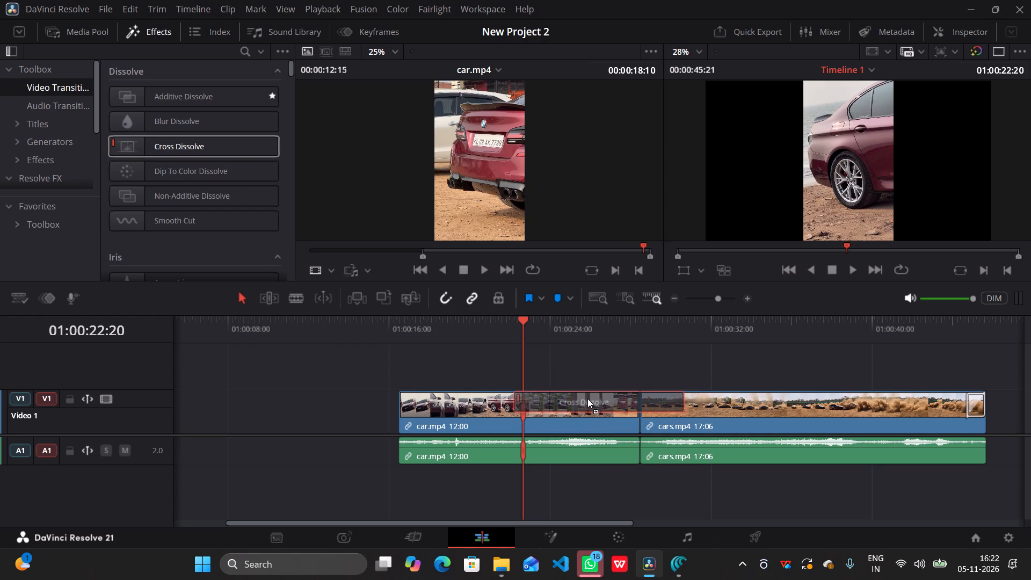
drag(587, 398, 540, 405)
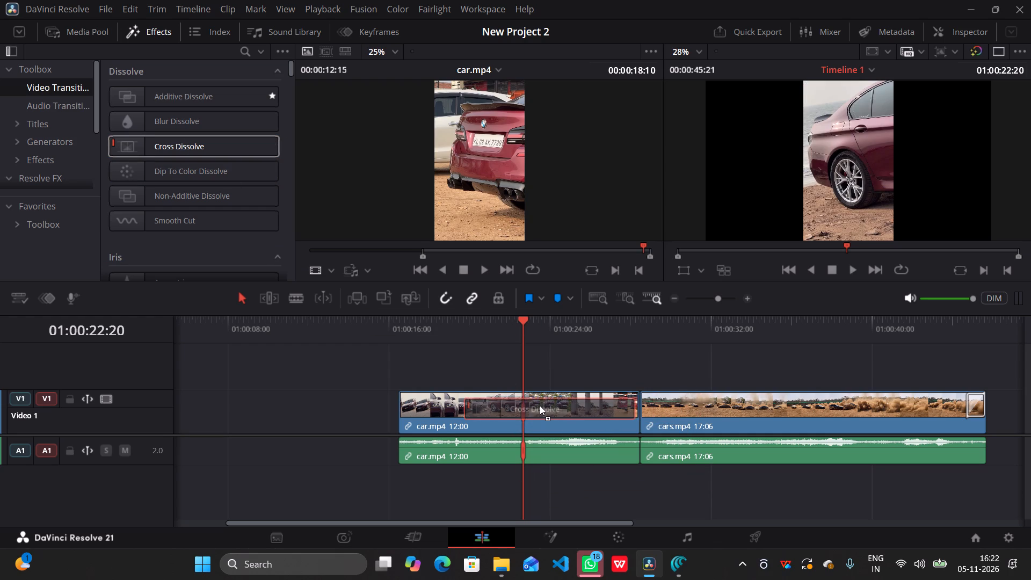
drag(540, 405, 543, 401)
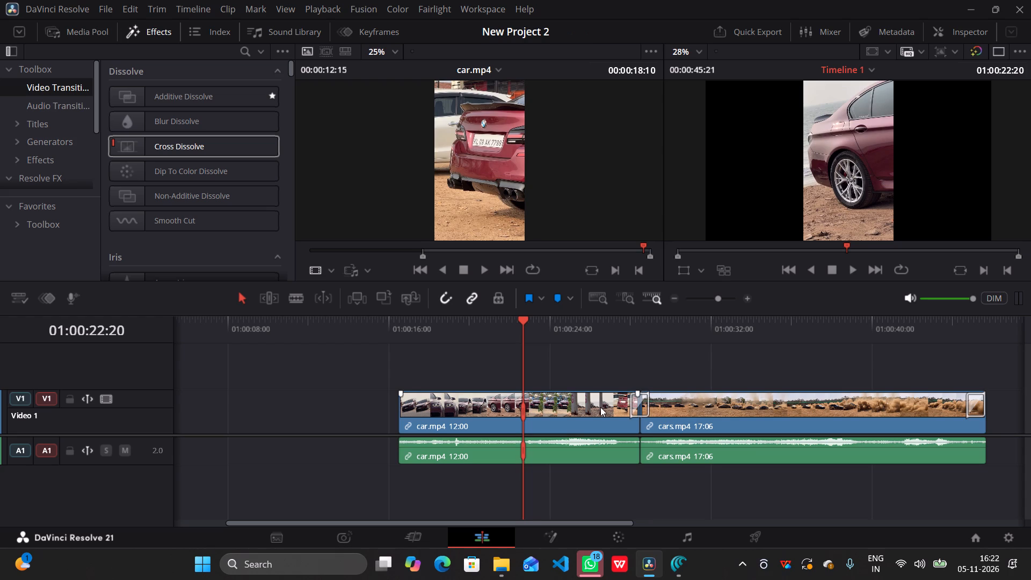
Scrub from car.mp4 across the cut into cars.mp4 and back to examine the Cross Dissolve.
scroll(600, 407, left, 1)
scroll(600, 407, right, 1)
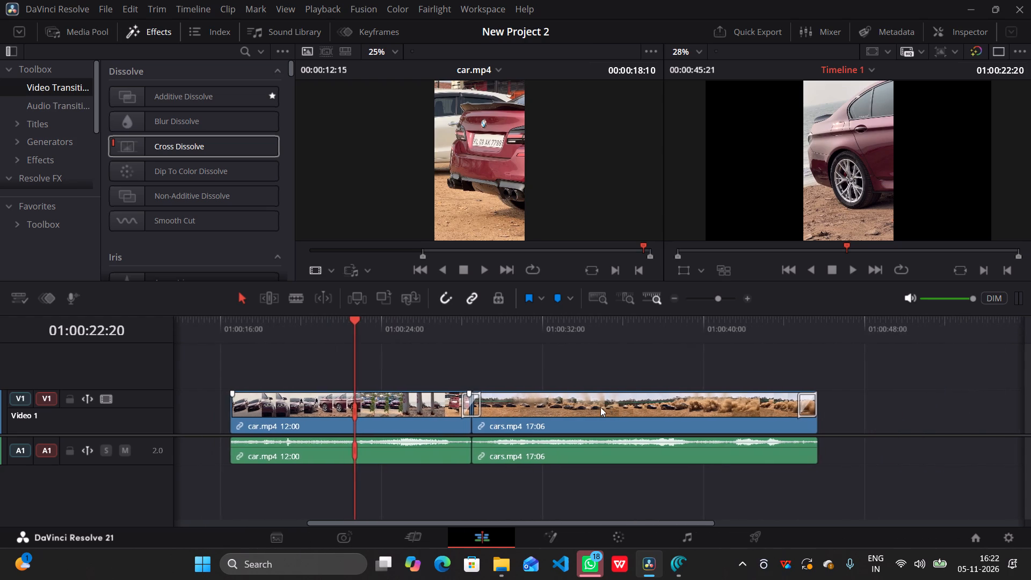
scroll(600, 407, right, 1)
drag(578, 379, 609, 382)
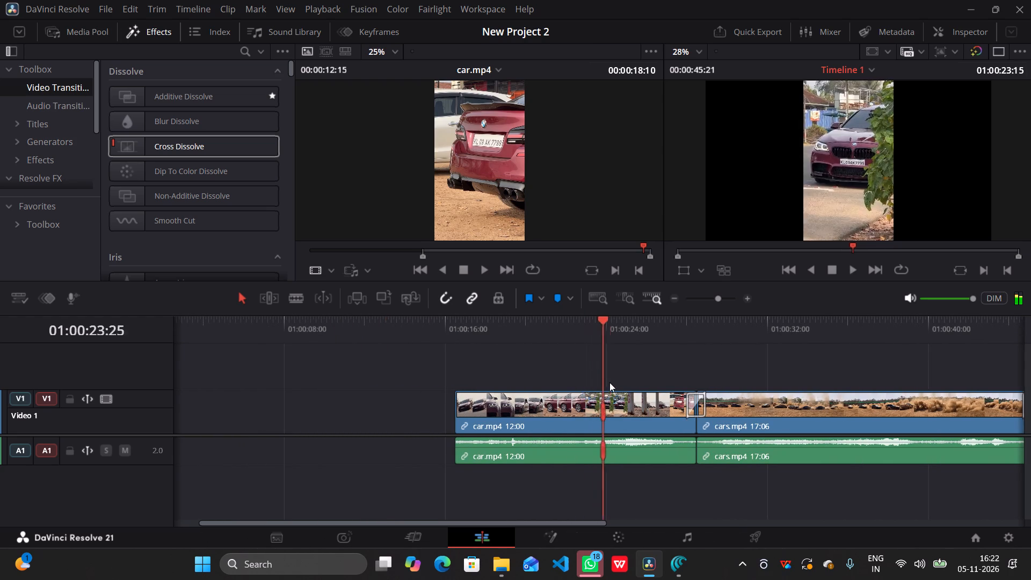
drag(609, 382, 681, 388)
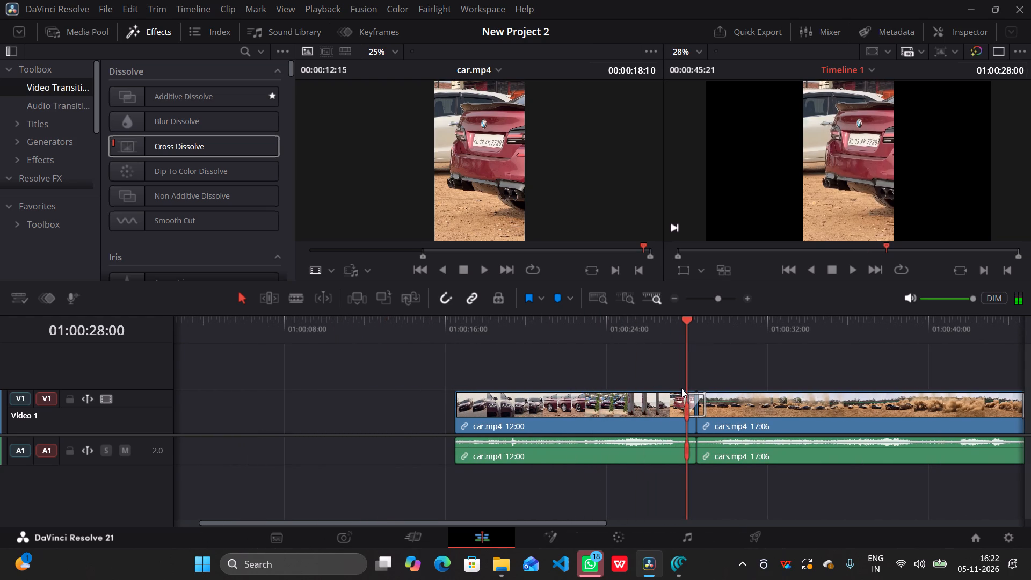
drag(681, 388, 687, 395)
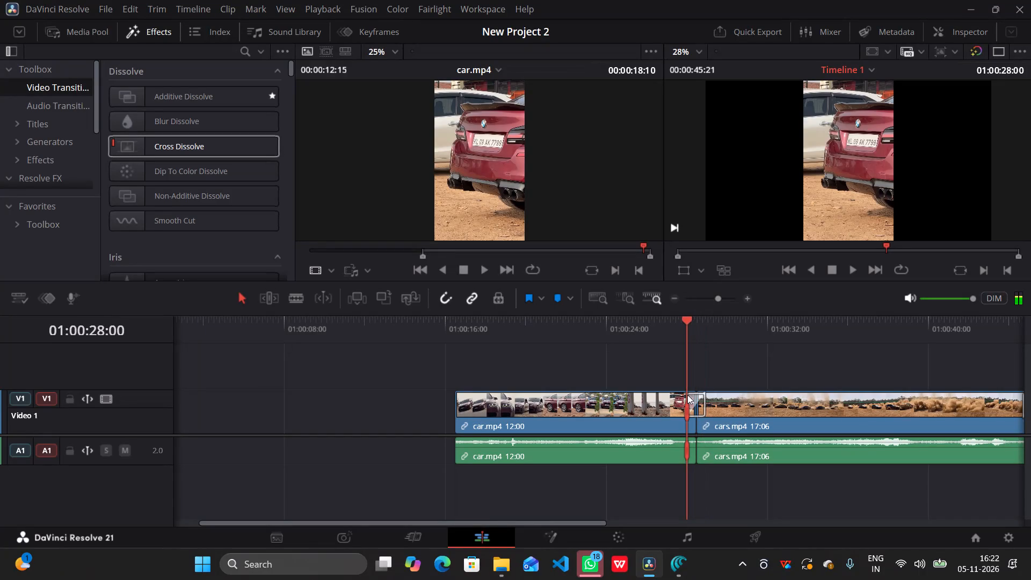
drag(687, 395, 701, 405)
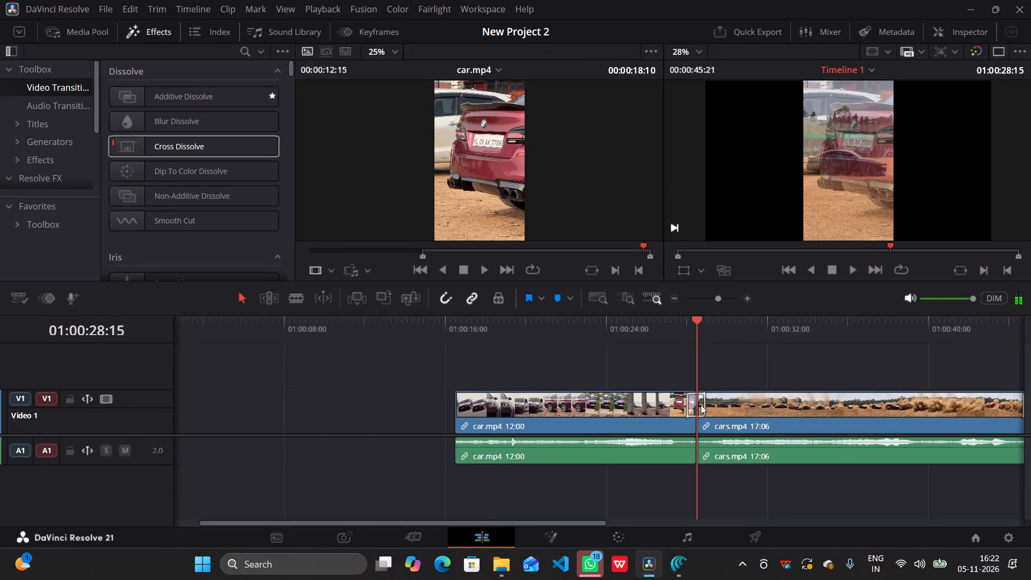
drag(701, 405, 684, 415)
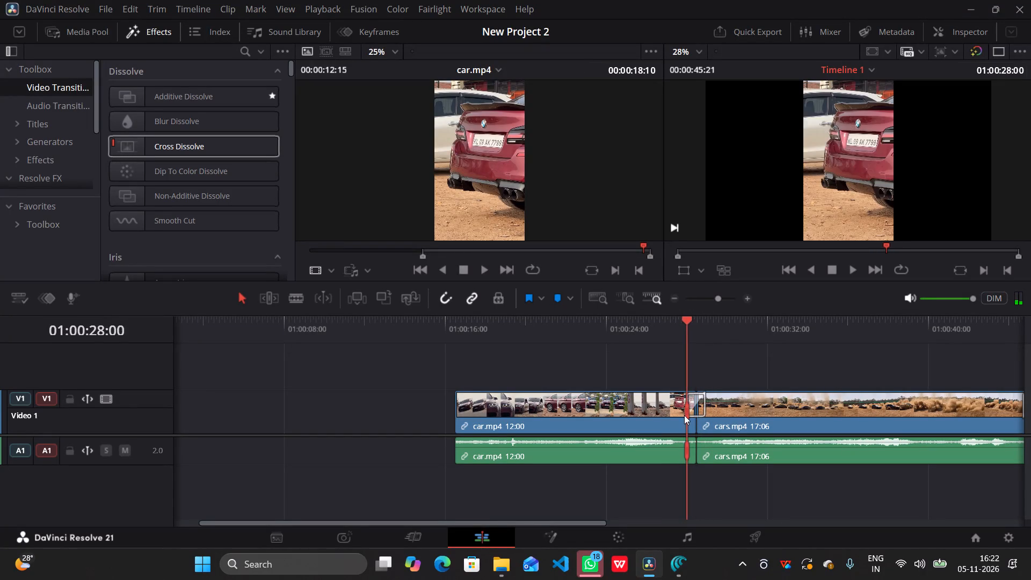
drag(684, 415, 658, 423)
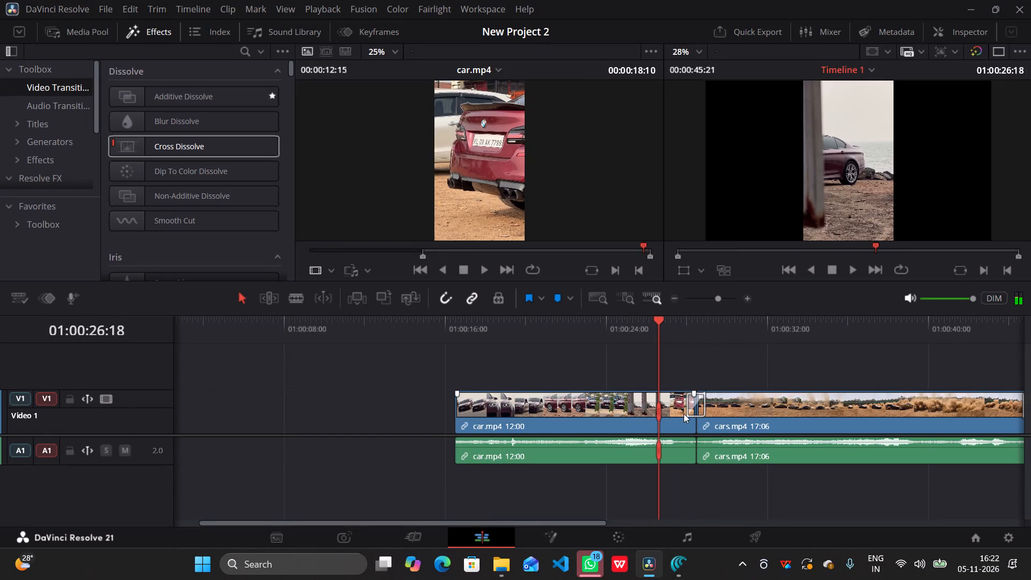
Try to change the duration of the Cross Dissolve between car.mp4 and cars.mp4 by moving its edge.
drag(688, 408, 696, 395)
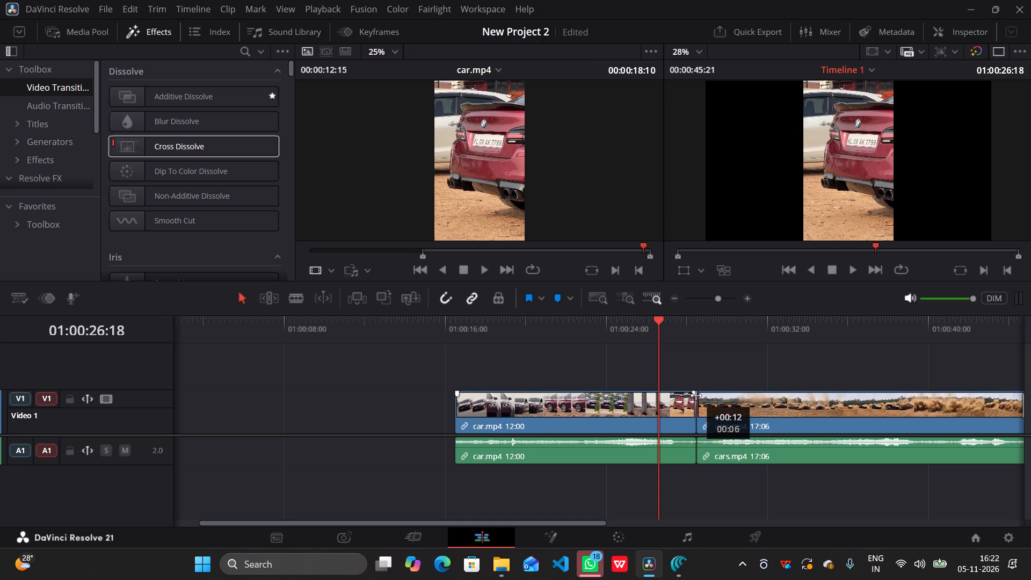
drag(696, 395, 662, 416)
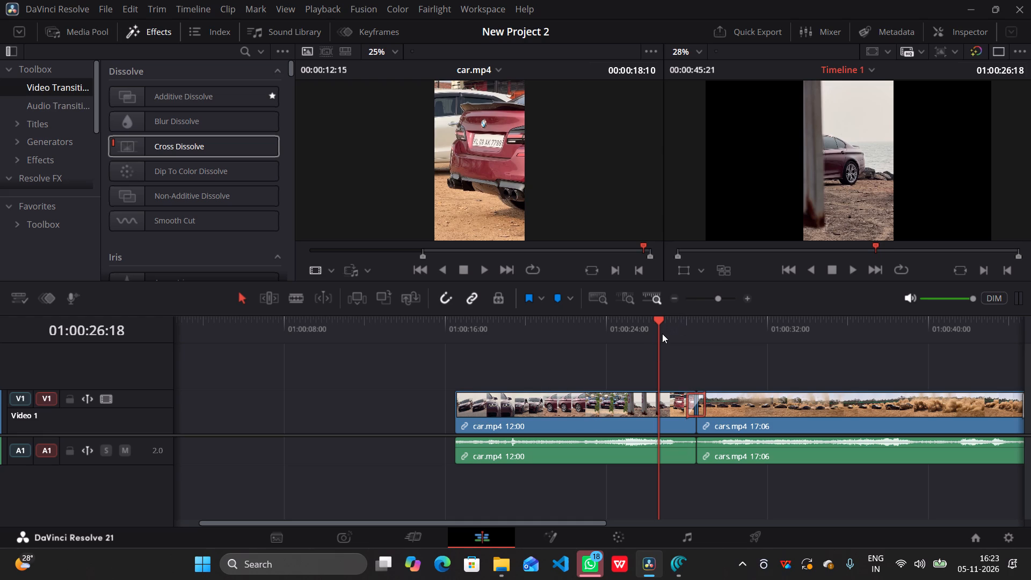
Scrub across the cut and back into car.mp4 to check the Cross Dissolve.
drag(656, 341, 684, 350)
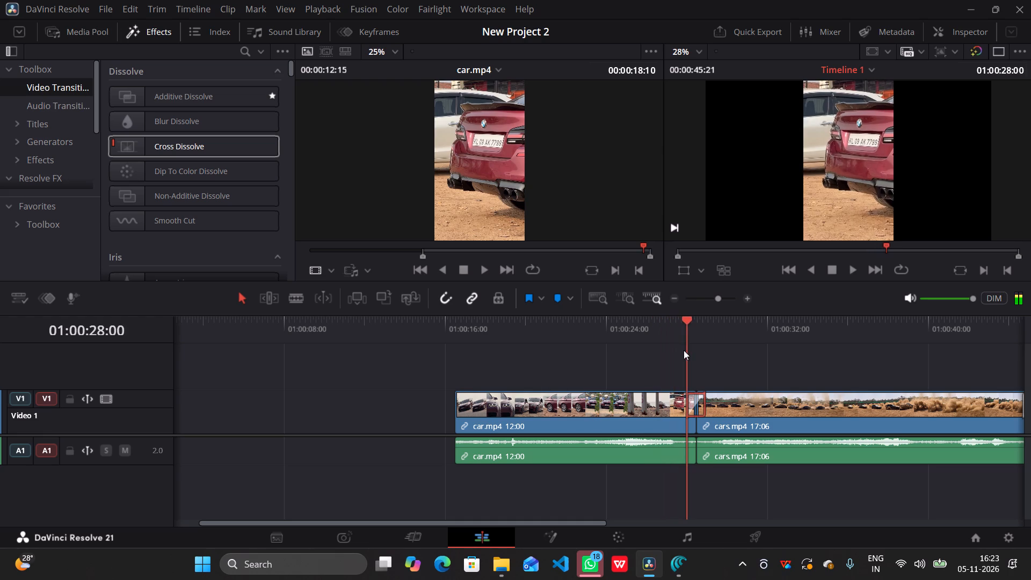
drag(684, 350, 705, 356)
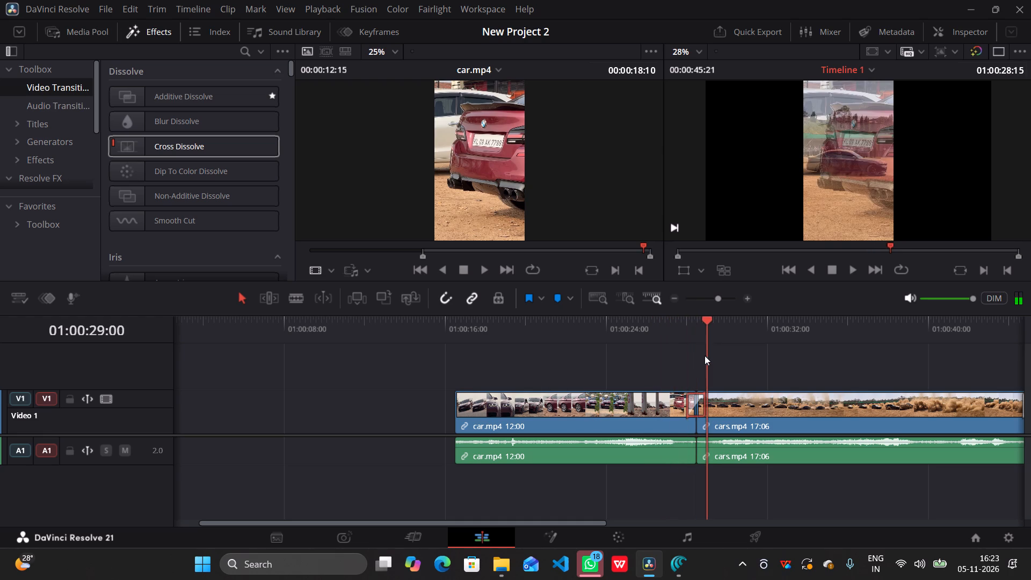
drag(705, 356, 555, 378)
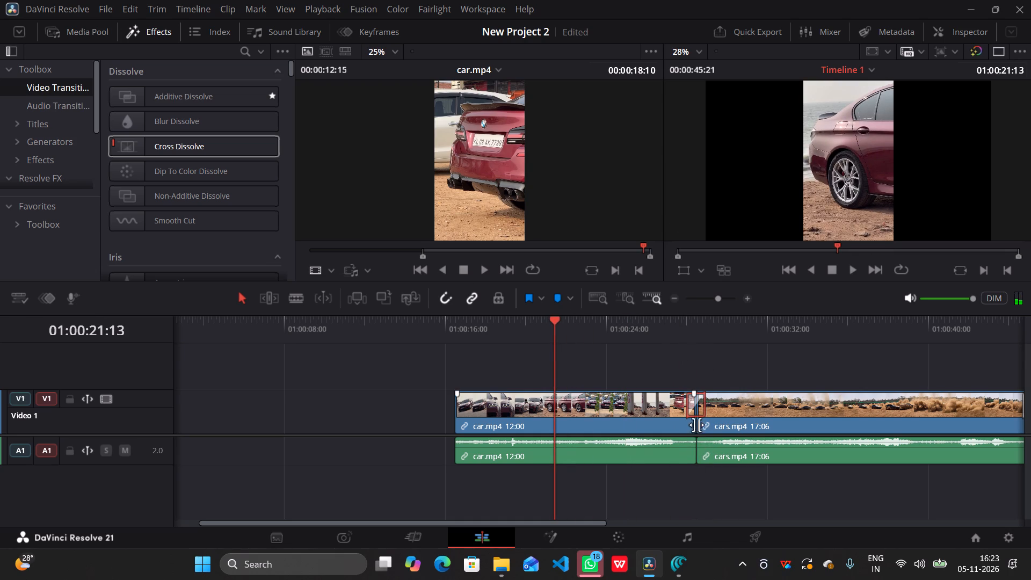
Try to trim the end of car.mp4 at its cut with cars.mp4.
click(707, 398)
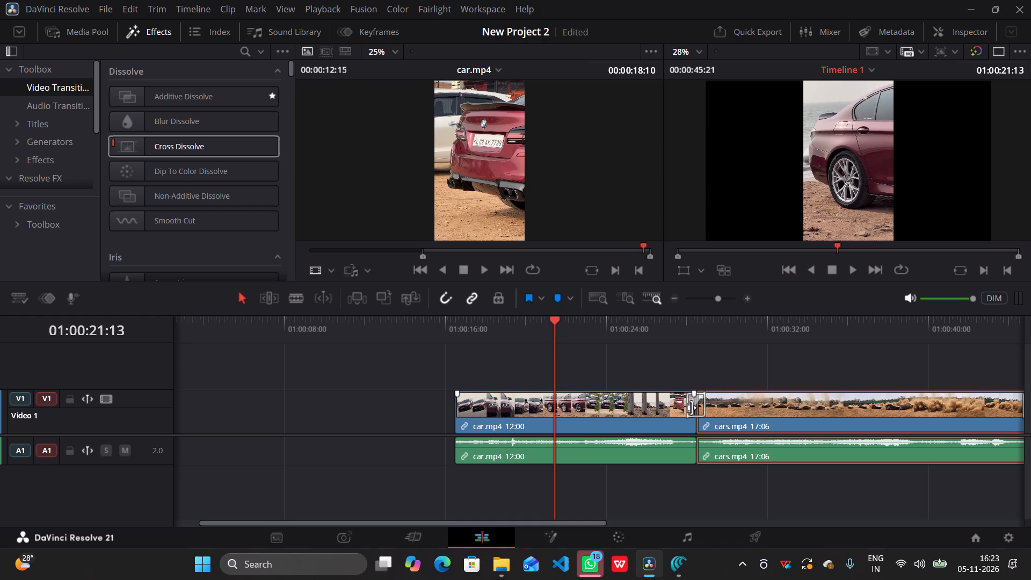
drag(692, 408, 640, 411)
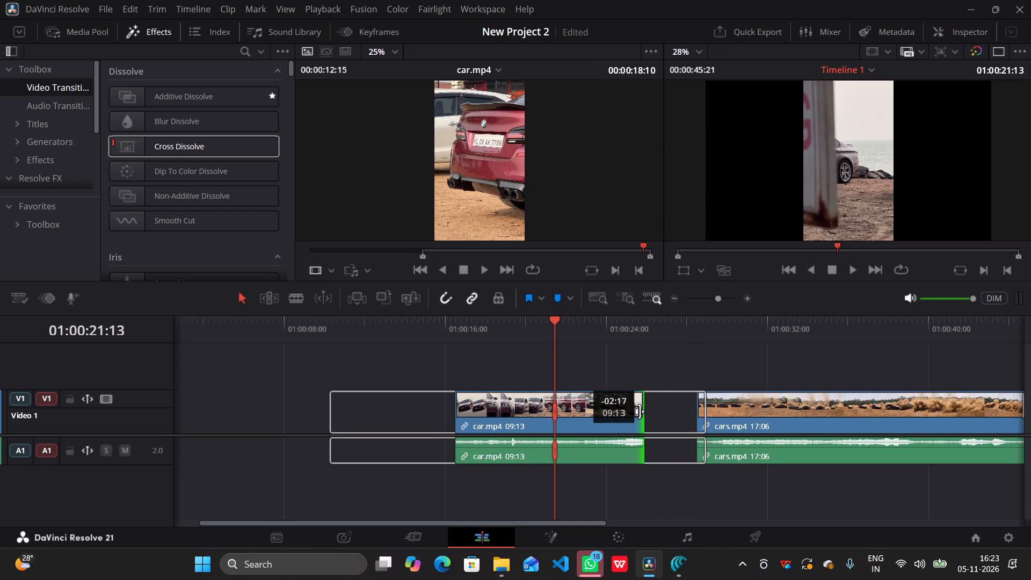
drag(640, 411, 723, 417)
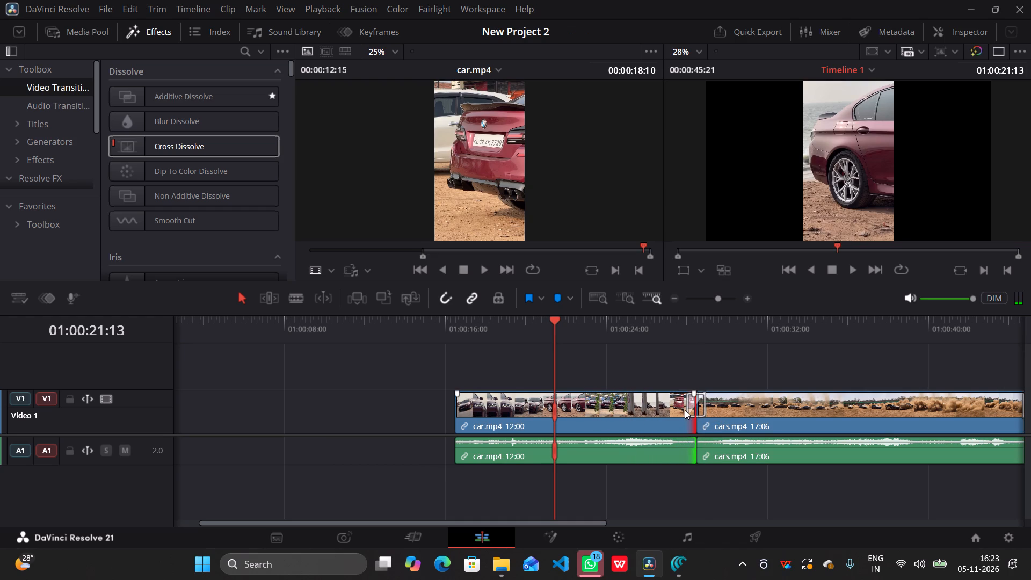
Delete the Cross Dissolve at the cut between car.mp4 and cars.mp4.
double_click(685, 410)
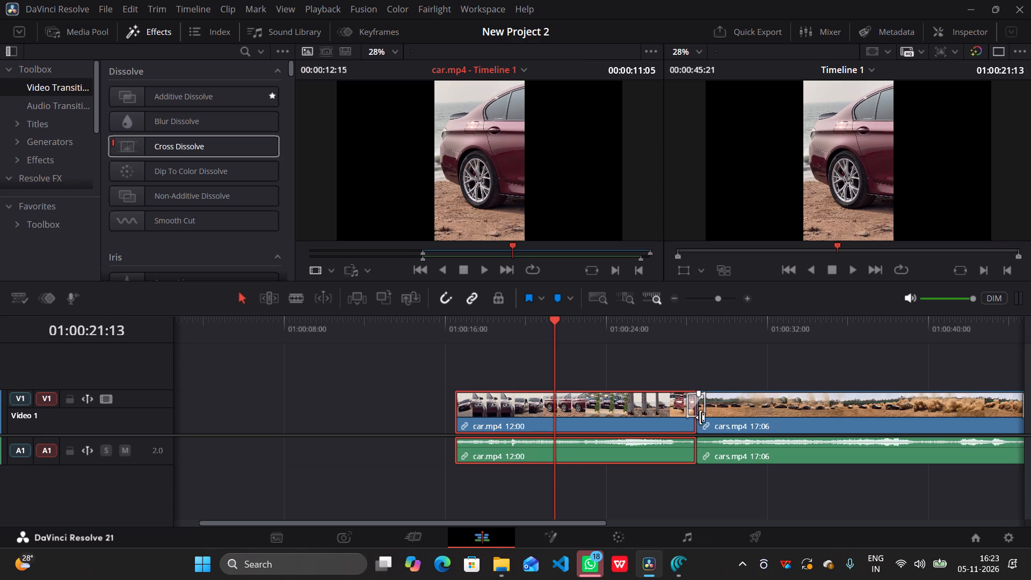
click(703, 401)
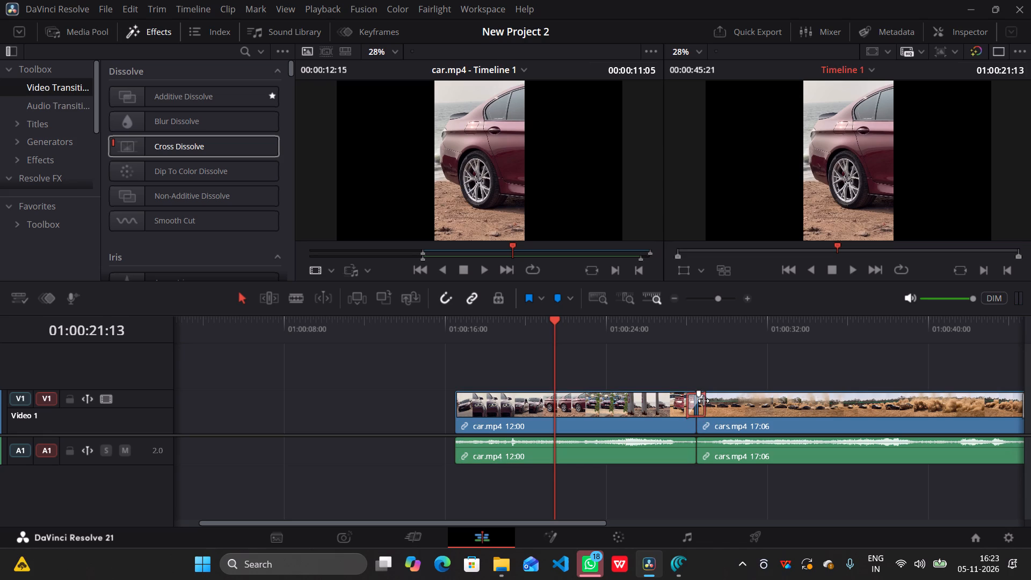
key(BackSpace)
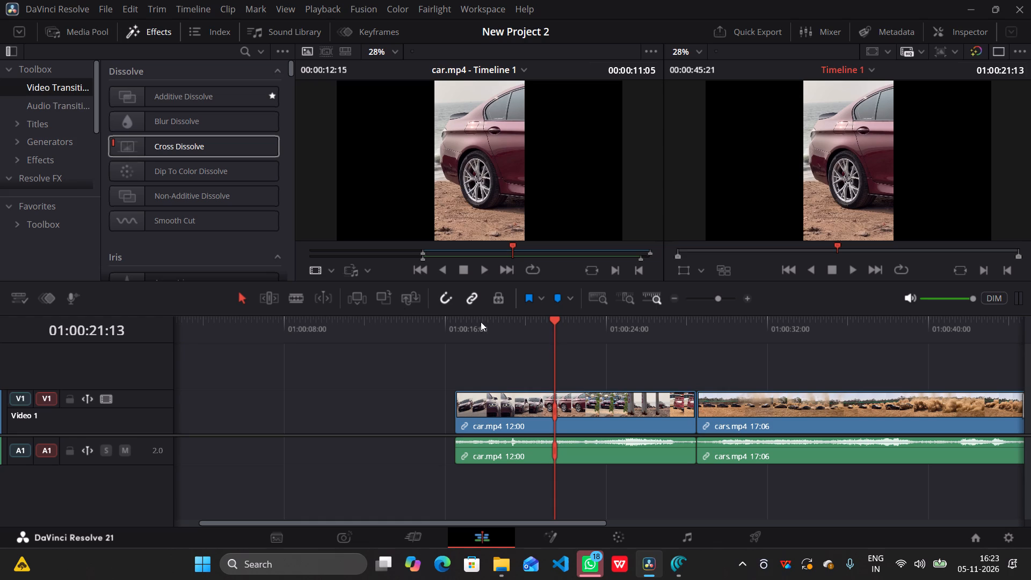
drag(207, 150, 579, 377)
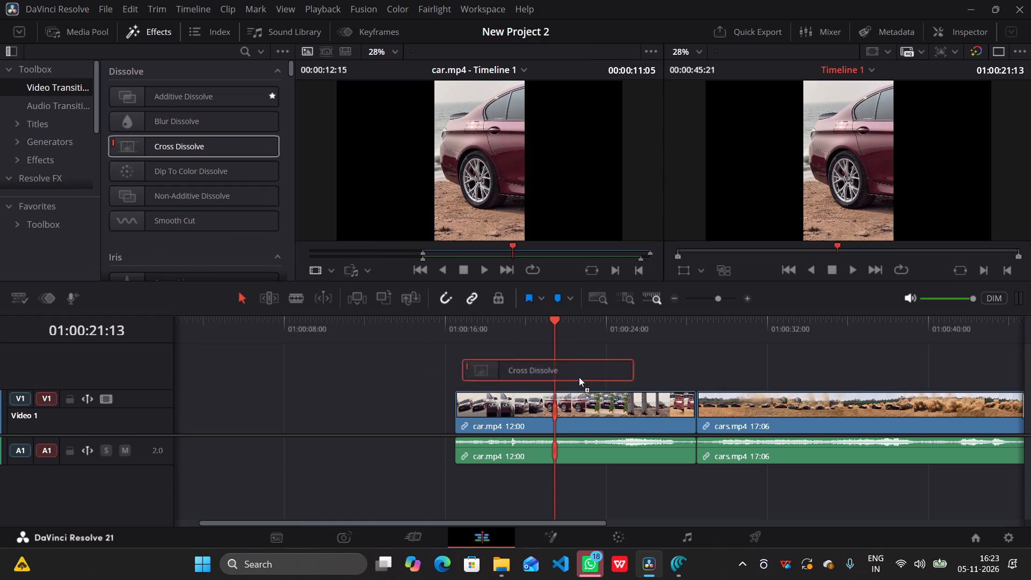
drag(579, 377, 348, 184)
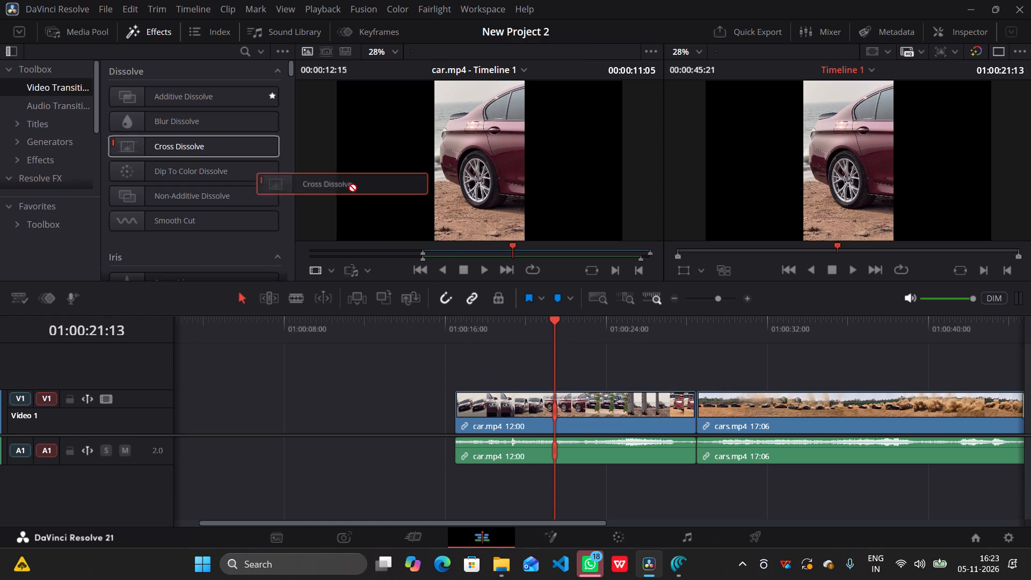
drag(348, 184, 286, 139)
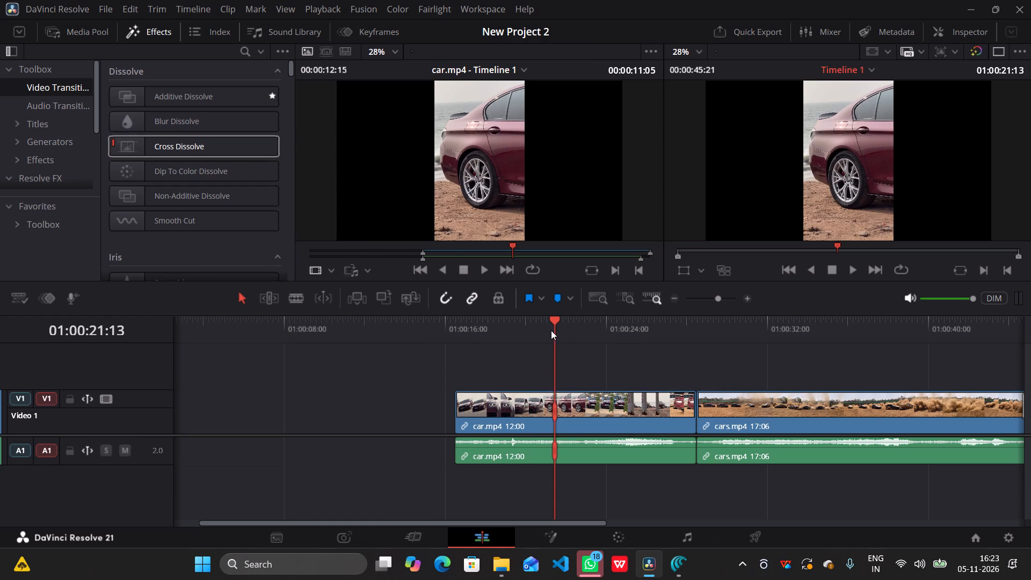
Apply a Cross Dissolve again at the cut between car.mp4 and cars.mp4 on Video 1.
drag(553, 334, 490, 346)
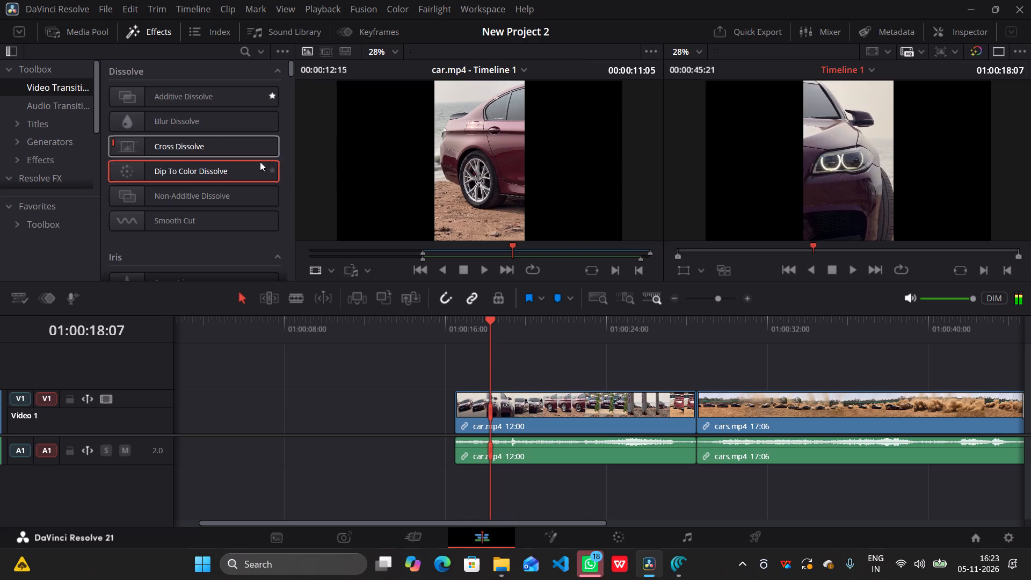
drag(253, 149, 664, 426)
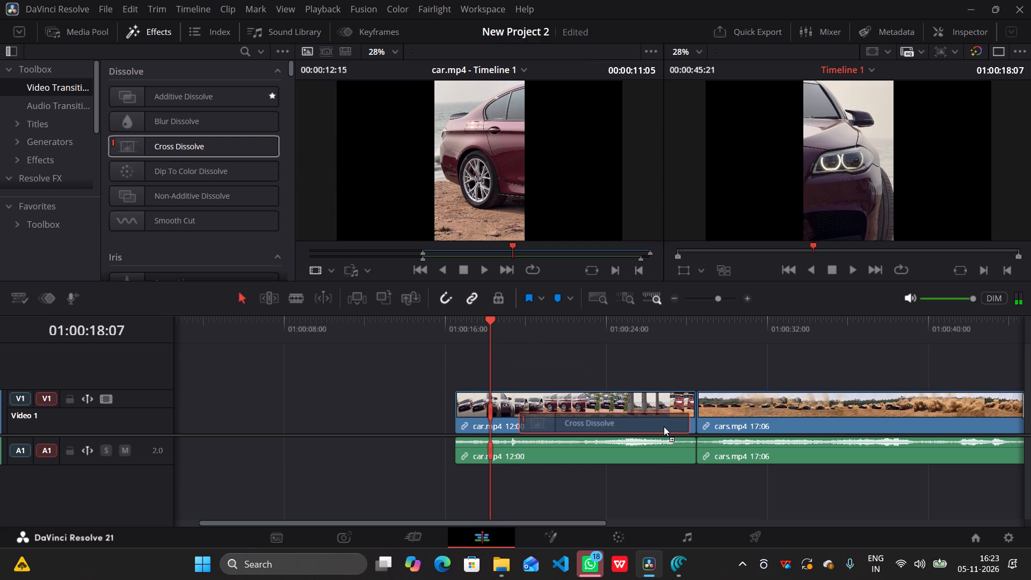
drag(664, 426, 666, 408)
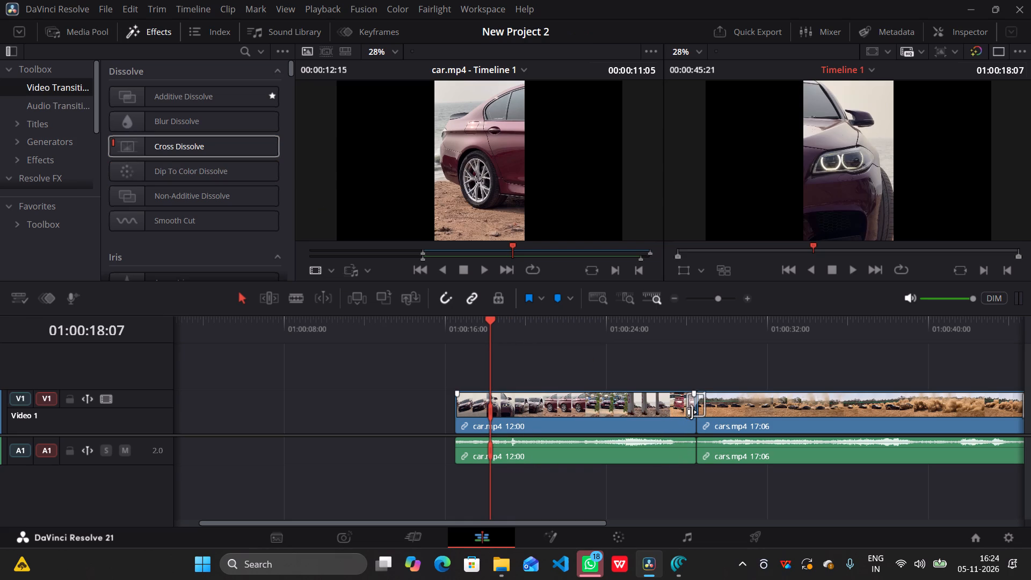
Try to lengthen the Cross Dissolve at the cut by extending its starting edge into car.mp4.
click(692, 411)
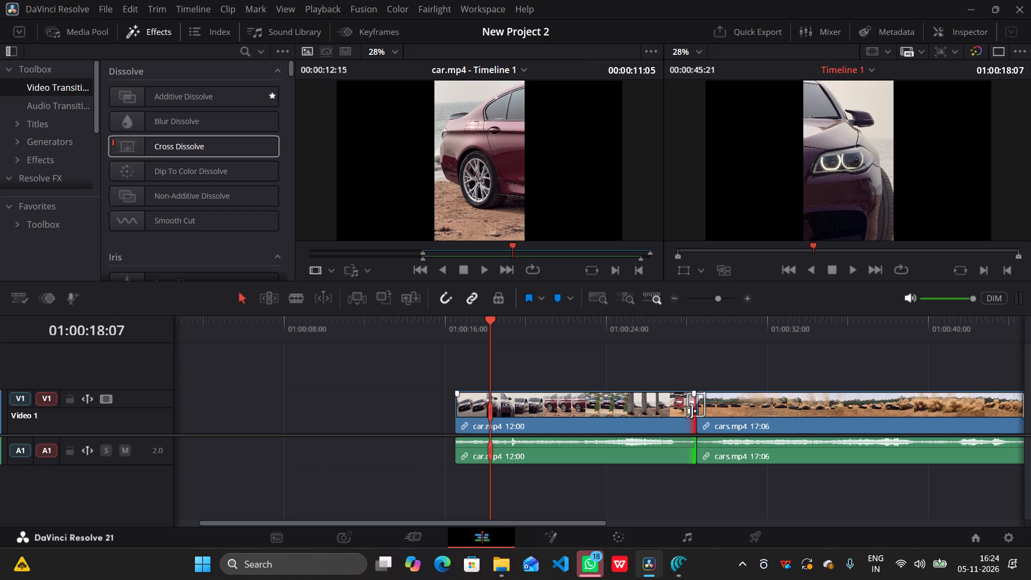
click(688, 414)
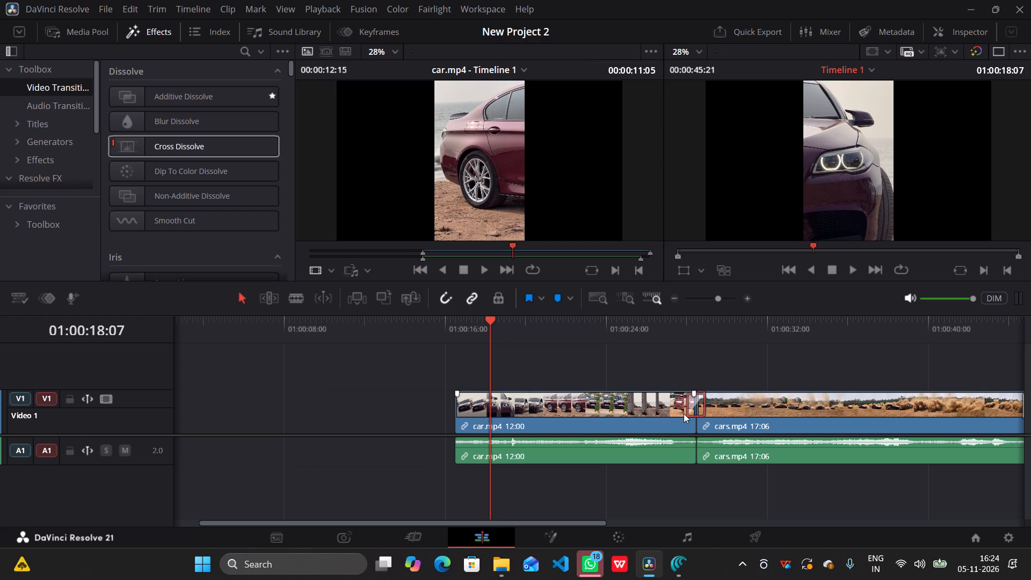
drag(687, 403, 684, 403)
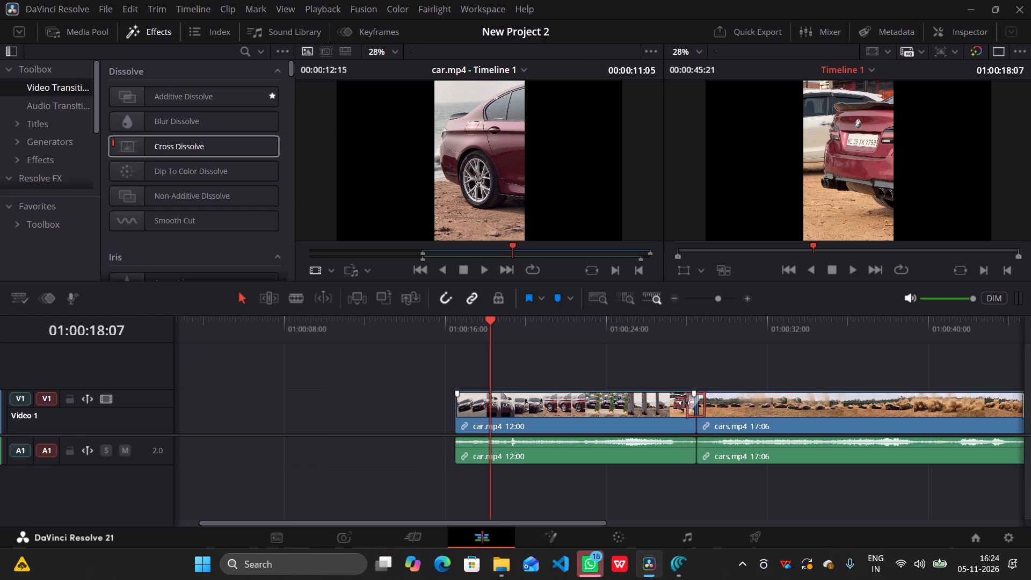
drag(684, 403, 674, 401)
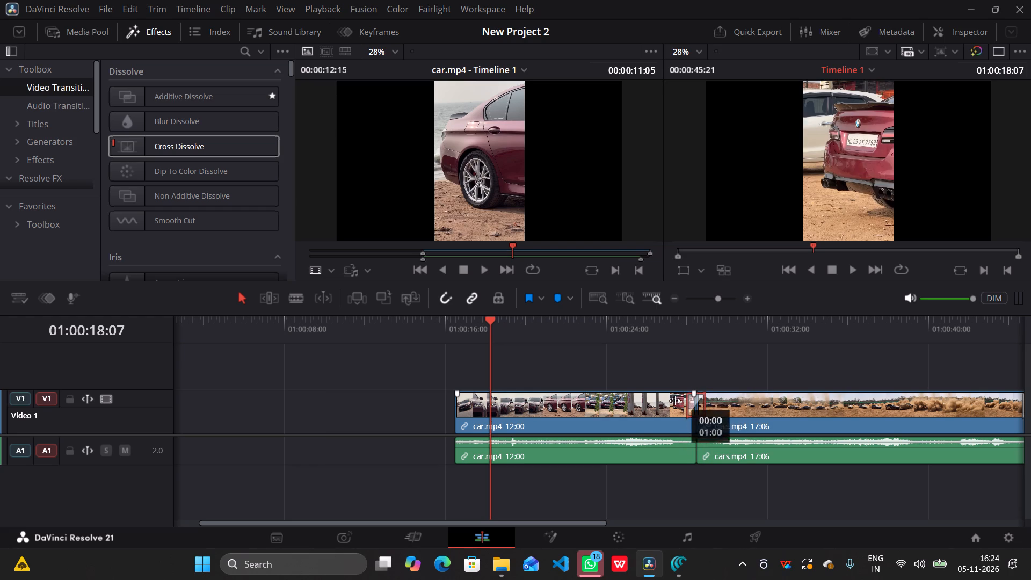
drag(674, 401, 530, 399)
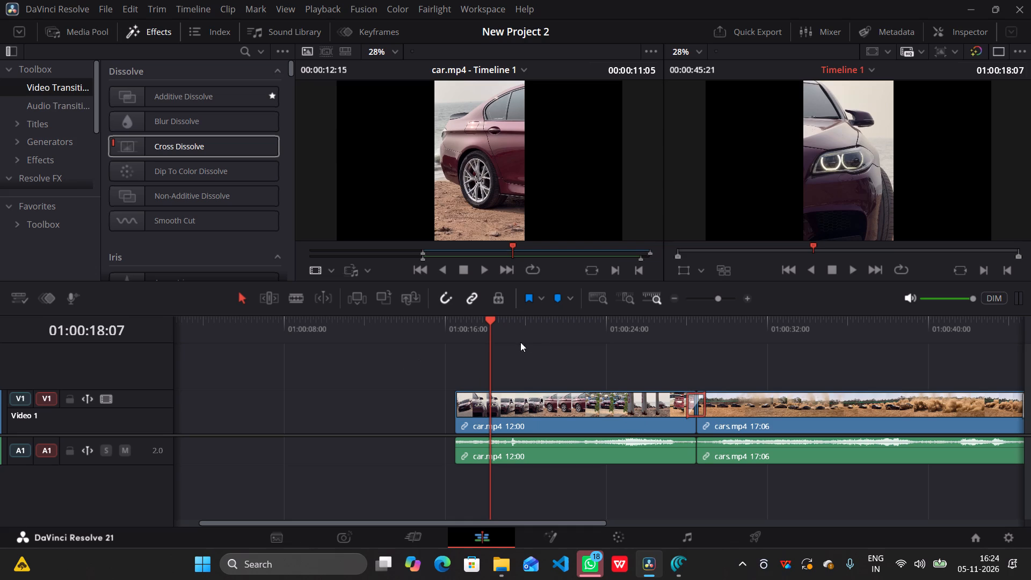
Scrub through the Cross Dissolve between car.mp4 and cars.mp4 and past the end of cars.mp4, returning to the timeline start.
drag(485, 352, 753, 381)
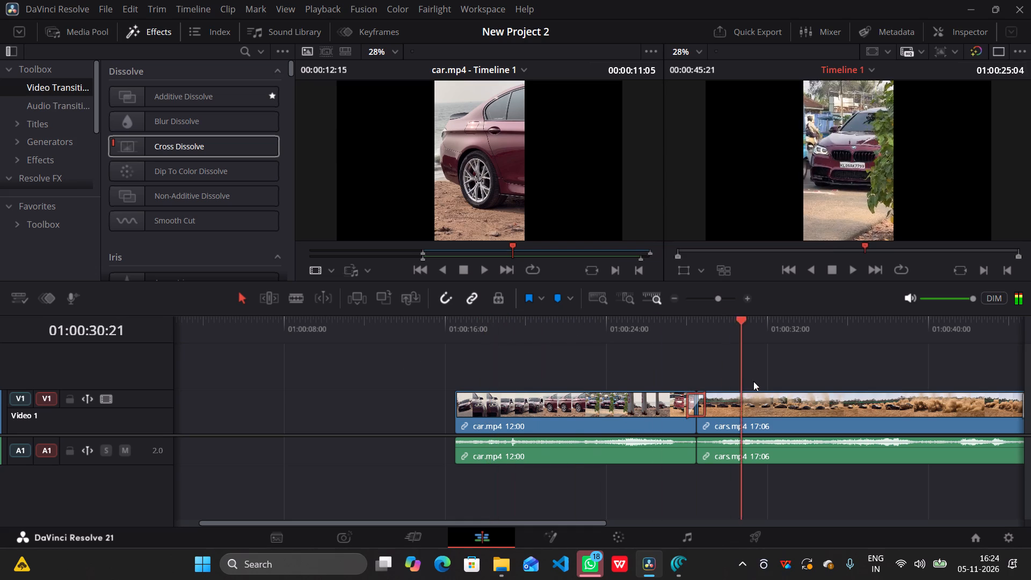
drag(753, 381, 689, 374)
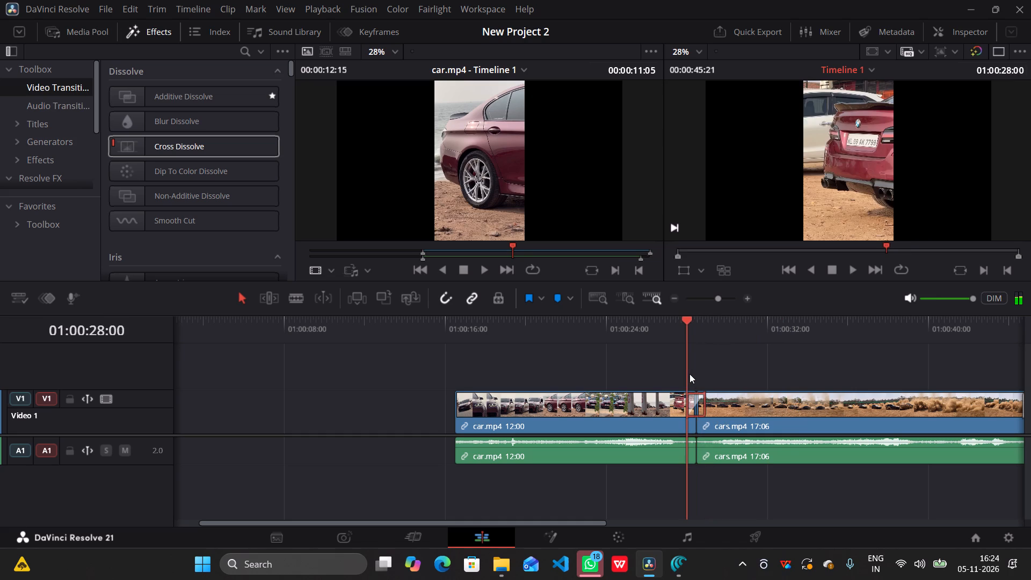
drag(689, 374, 695, 374)
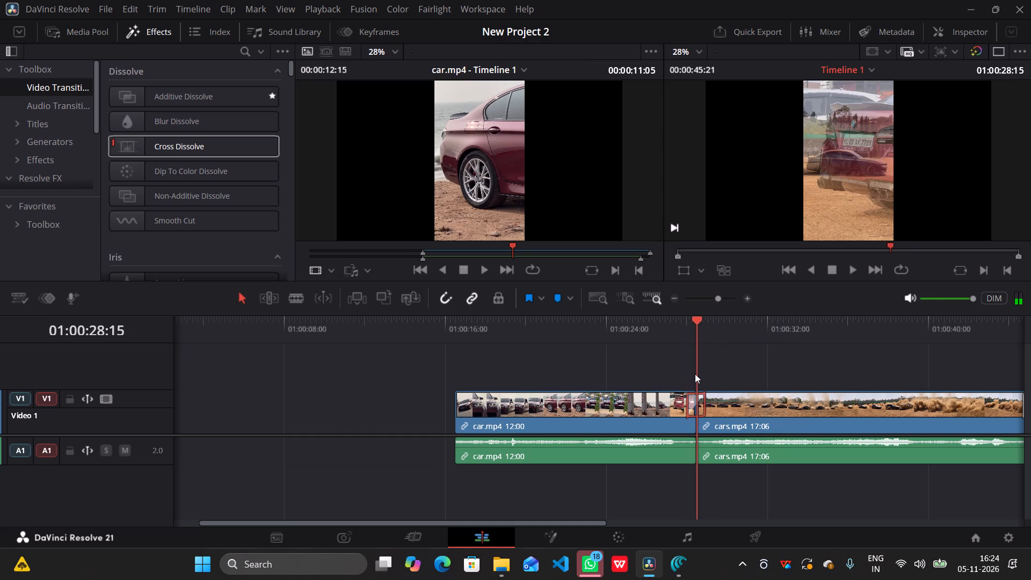
drag(695, 374, 935, 360)
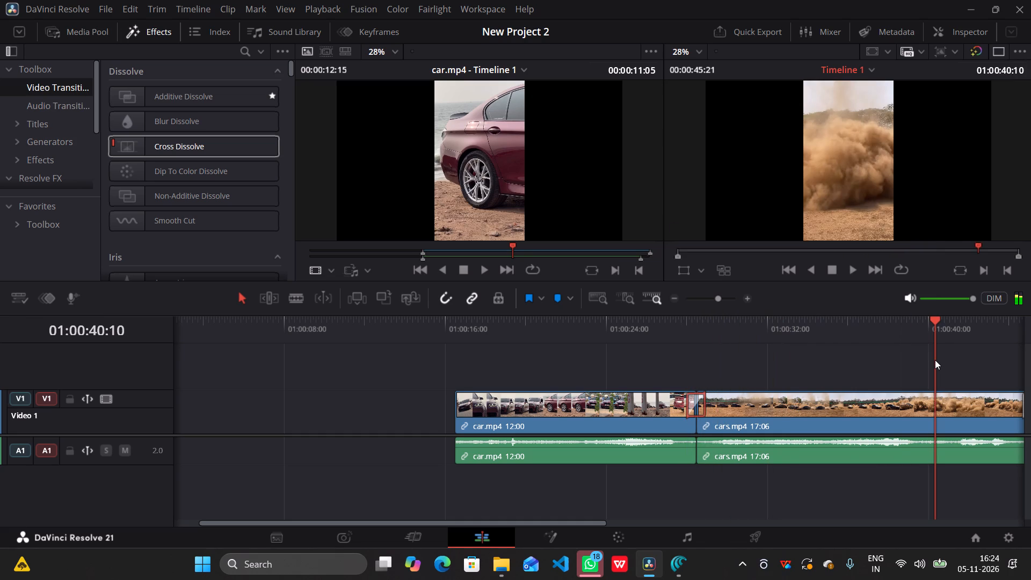
drag(935, 360, 1022, 383)
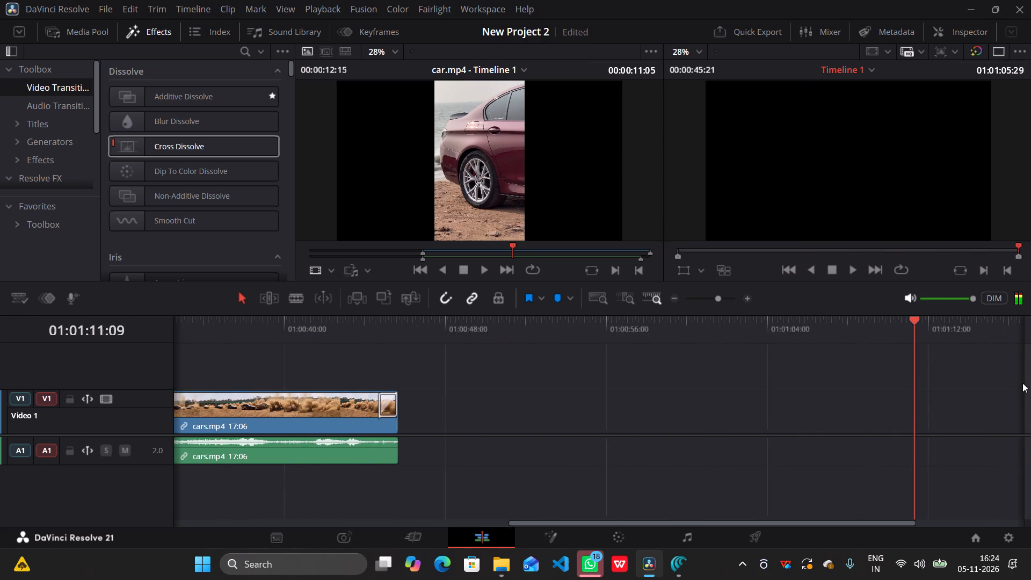
drag(1022, 383, 124, 327)
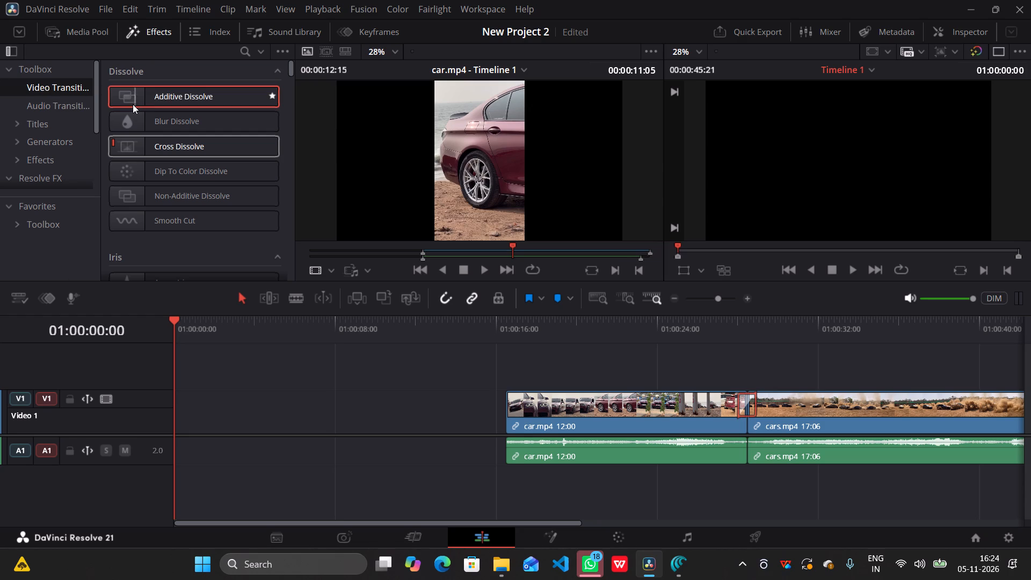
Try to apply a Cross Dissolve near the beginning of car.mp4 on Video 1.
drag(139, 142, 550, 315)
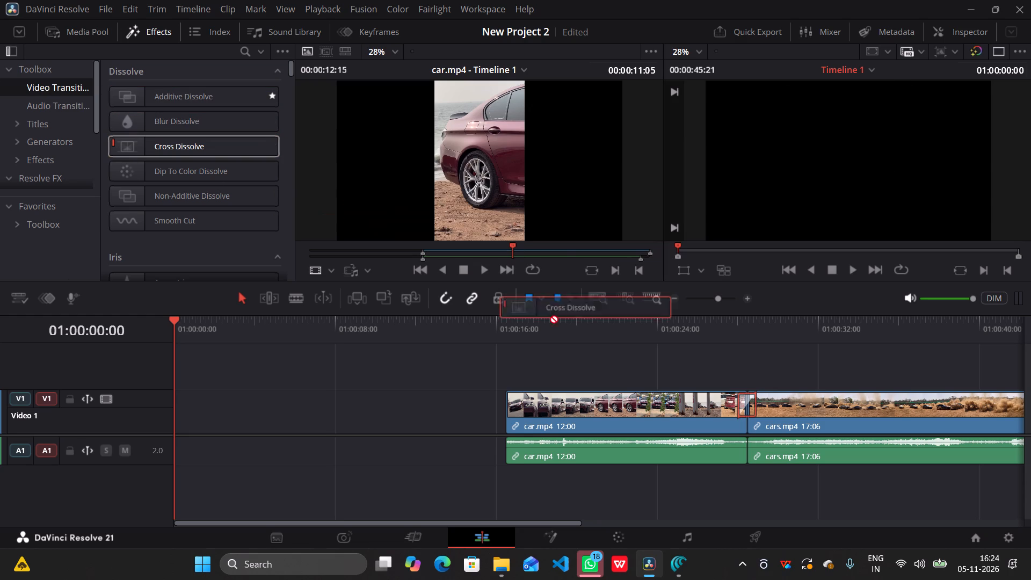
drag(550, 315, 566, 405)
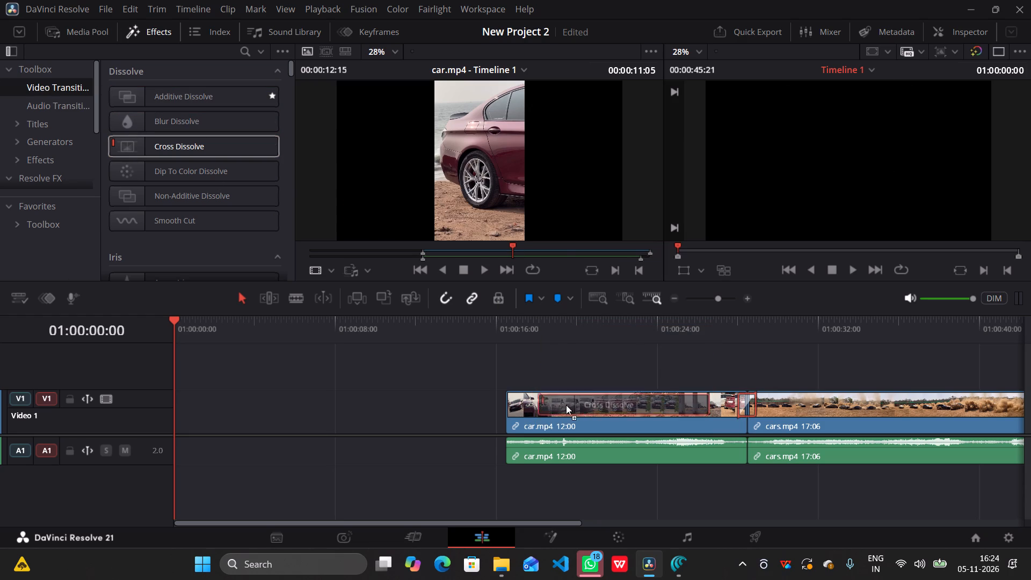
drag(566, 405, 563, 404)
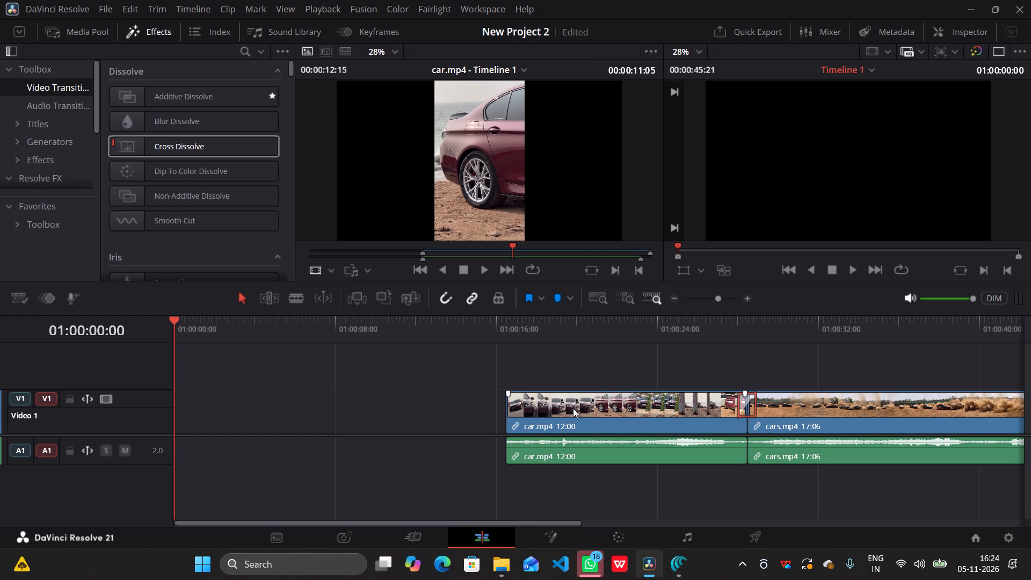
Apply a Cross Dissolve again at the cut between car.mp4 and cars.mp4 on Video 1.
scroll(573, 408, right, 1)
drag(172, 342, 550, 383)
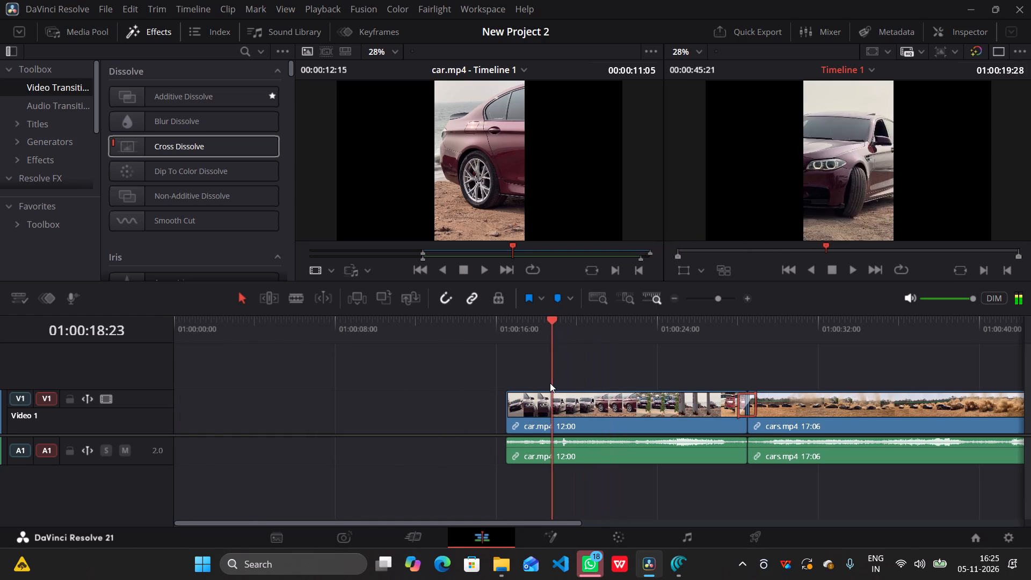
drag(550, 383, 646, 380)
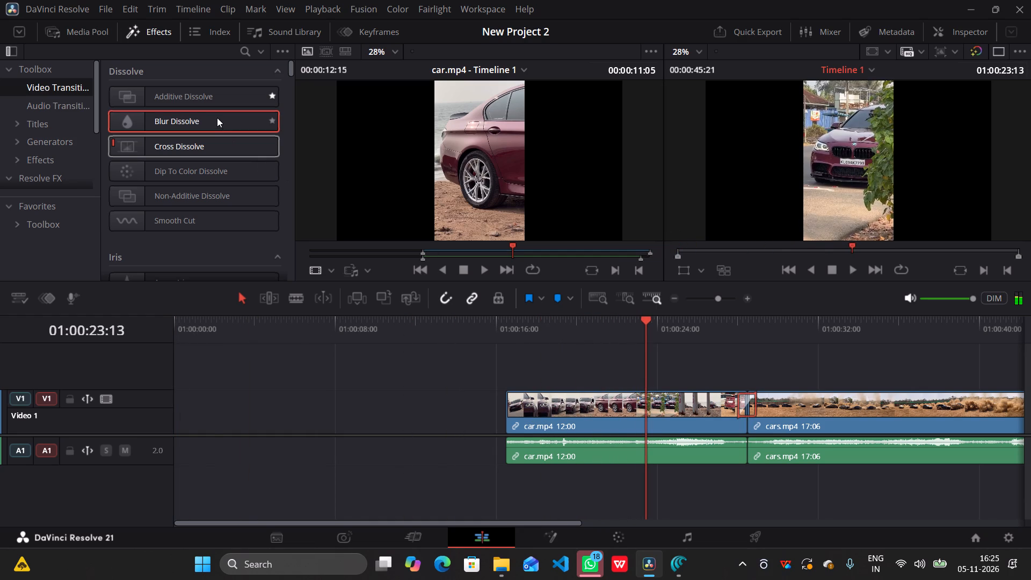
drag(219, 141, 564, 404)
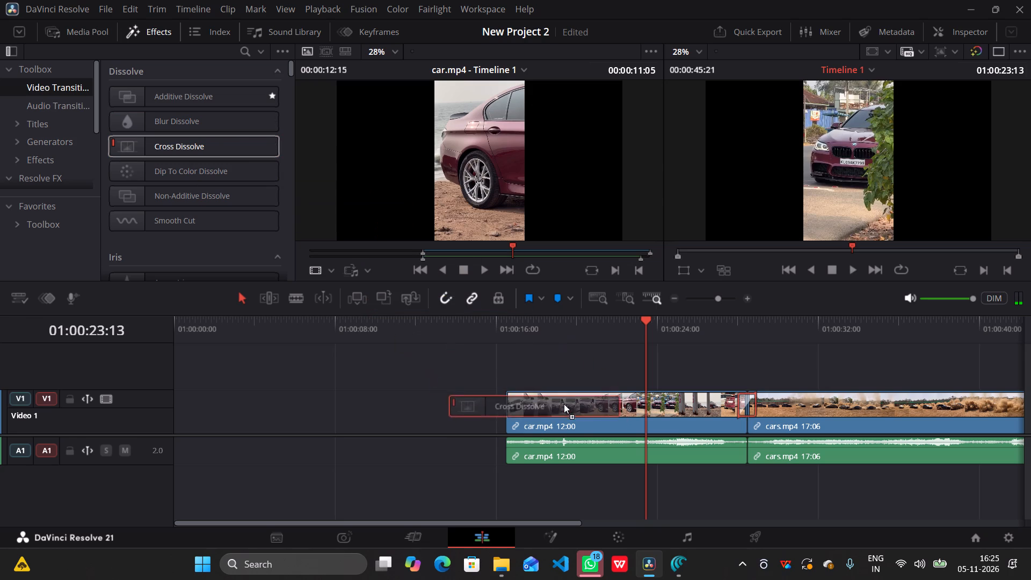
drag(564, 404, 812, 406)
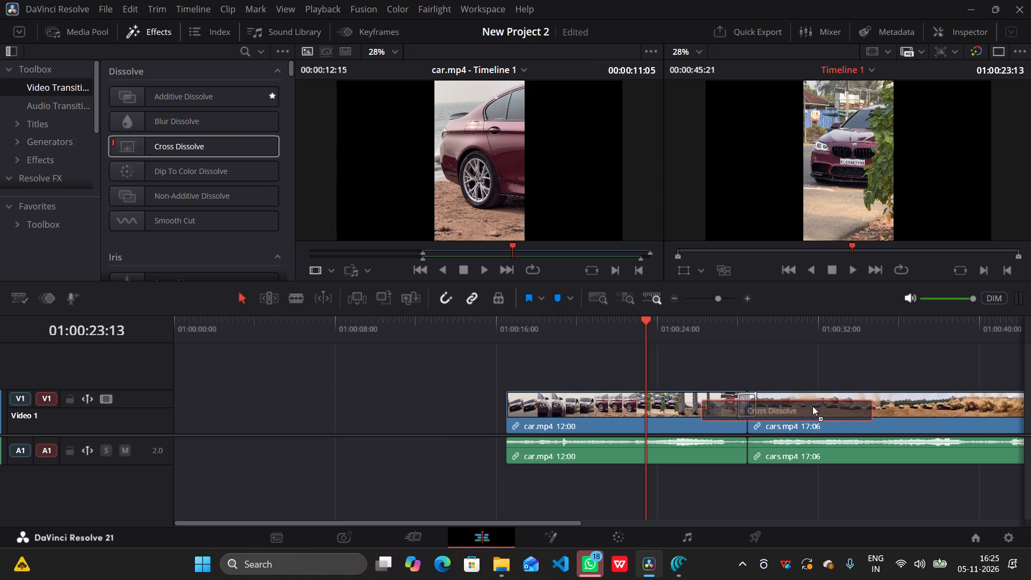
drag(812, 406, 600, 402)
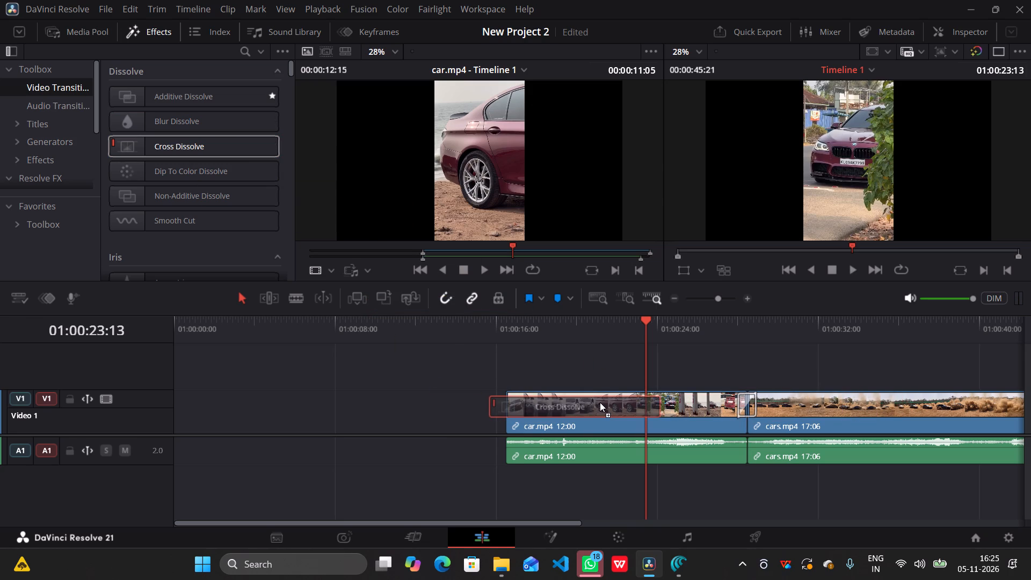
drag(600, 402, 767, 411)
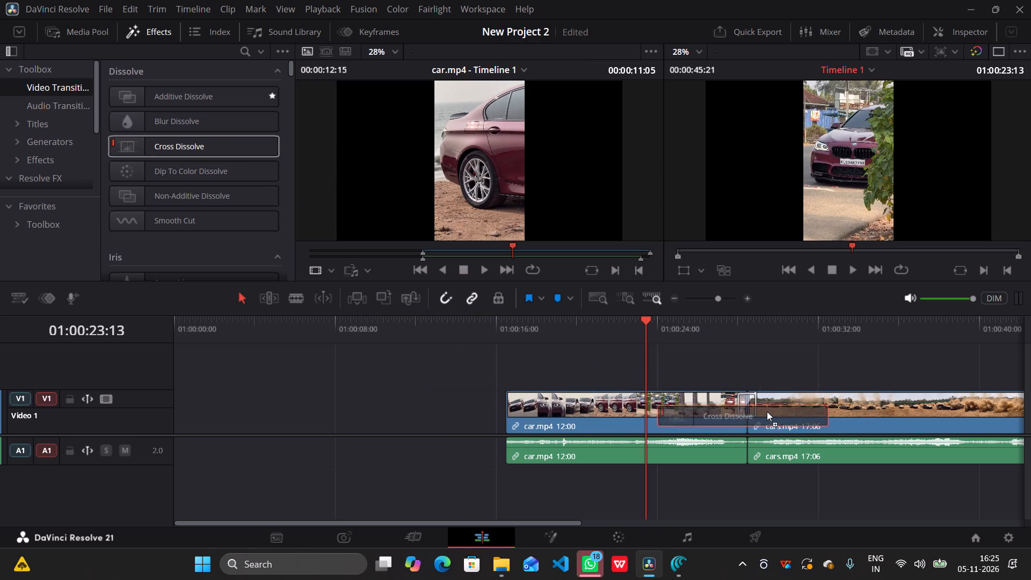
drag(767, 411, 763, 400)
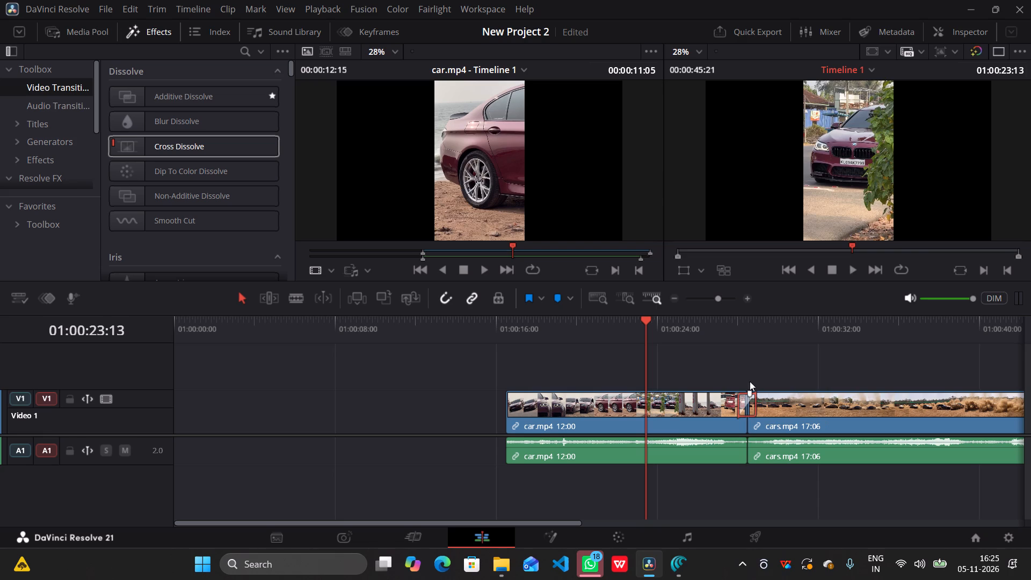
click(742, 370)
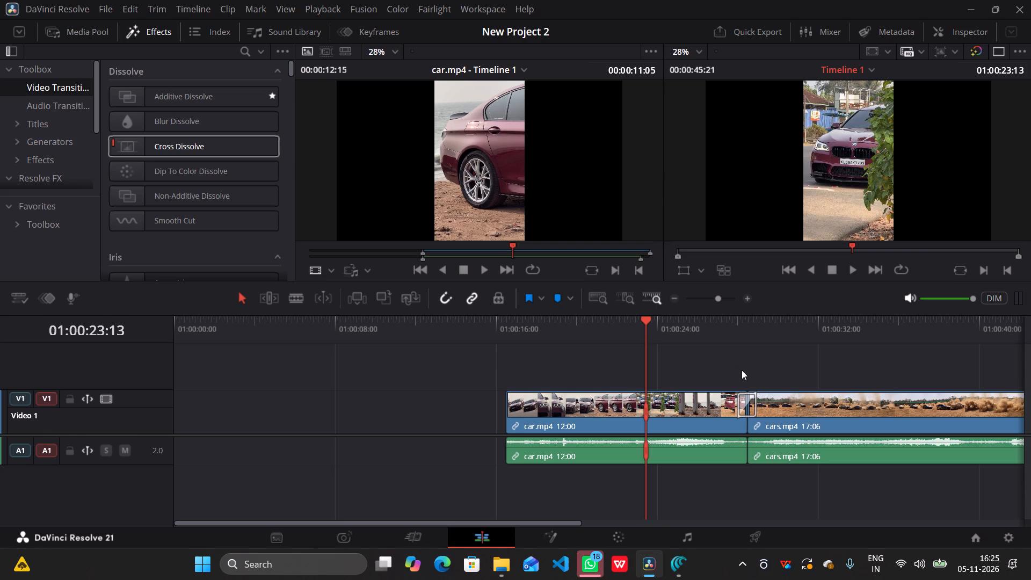
Disable the car.mp4 clip on the timeline together with its linked audio.
click(684, 454)
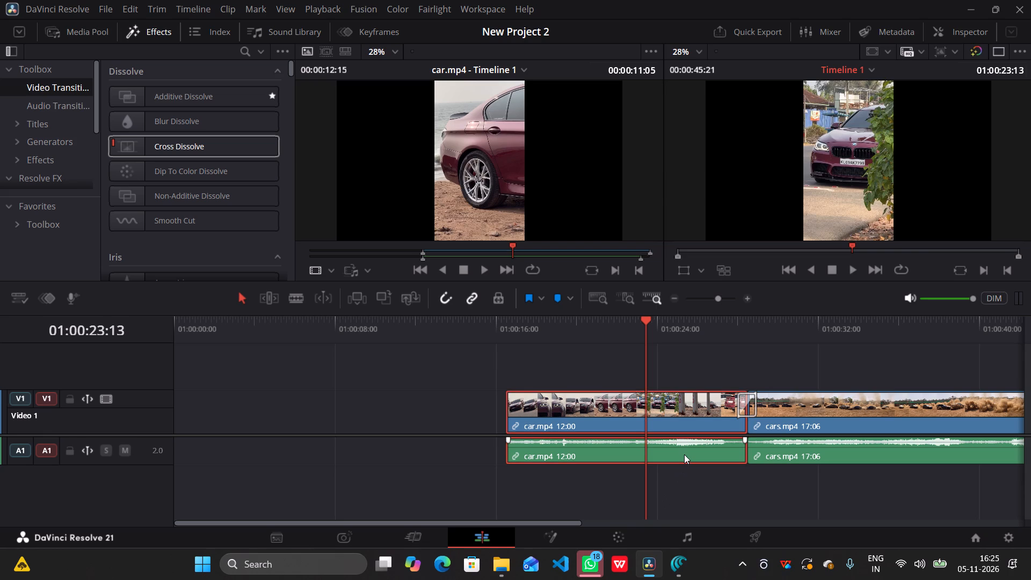
click(683, 453)
right_click(686, 427)
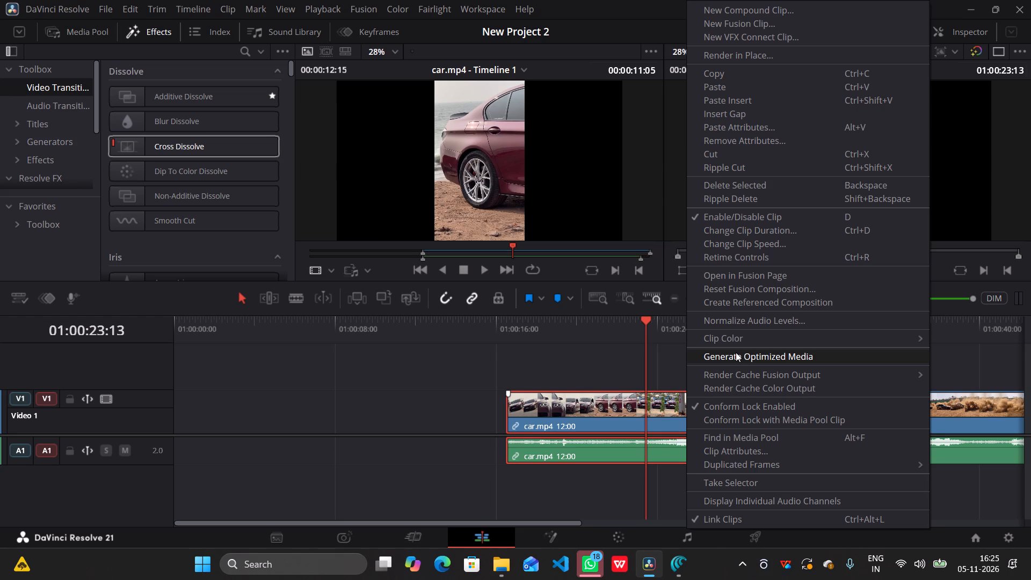
click(841, 216)
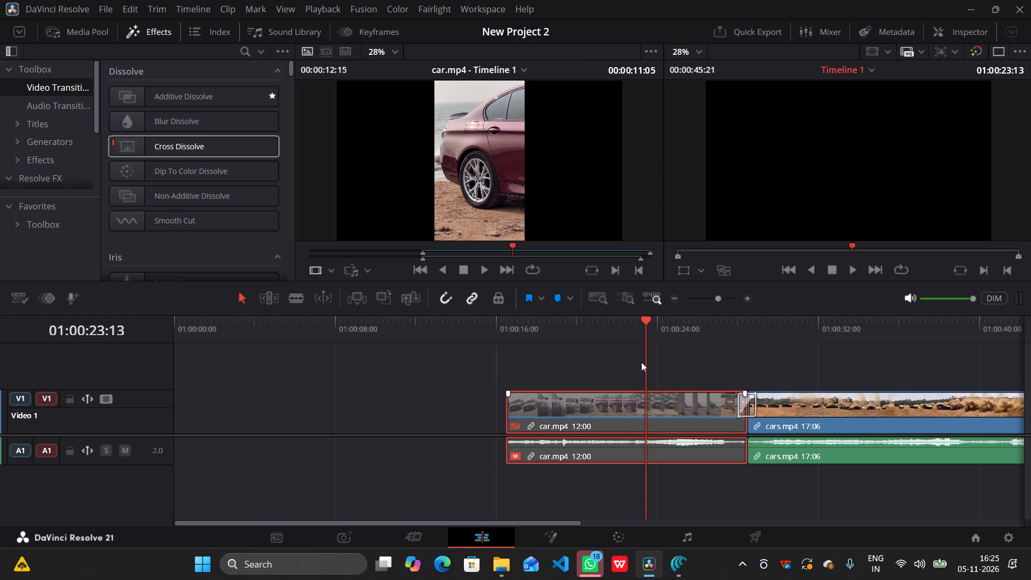
Scrub through the cut between the disabled car.mp4 and cars.mp4 to check the Cross Dissolve.
drag(644, 362, 723, 371)
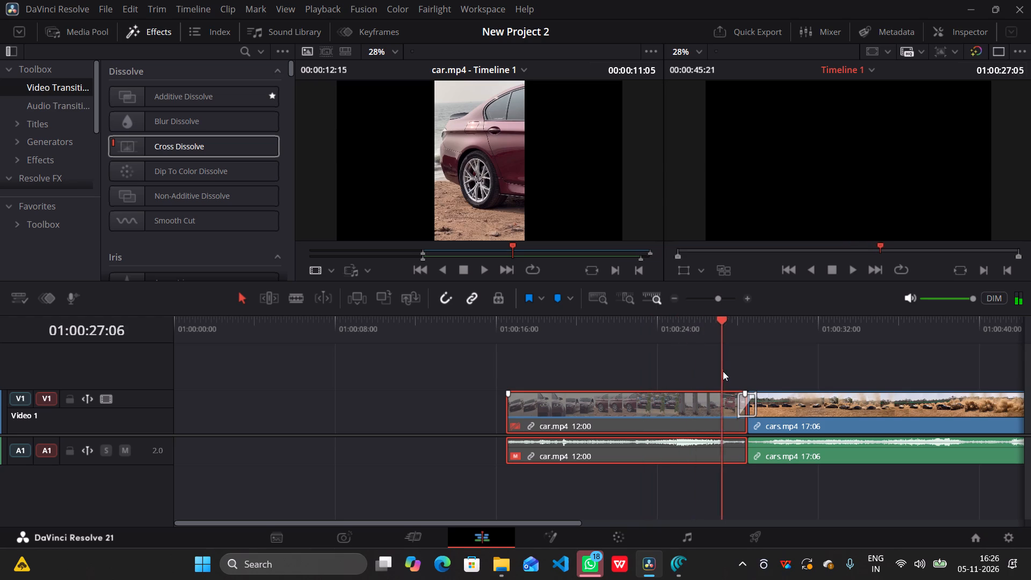
drag(723, 371, 735, 373)
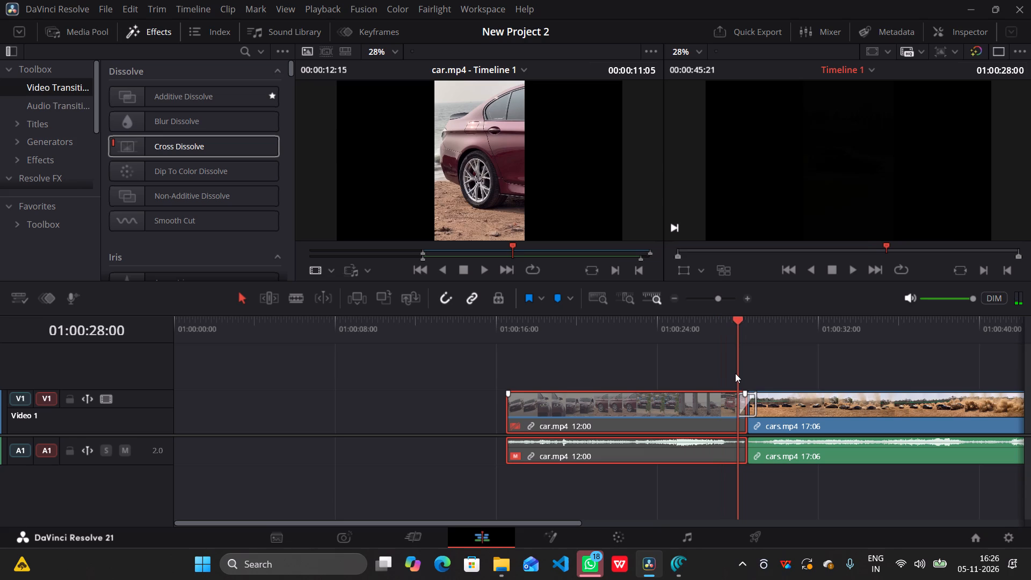
drag(735, 373, 754, 380)
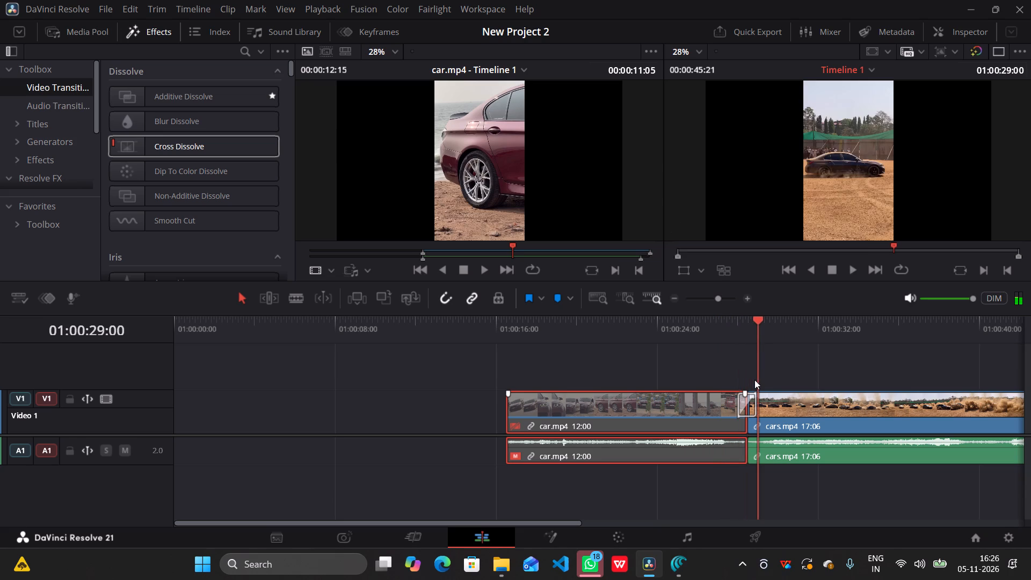
drag(754, 380, 742, 383)
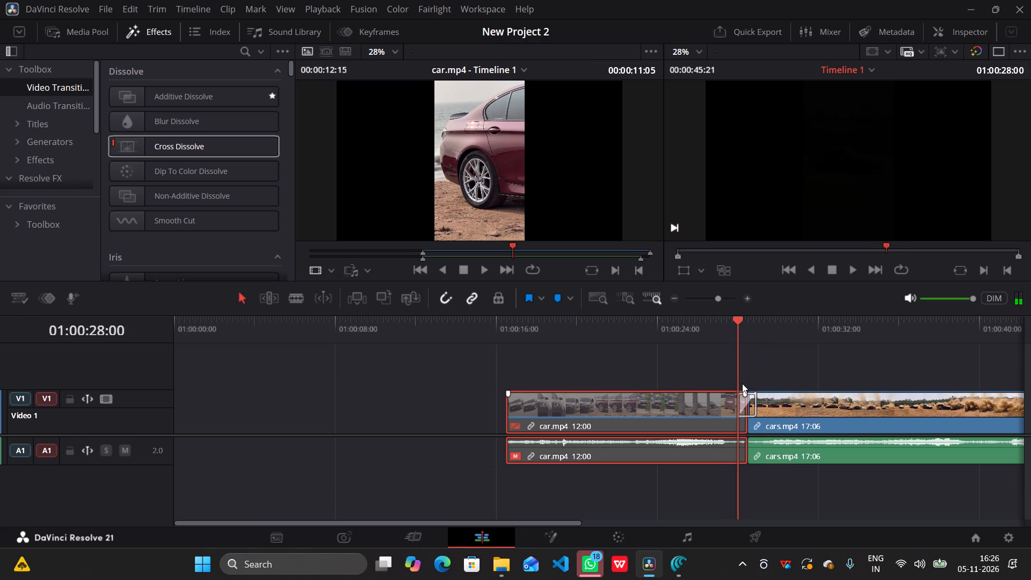
drag(742, 383, 741, 388)
drag(741, 388, 742, 388)
Trim the start of cars.mp4 away from the cut, shortening the clip to 15:29.
drag(753, 403, 778, 400)
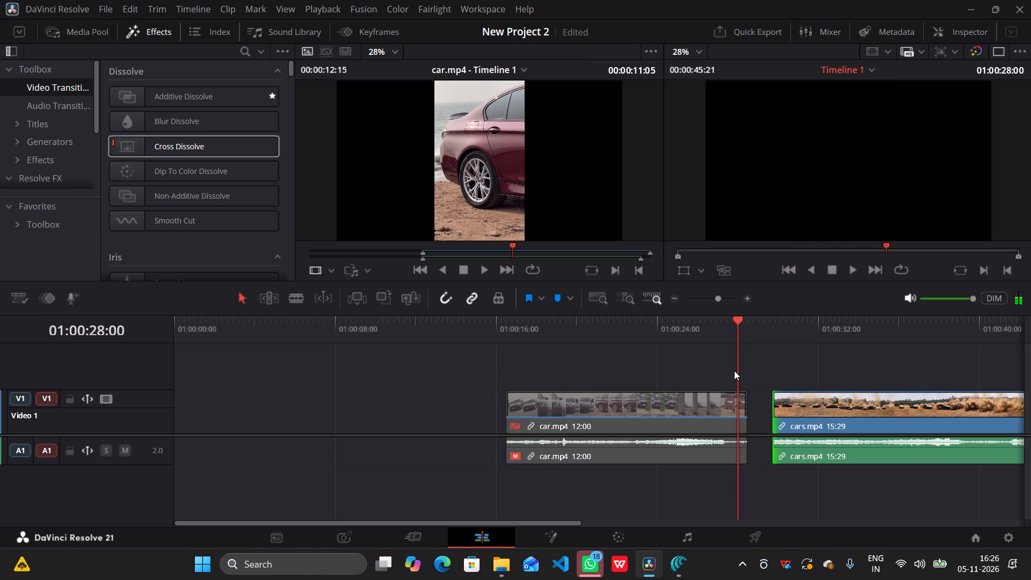
Review the gap after car.mp4 and extend the start of cars.mp4 back to the end of car.mp4, for a 17:06 duration.
drag(736, 369, 766, 374)
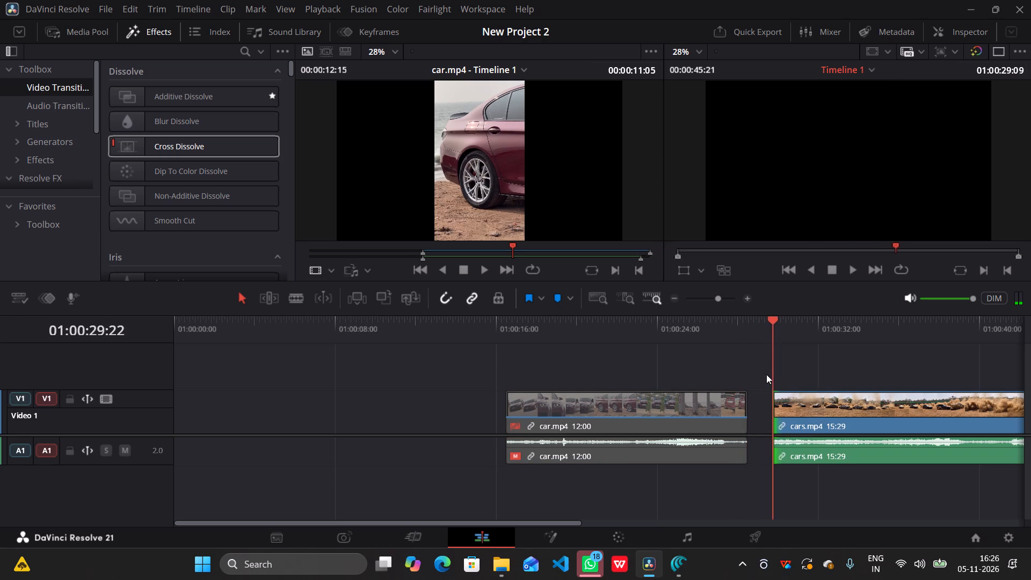
drag(766, 374, 740, 385)
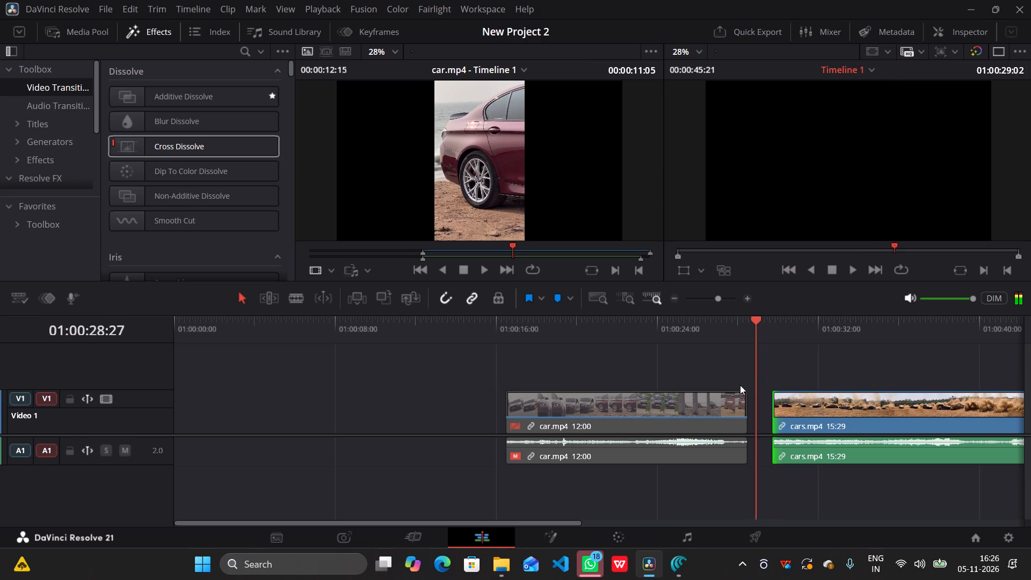
drag(740, 385, 722, 386)
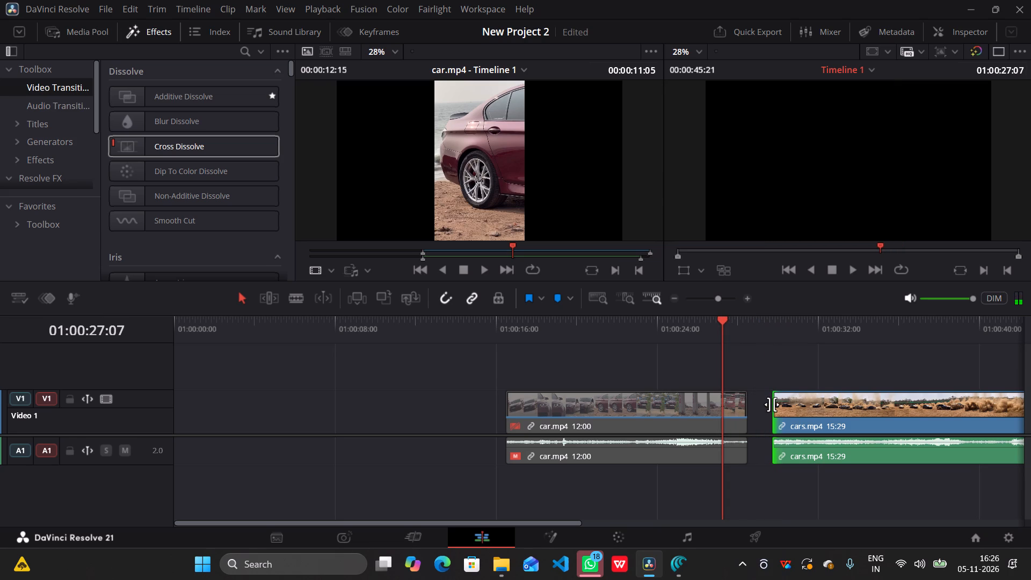
drag(772, 404, 722, 415)
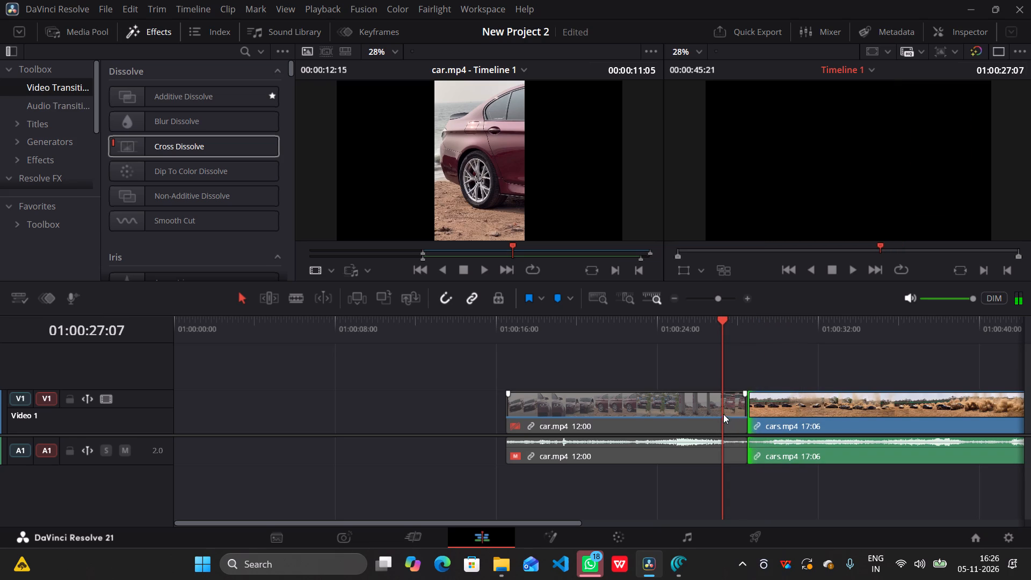
Open the timeline's car.mp4 clip in the source viewer.
drag(722, 396, 722, 402)
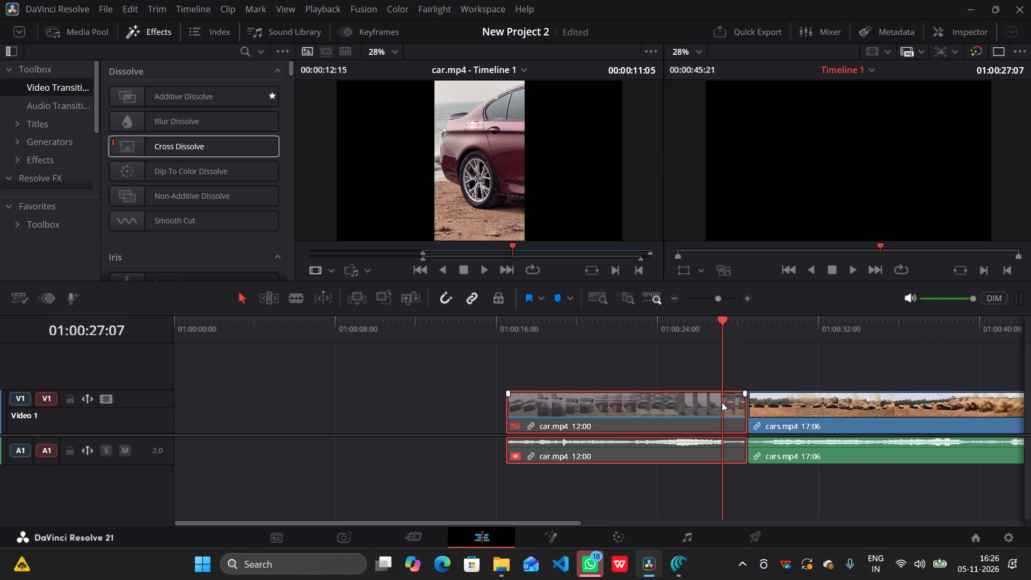
click(722, 402)
double_click(722, 402)
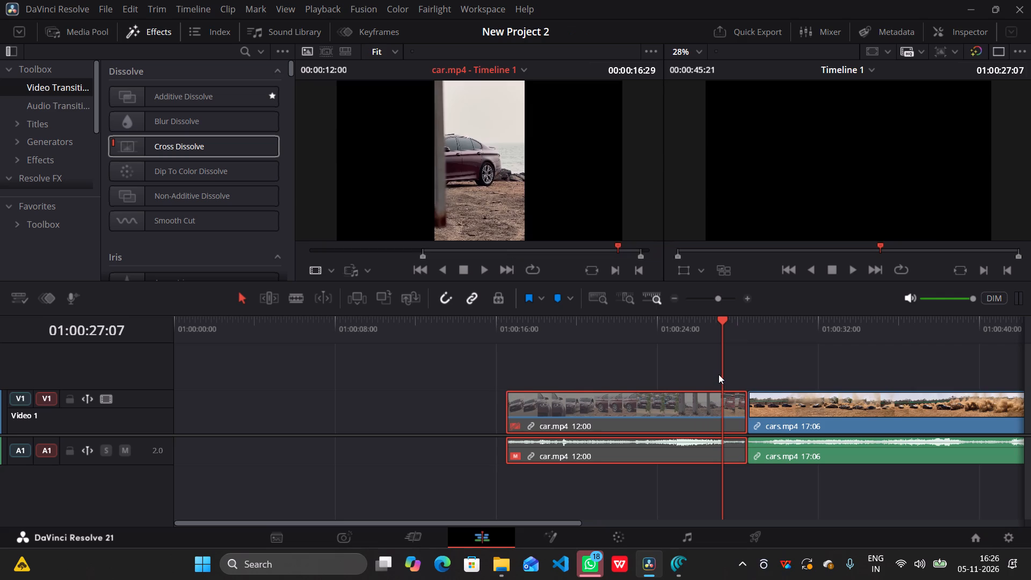
Scrub across the cut after car.mp4, and undo recent edits until the disabled car.mp4 clip is enabled again.
drag(718, 374, 780, 382)
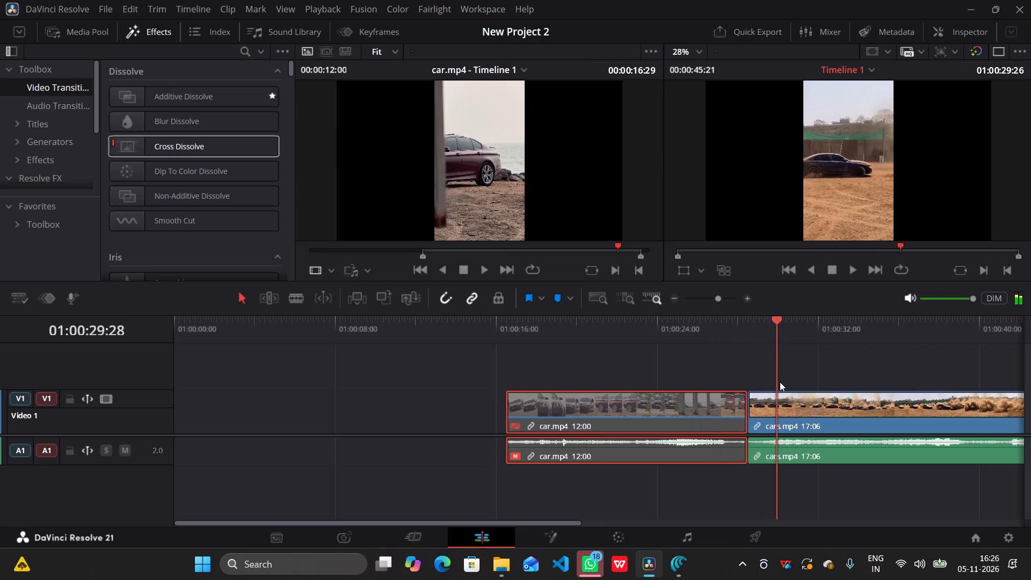
drag(780, 382, 697, 383)
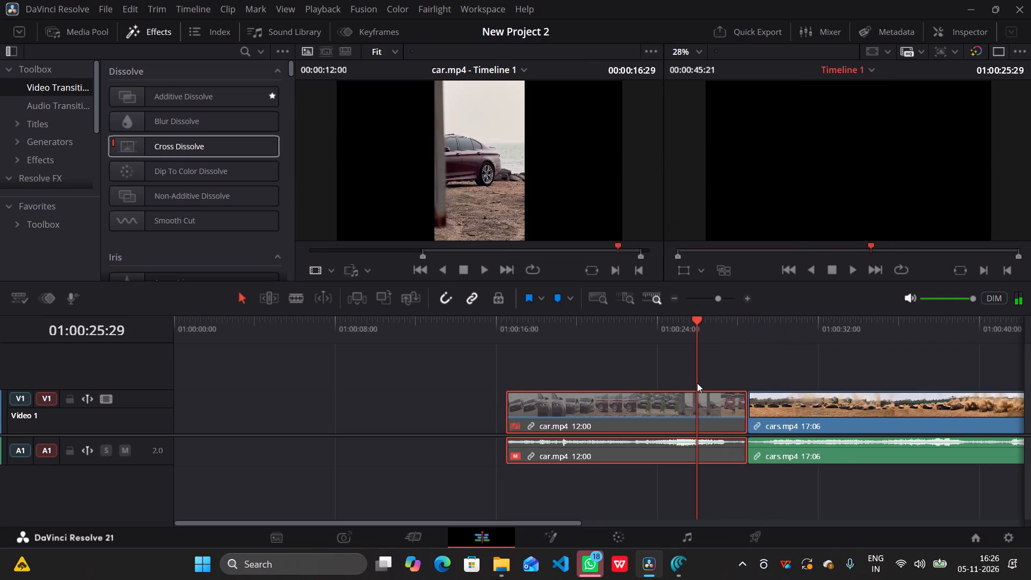
key(ctrl+z)
key(ctrl+z)
key(ctrl+z)
key(ctrl+z)
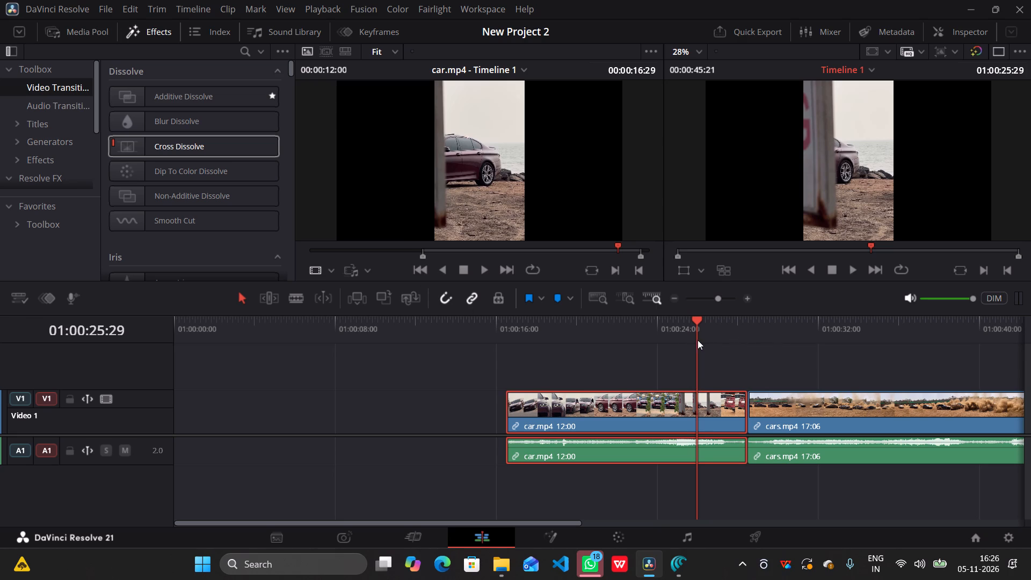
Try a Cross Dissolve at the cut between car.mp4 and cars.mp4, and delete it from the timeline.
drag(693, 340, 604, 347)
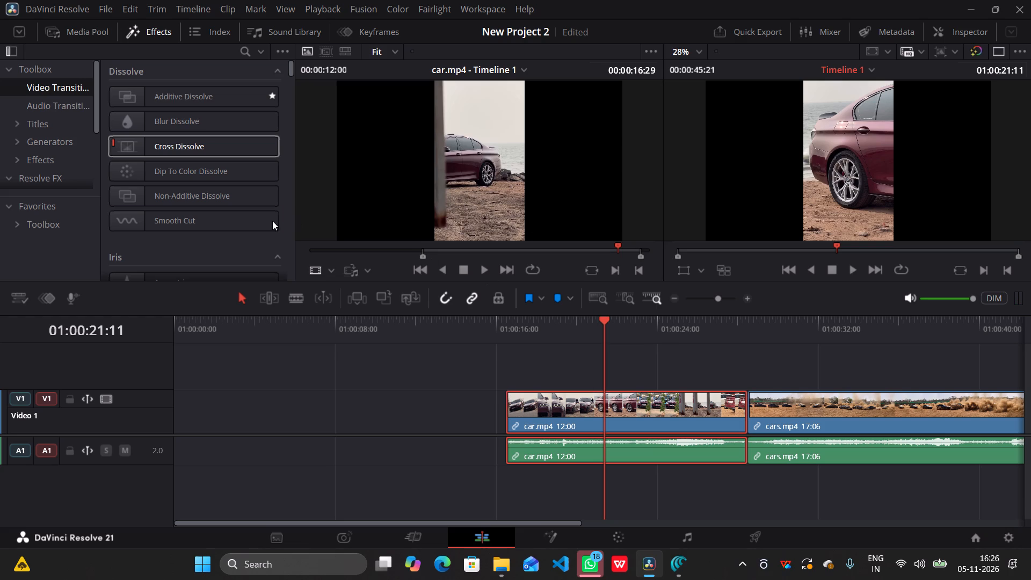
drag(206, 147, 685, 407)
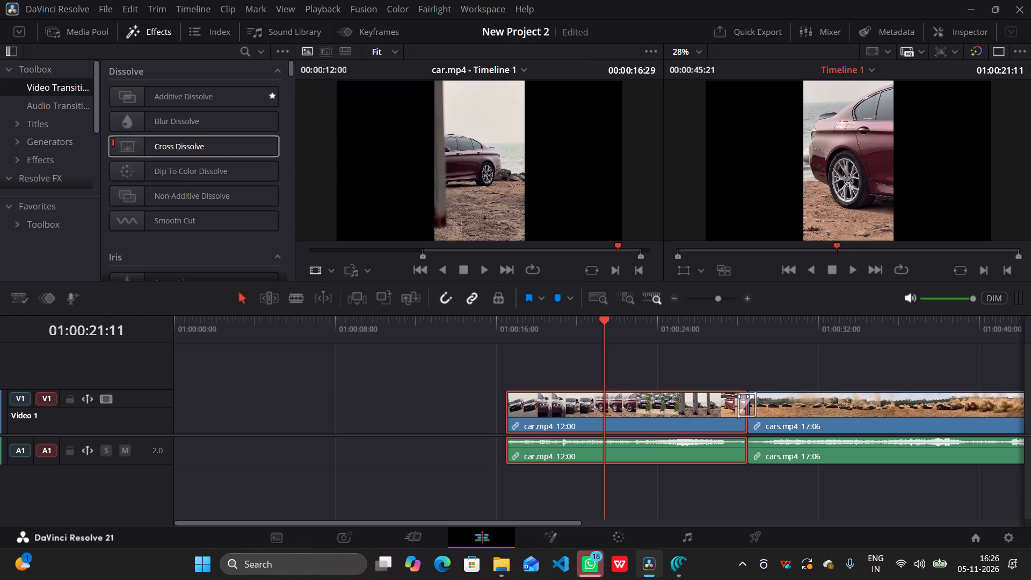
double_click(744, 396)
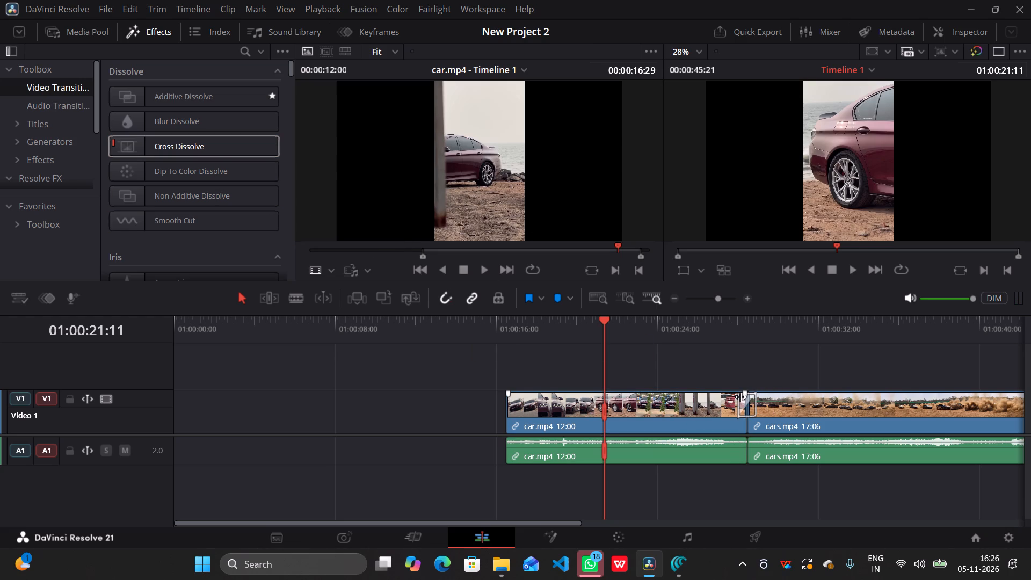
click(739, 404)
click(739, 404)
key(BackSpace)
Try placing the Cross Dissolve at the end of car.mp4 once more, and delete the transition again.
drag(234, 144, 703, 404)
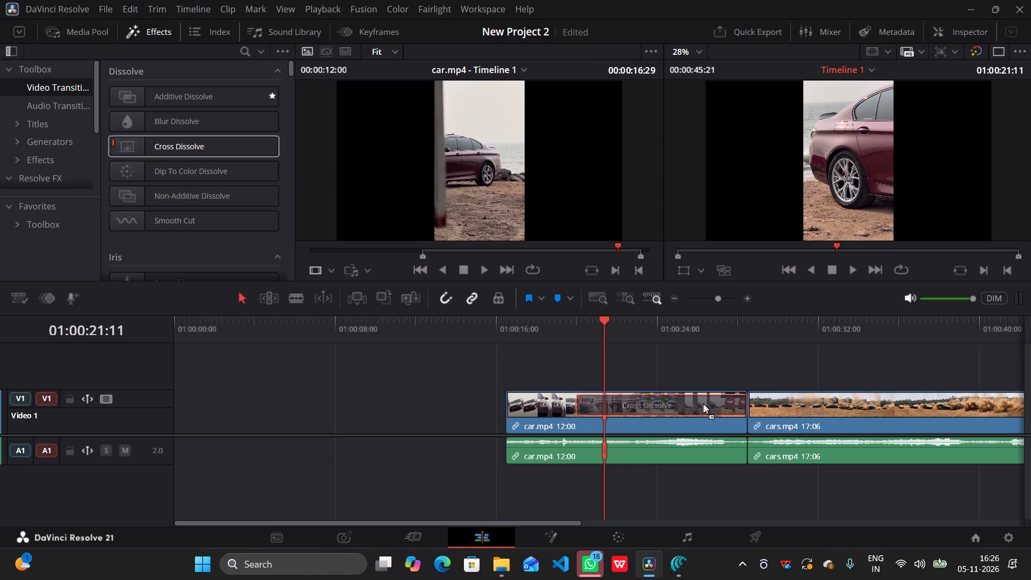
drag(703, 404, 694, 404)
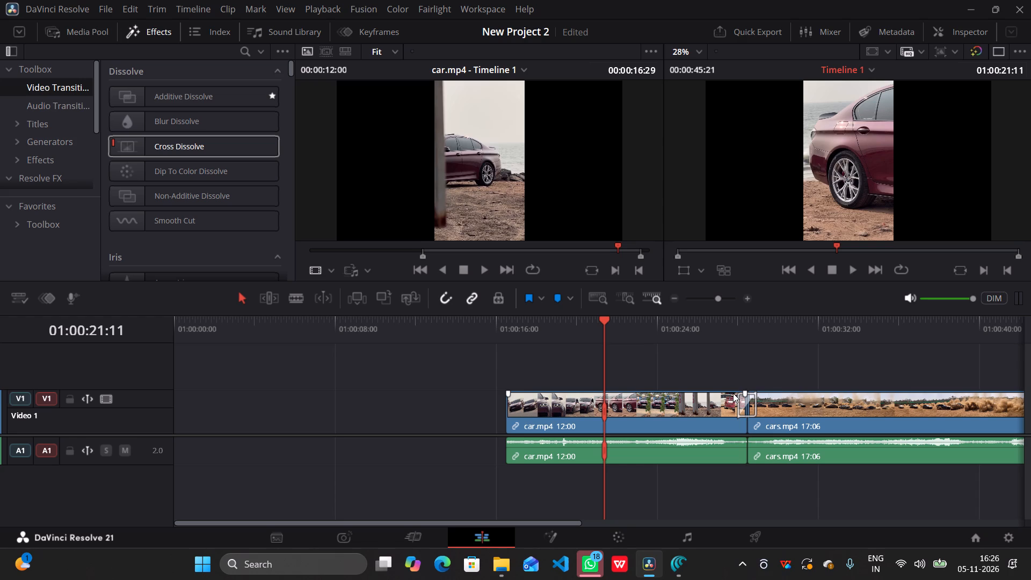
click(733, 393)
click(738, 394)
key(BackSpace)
Scrub through cars.mp4 to its end and delete the transition on the clip's end.
scroll(738, 394, left, 5)
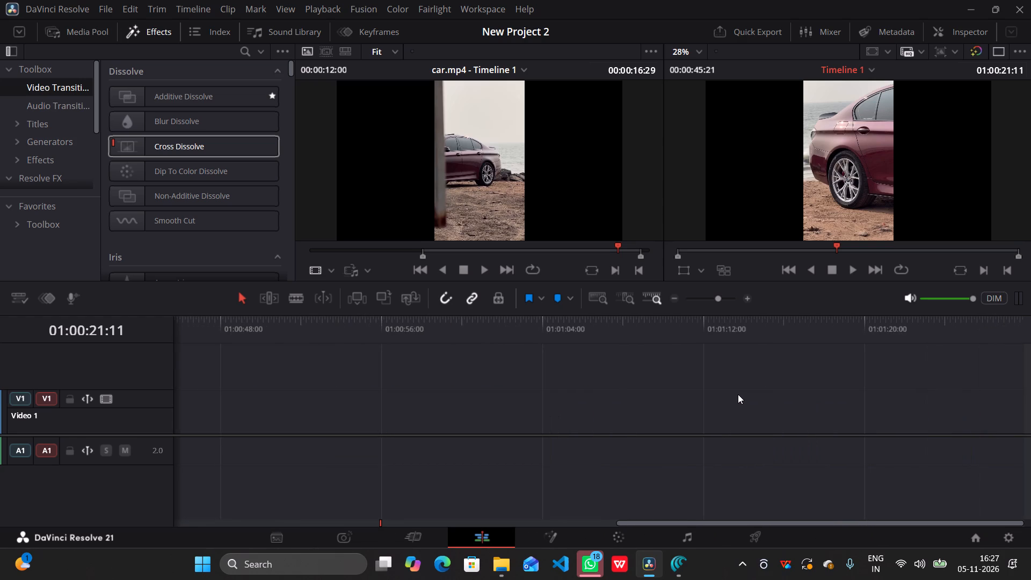
scroll(738, 394, right, 1)
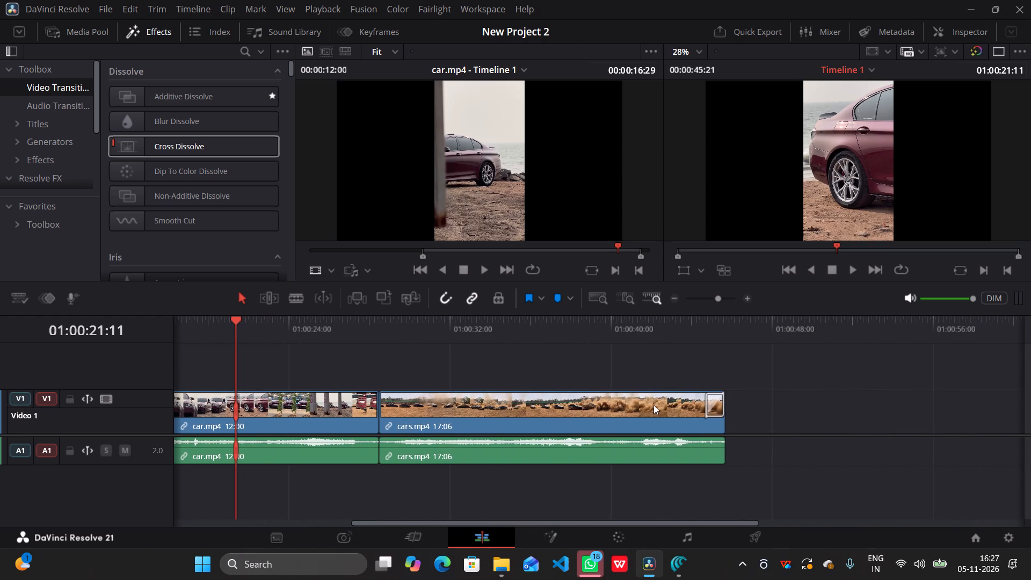
click(653, 405)
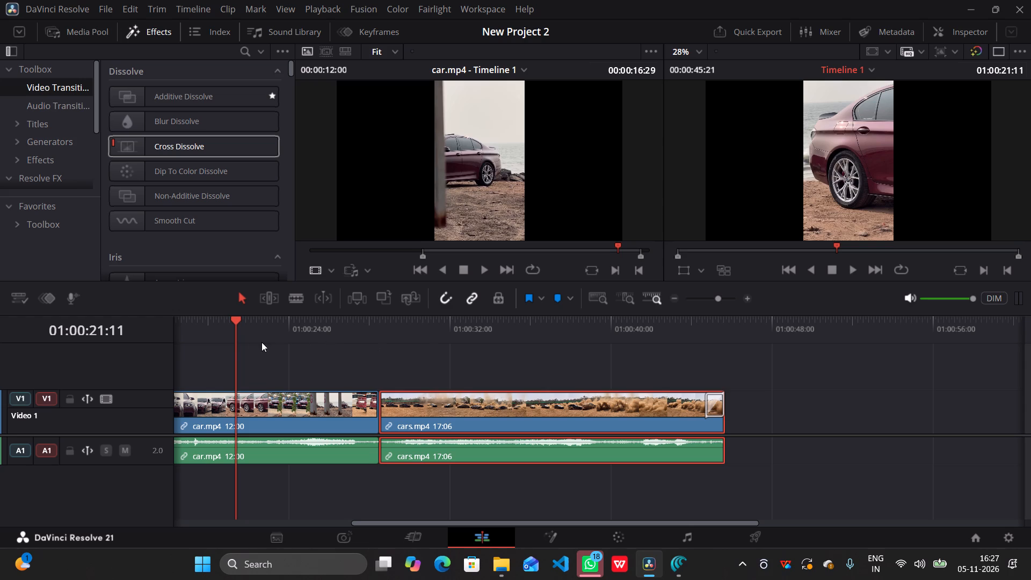
drag(237, 343, 515, 368)
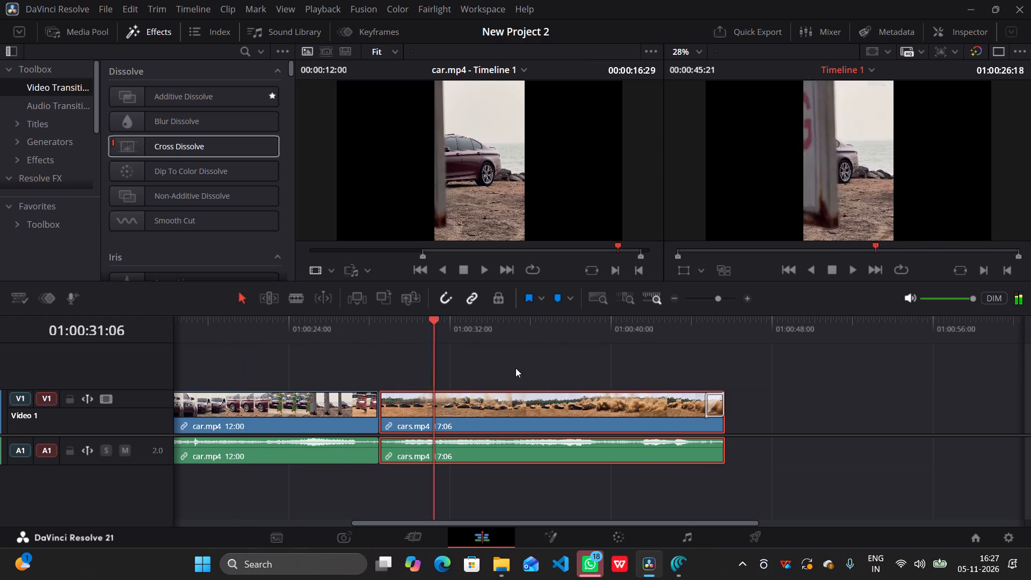
drag(515, 368, 719, 417)
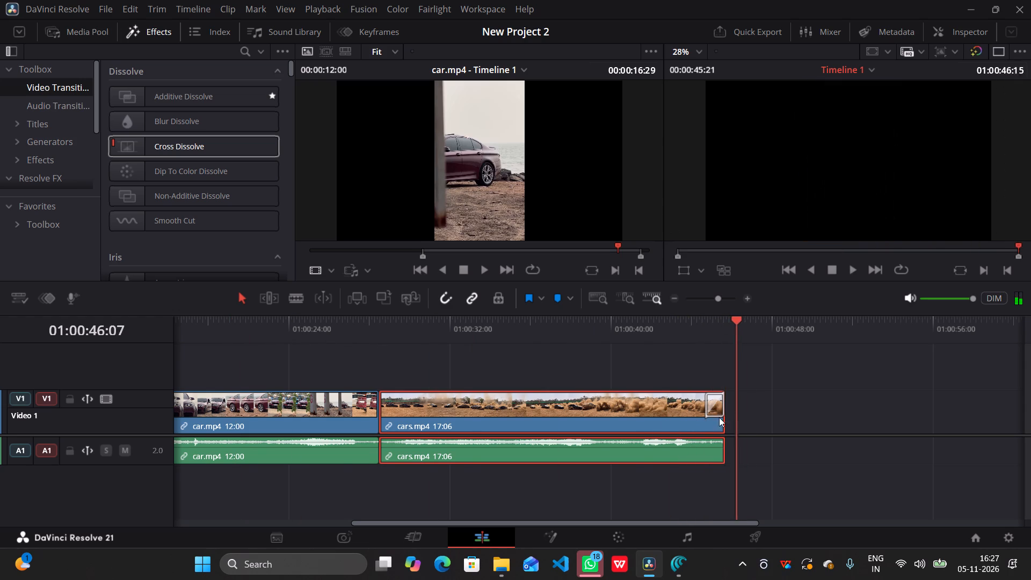
drag(719, 417, 702, 413)
click(702, 413)
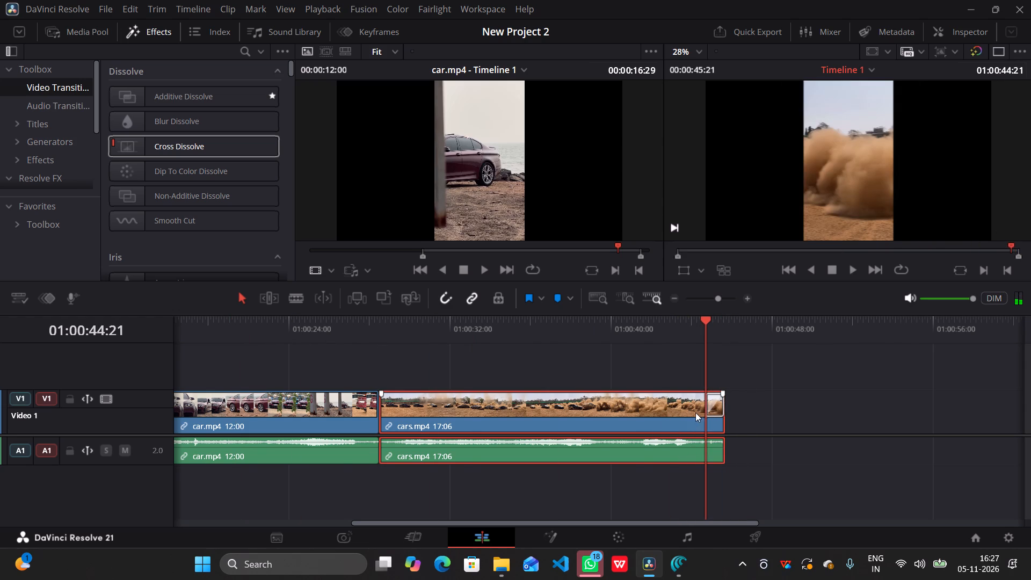
right_click(724, 402)
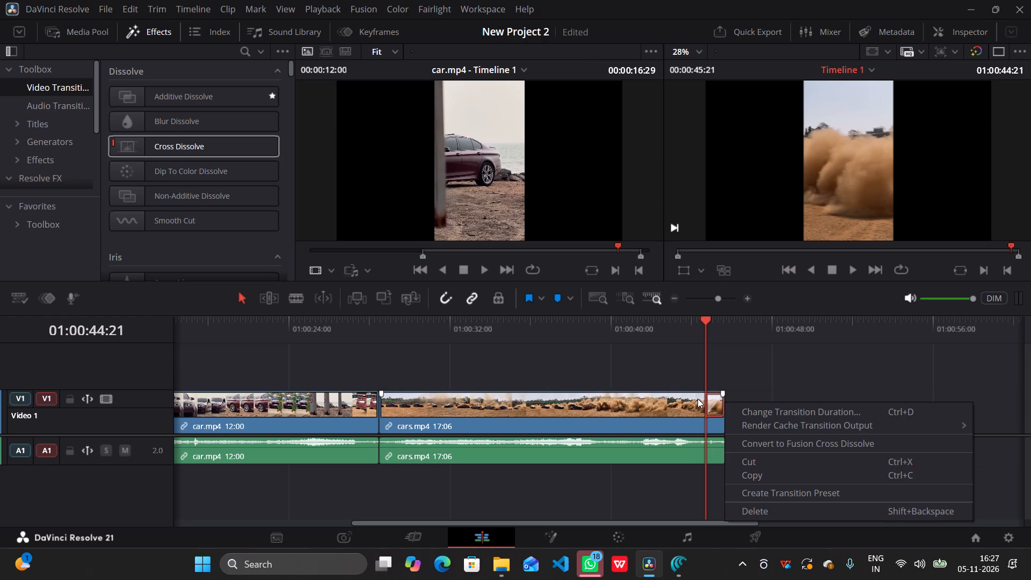
double_click(721, 387)
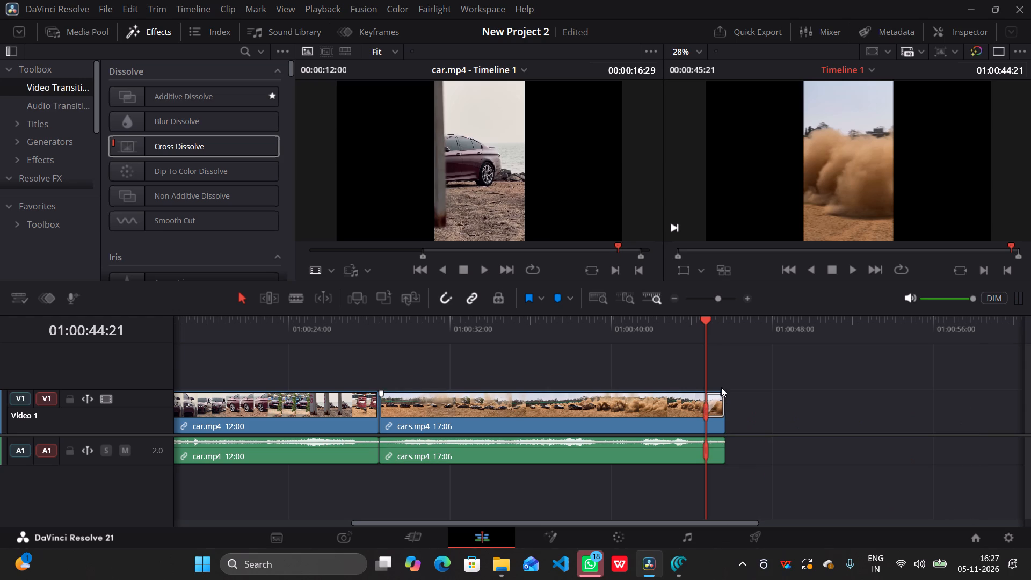
click(721, 387)
click(721, 387)
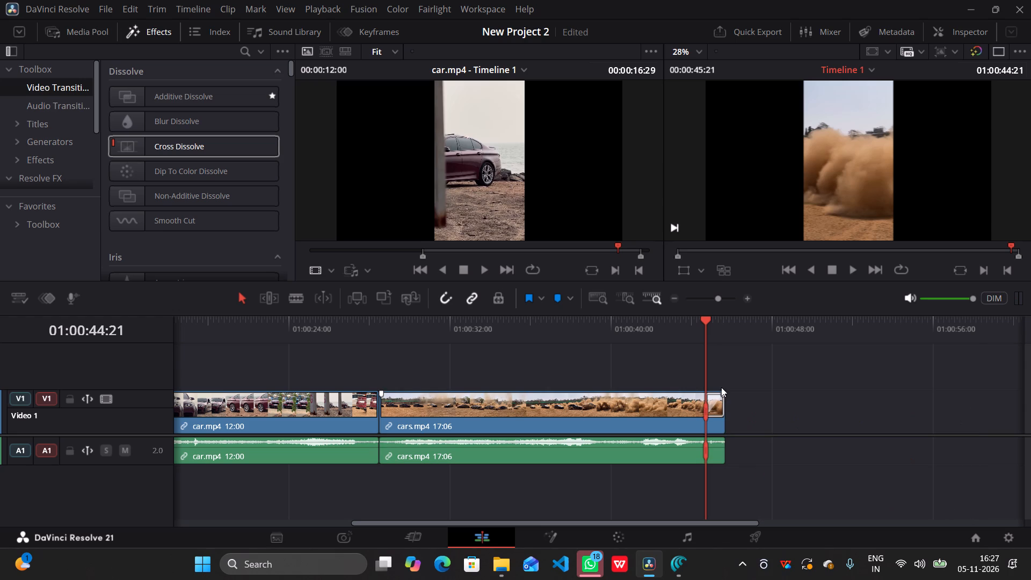
click(721, 392)
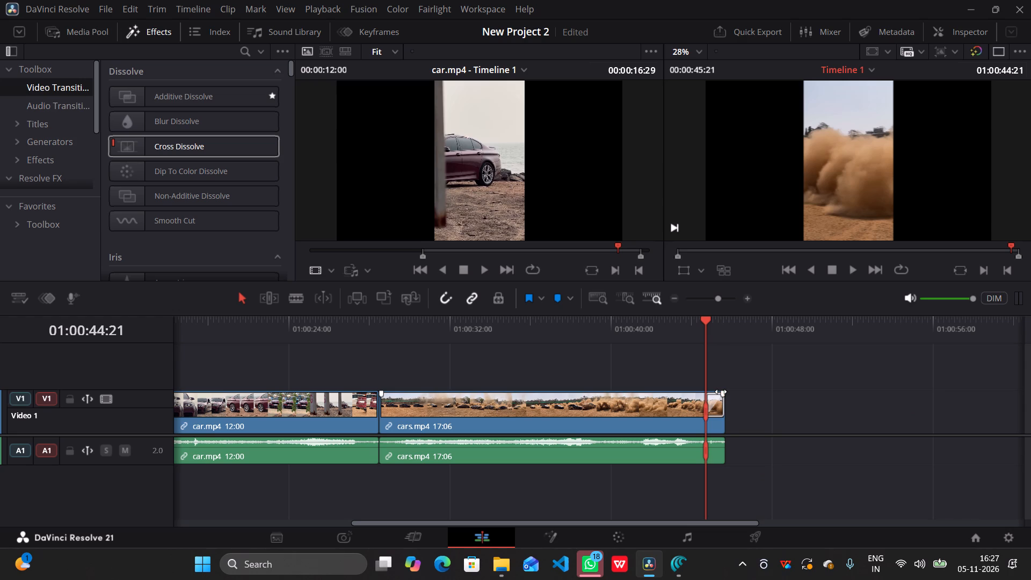
click(725, 399)
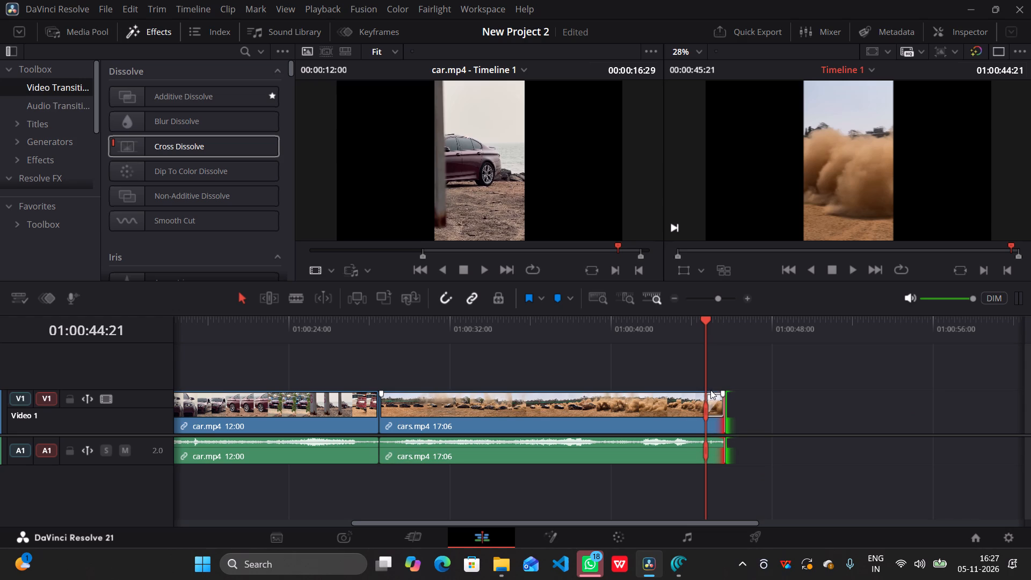
click(711, 390)
key(BackSpace)
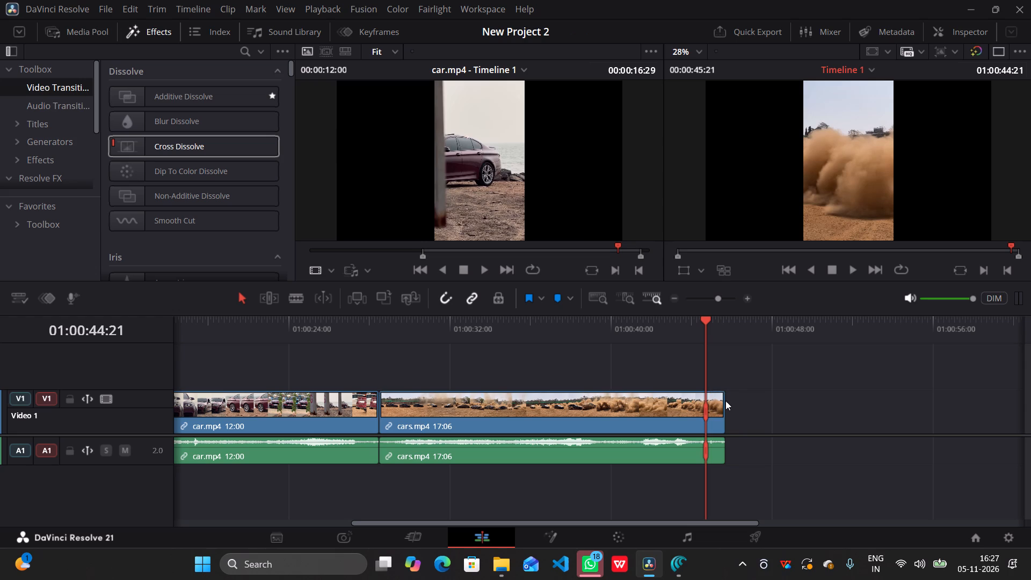
Select the end edit point of cars.mp4 and open it in the trim view.
click(723, 402)
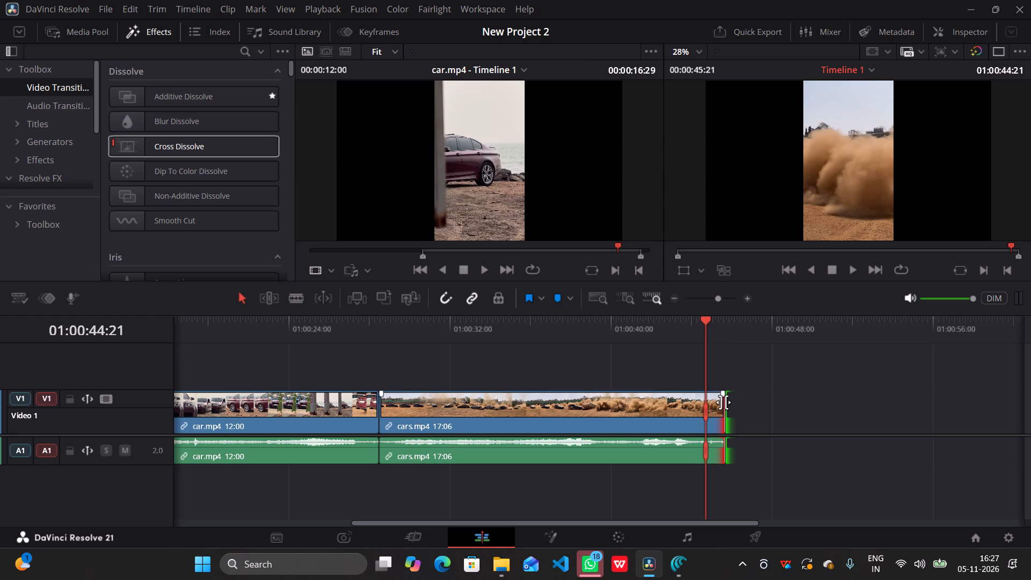
right_click(723, 402)
click(721, 400)
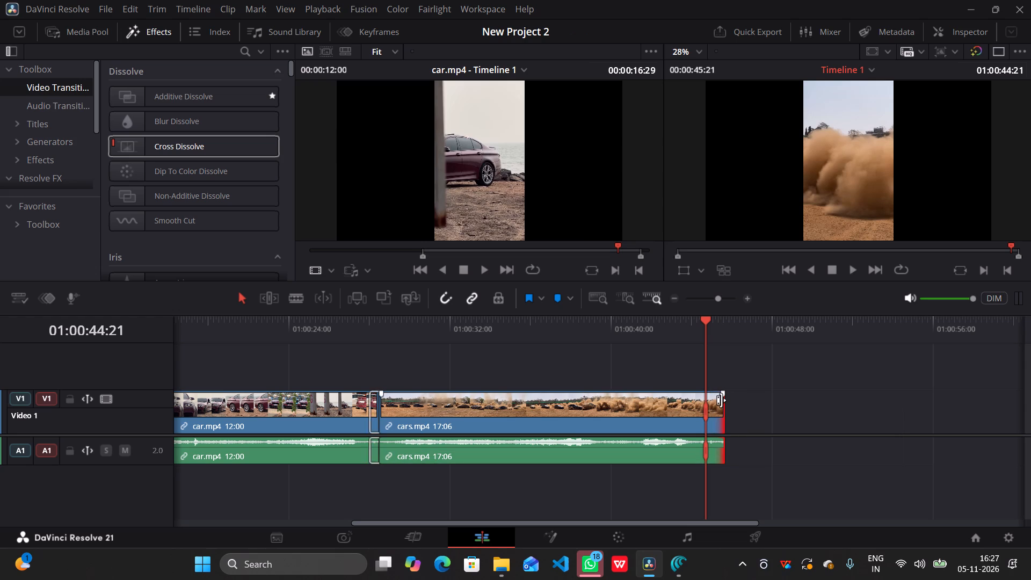
triple_click(721, 400)
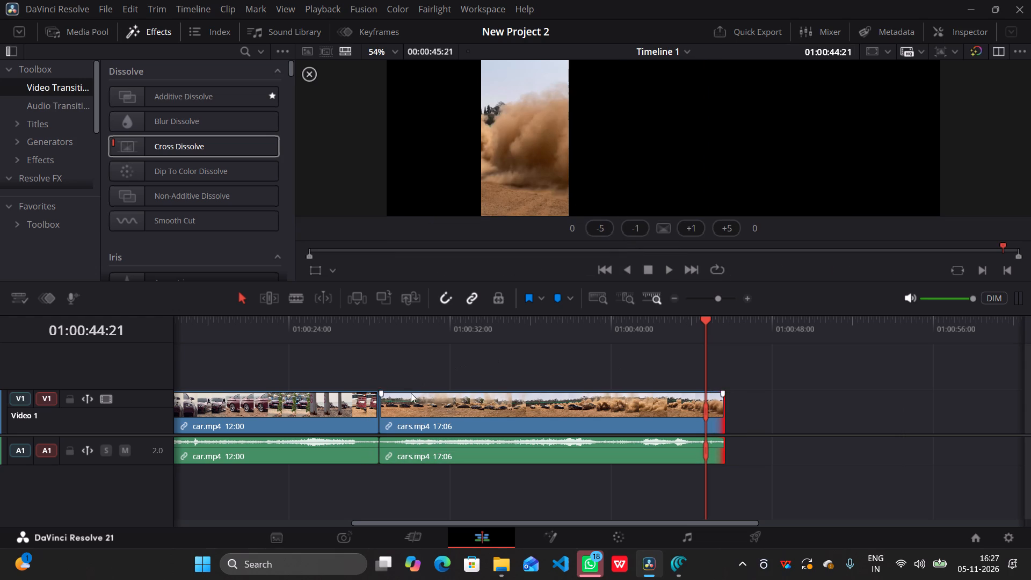
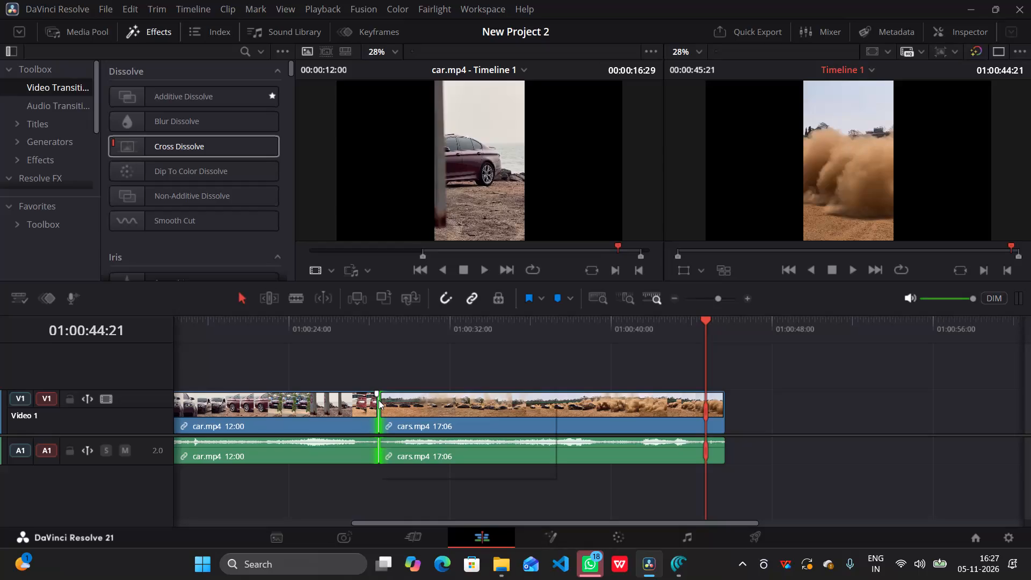
Select the edit point between car.mp4 and cars.mp4 and open it in the trim view.
triple_click(379, 391)
drag(379, 391, 382, 408)
triple_click(382, 408)
triple_click(382, 408)
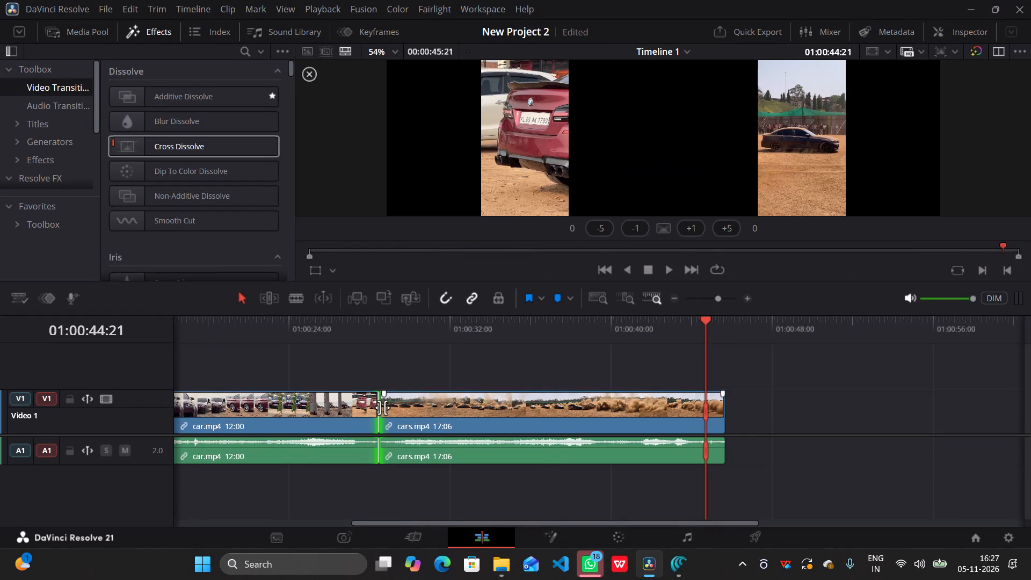
triple_click(382, 408)
click(382, 408)
Scrub back from the end of cars.mp4 through the timeline and park the playhead within car.mp4 at 01:00:21:24.
scroll(382, 408, right, 1)
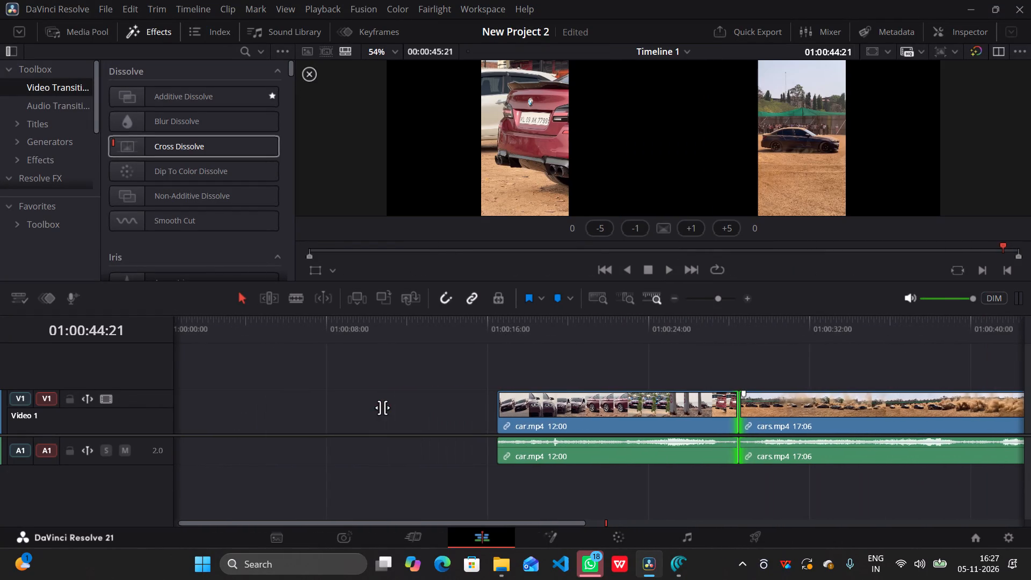
click(603, 433)
scroll(603, 433, left, 1)
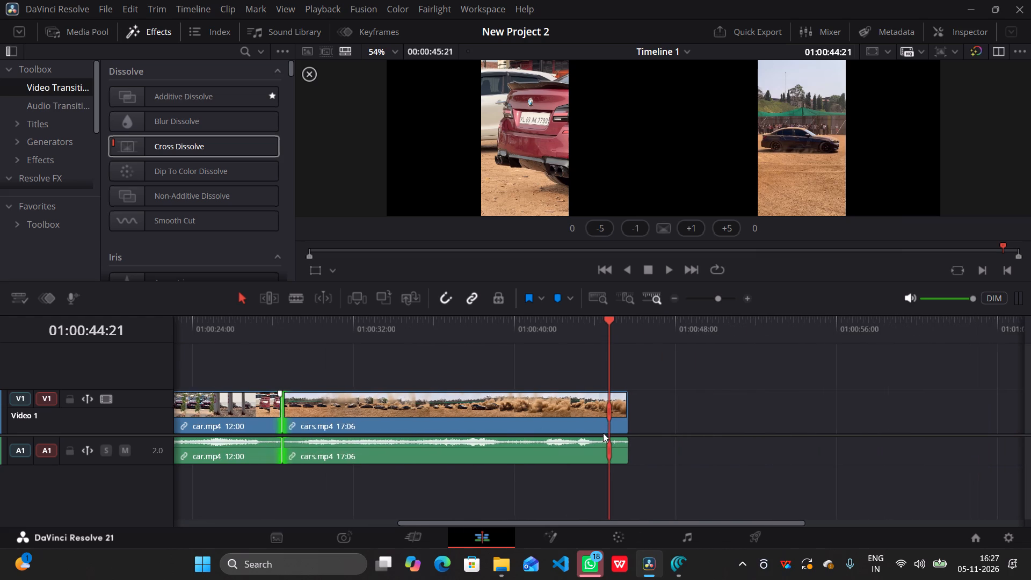
scroll(603, 433, left, 1)
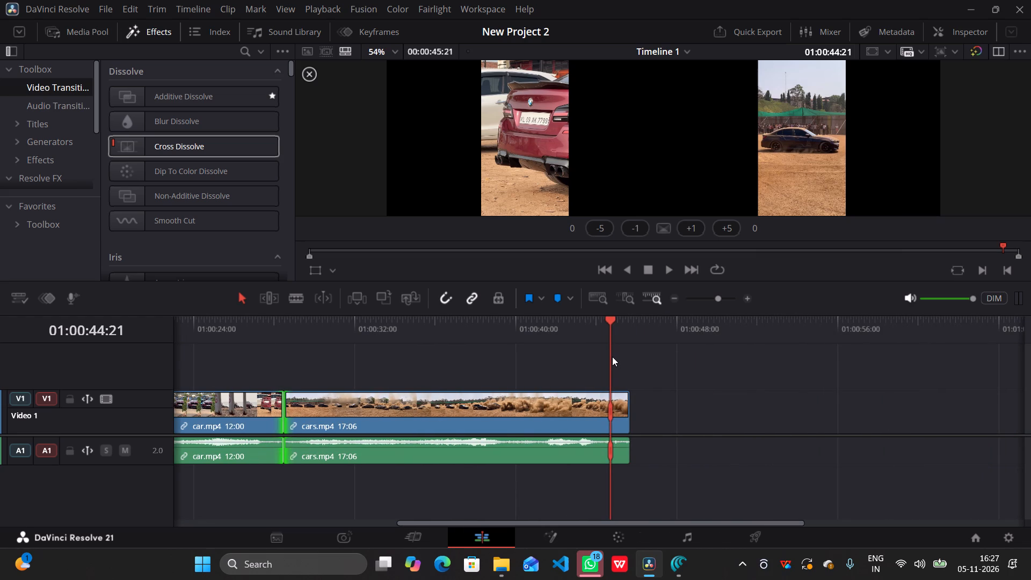
click(609, 354)
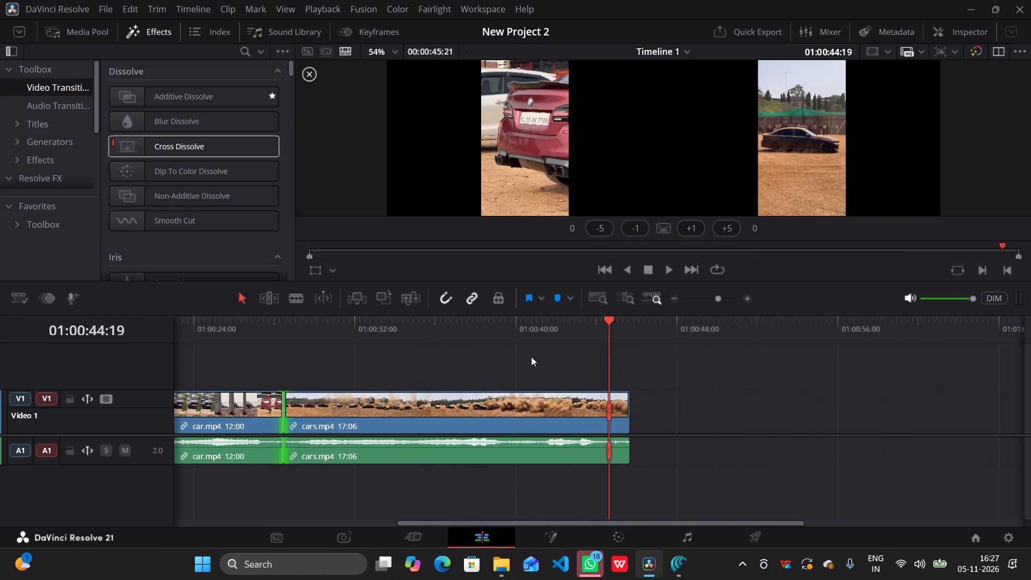
drag(609, 336, 481, 340)
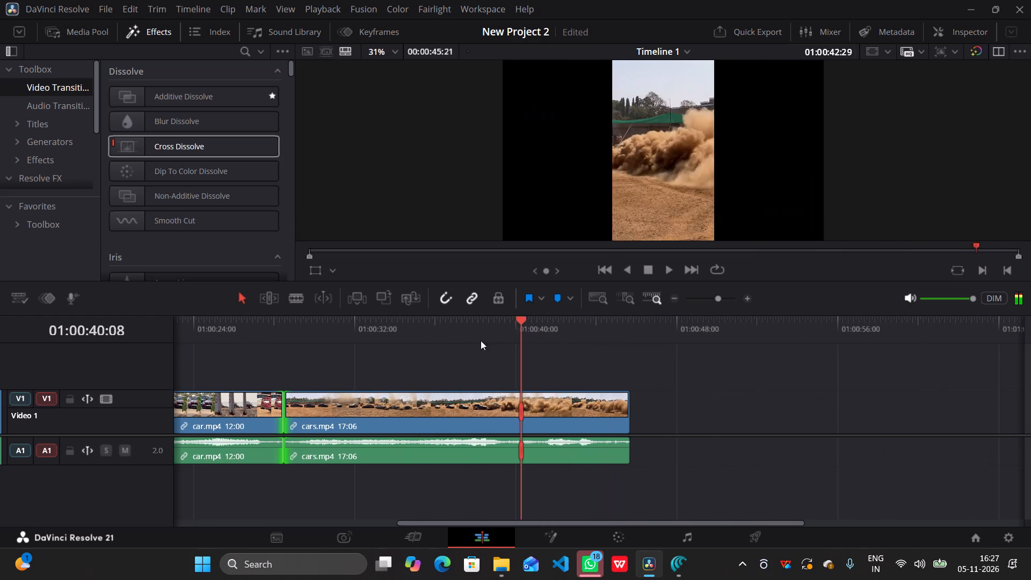
drag(481, 340, 413, 341)
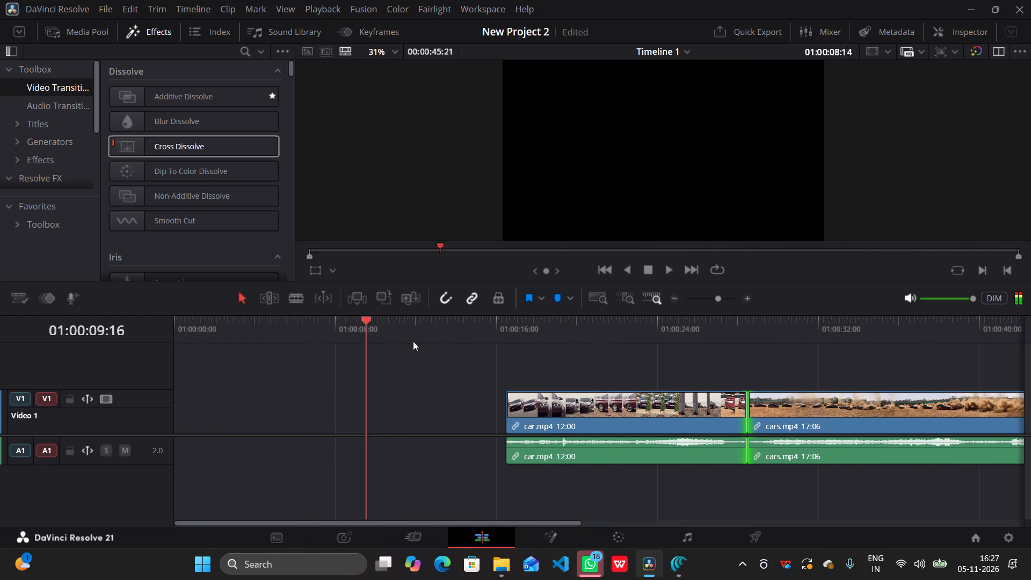
drag(413, 341, 613, 376)
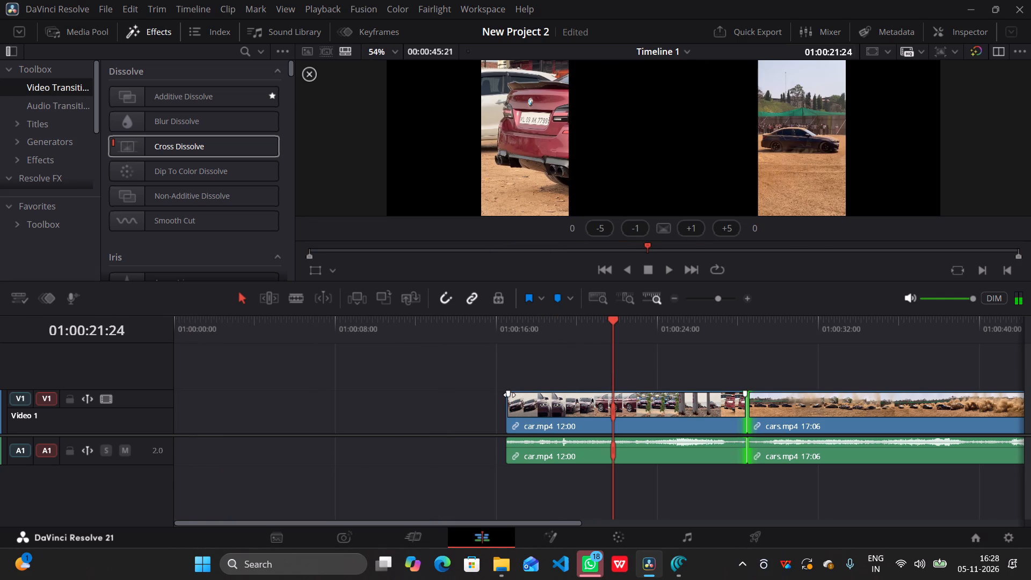
Add a Cross Dissolve at the cut between car.mp4 and cars.mp4 on the Video 1 track.
drag(242, 146, 692, 441)
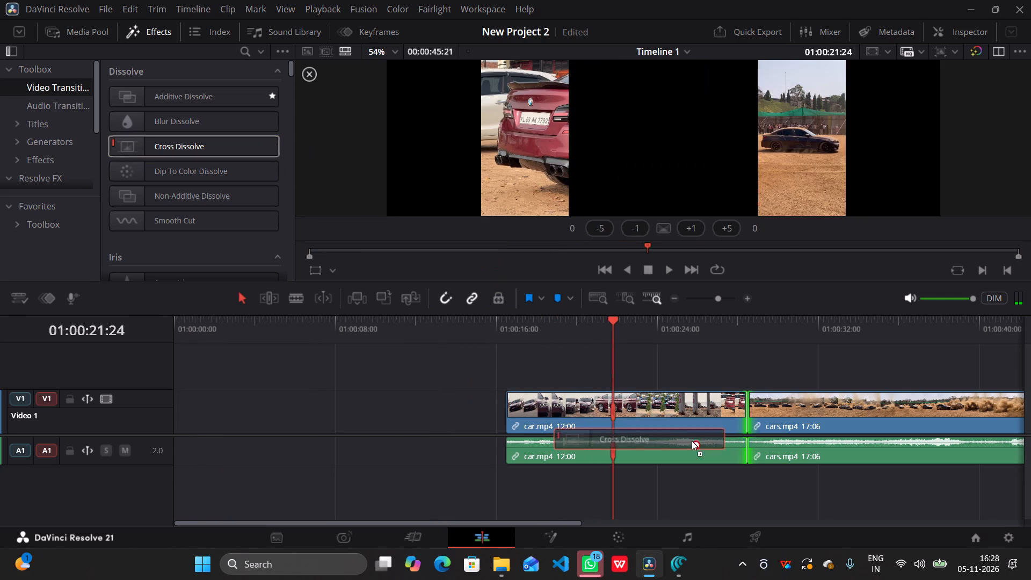
drag(692, 441, 718, 397)
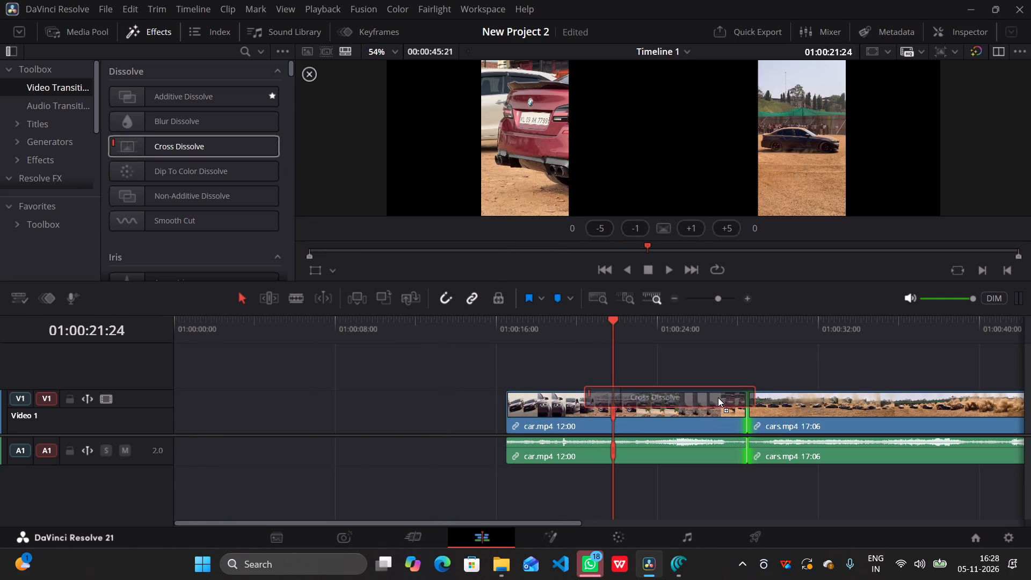
drag(718, 397, 720, 401)
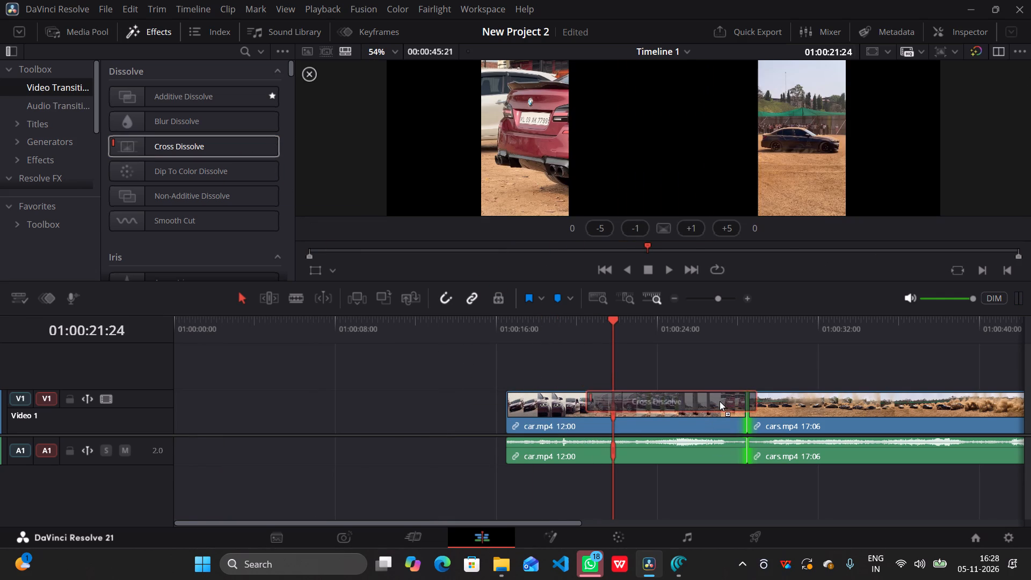
drag(720, 401, 717, 402)
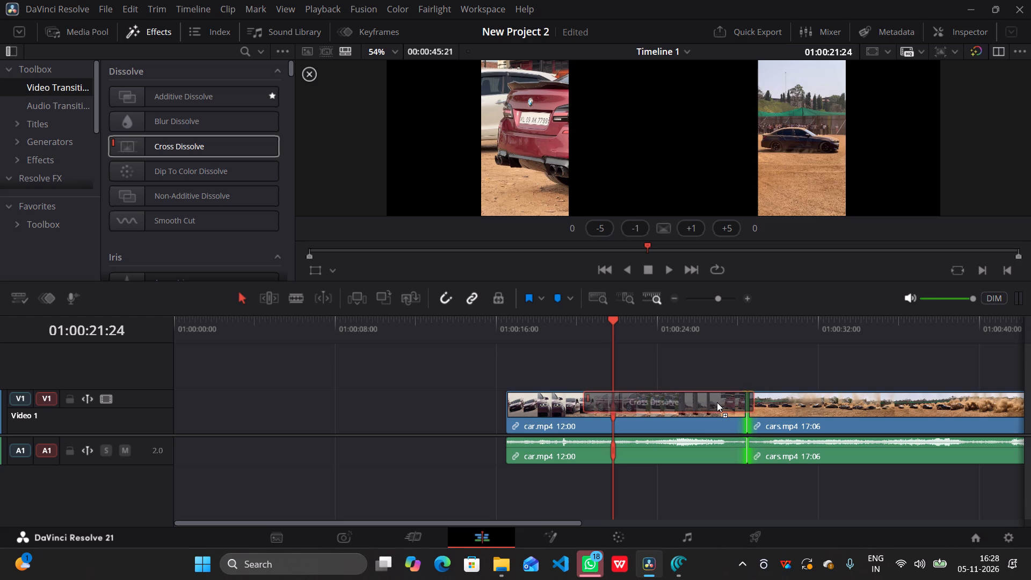
drag(717, 402, 757, 385)
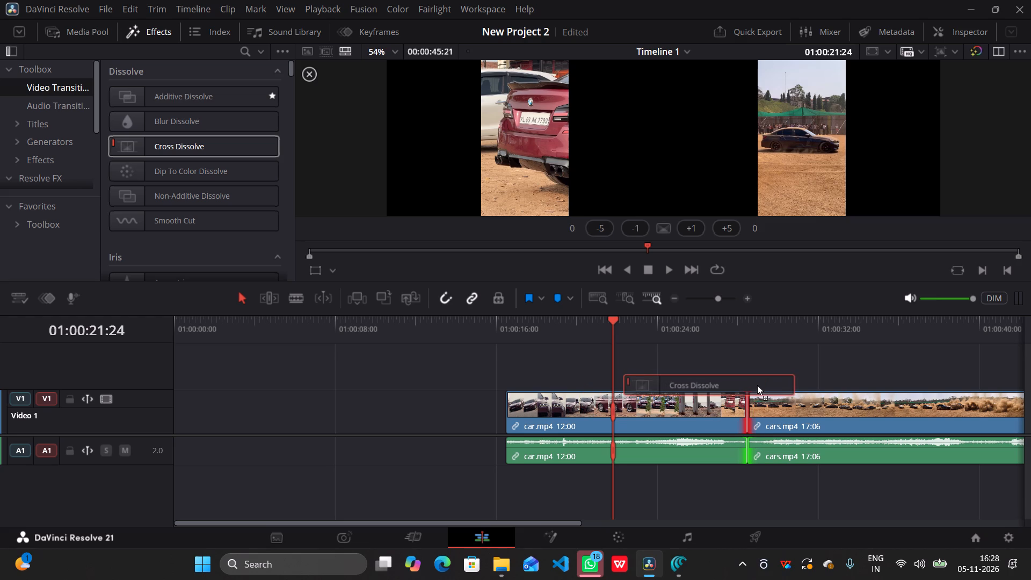
drag(757, 385, 758, 385)
drag(758, 385, 769, 408)
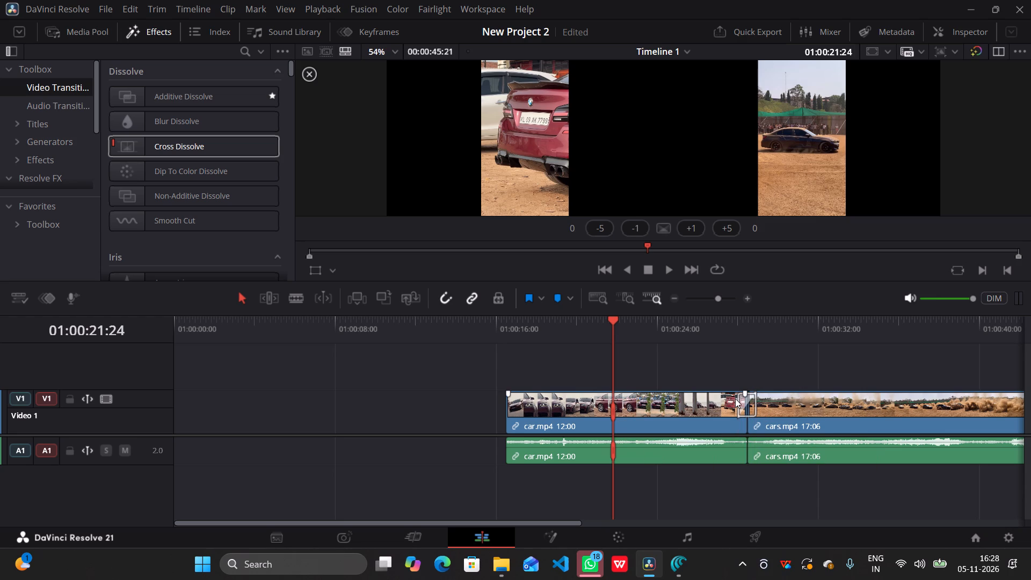
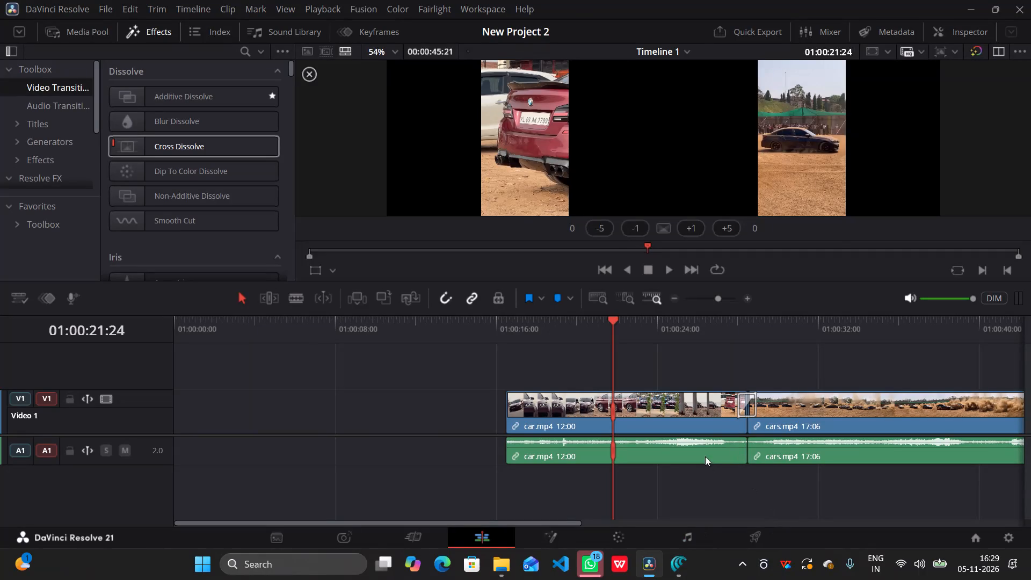
Delete car.mp4 and cars.mp4 from the timeline, leaving the Video 1 and Audio 1 tracks empty.
click(700, 437)
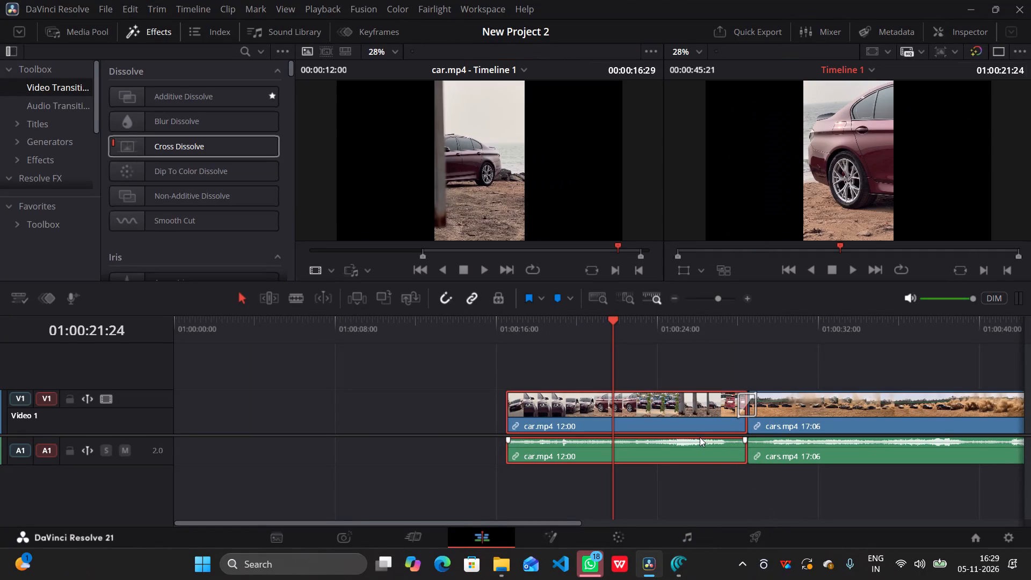
key(BackSpace)
click(823, 432)
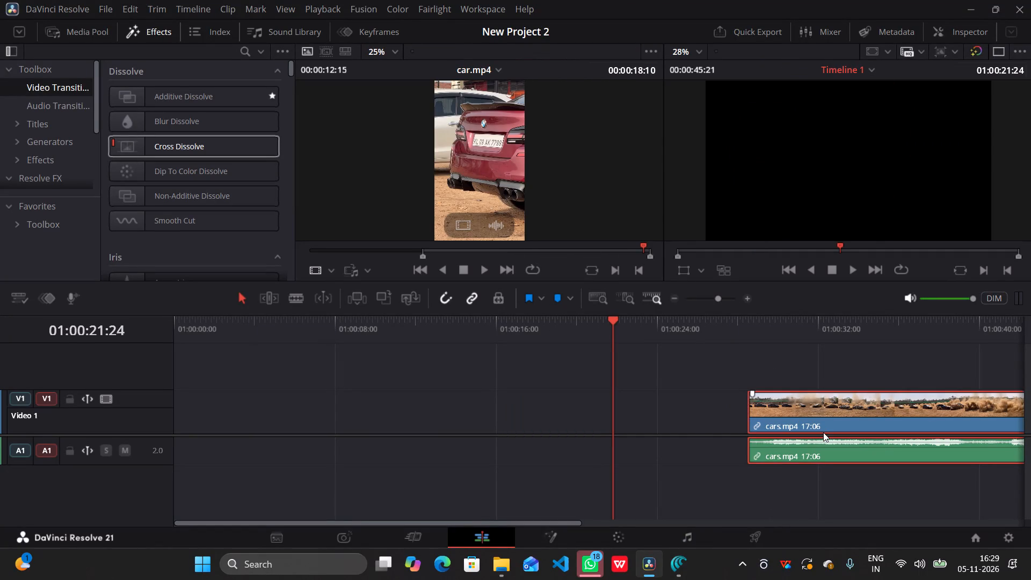
key(BackSpace)
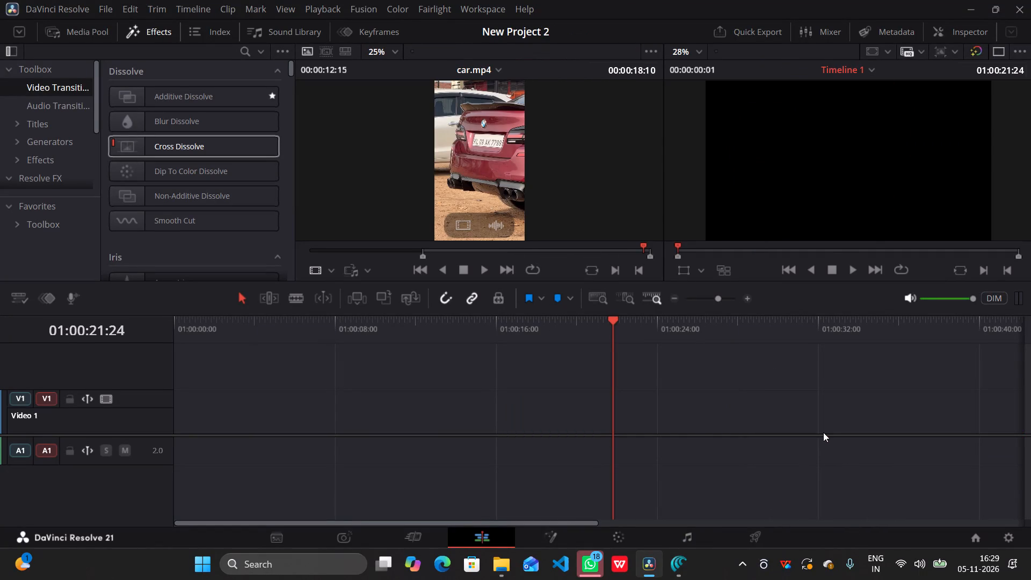
Hide the effects library and switch from the dual viewer to a single viewer.
click(148, 29)
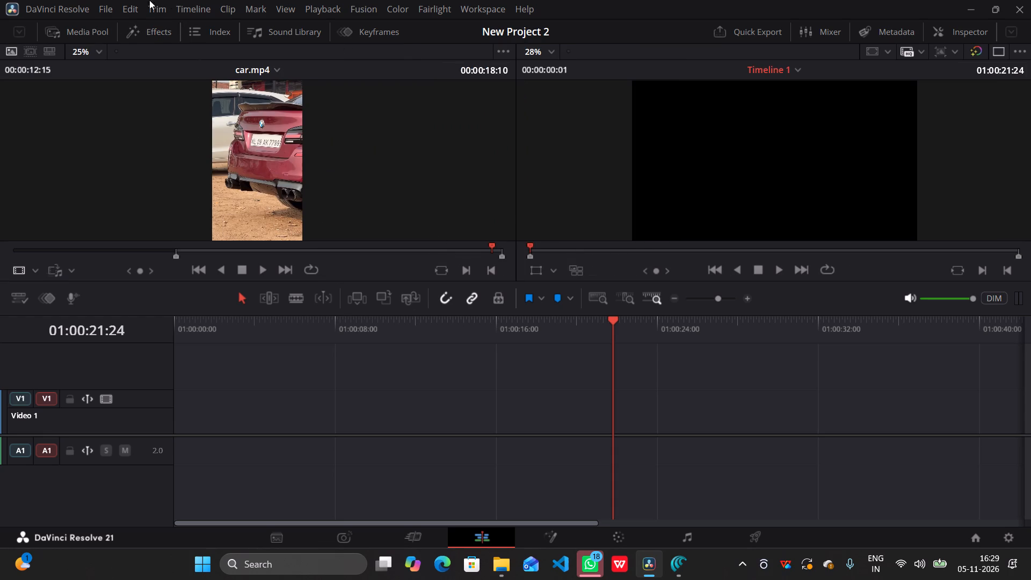
click(6, 50)
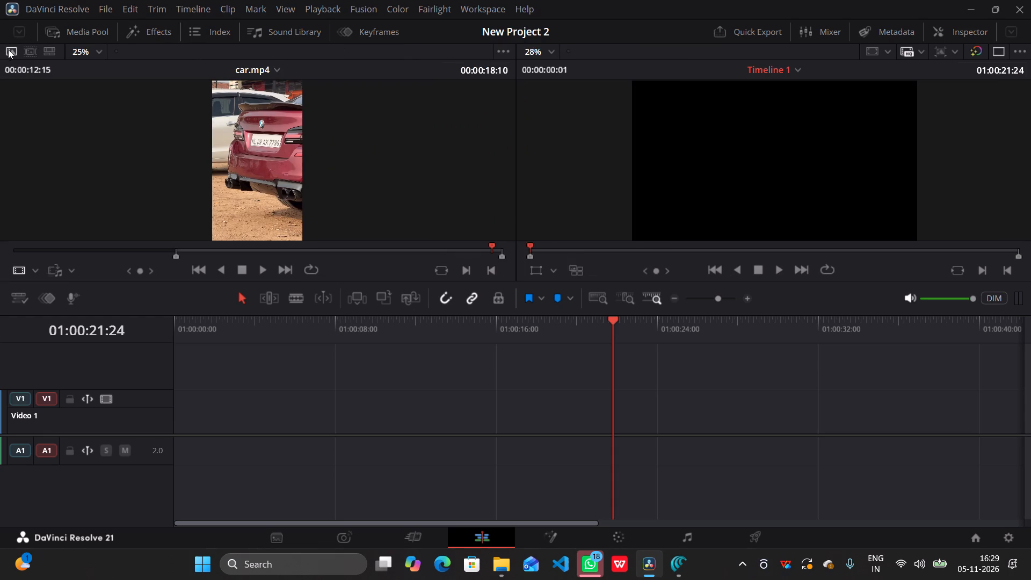
click(8, 49)
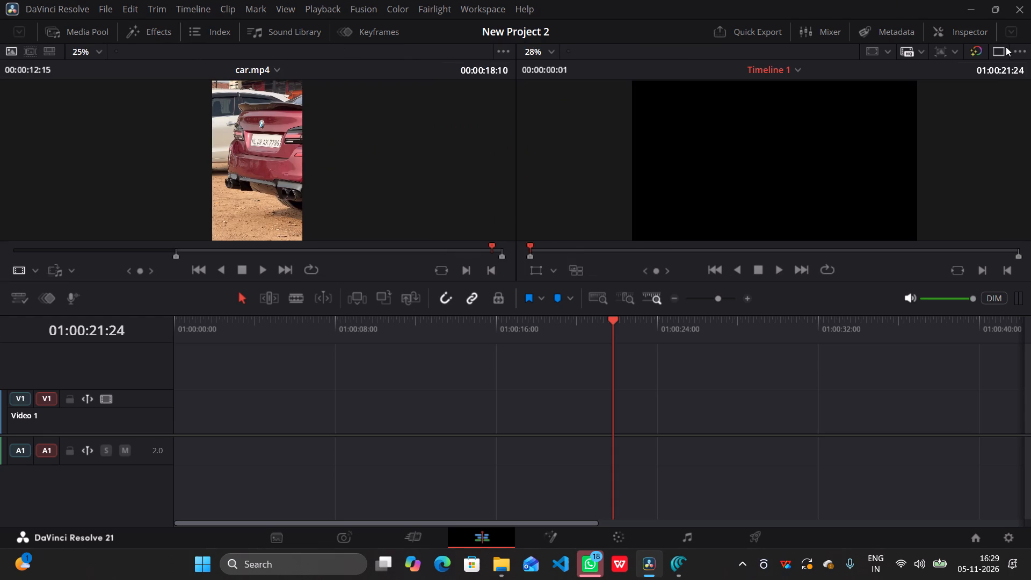
click(1006, 47)
click(1004, 48)
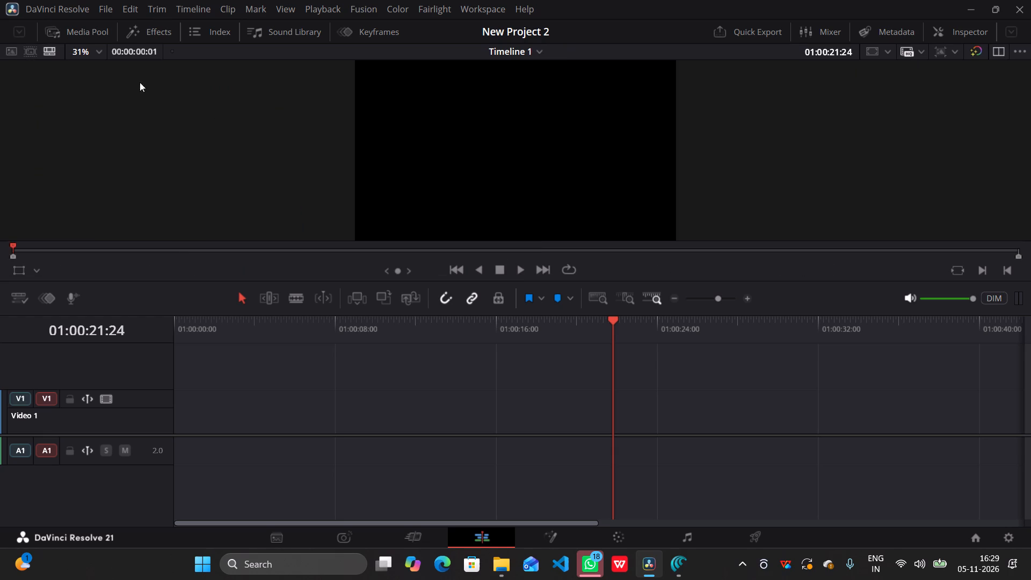
Show the Master bin's clips together as a source tape in the viewer on the Edit page.
click(9, 46)
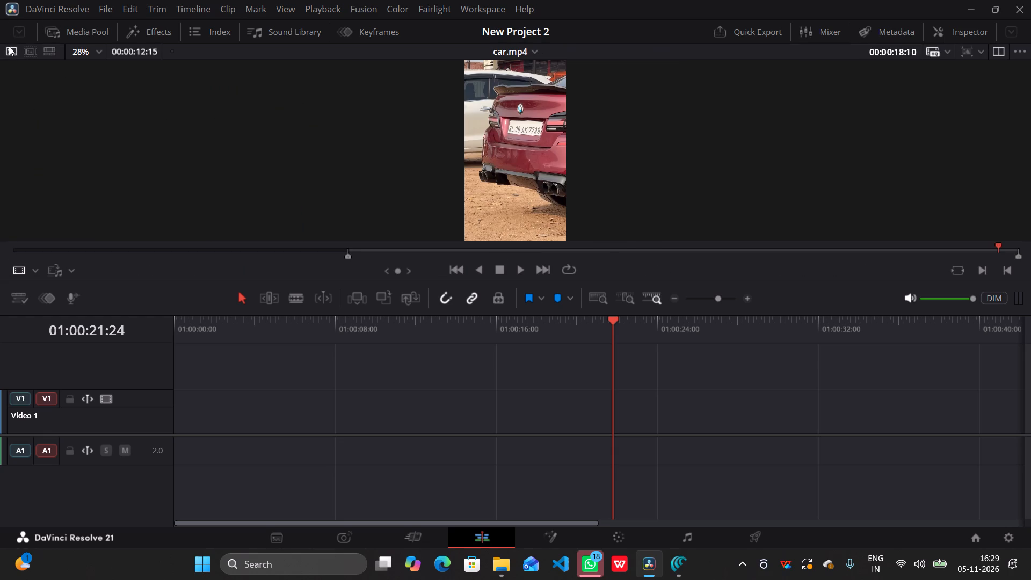
click(426, 531)
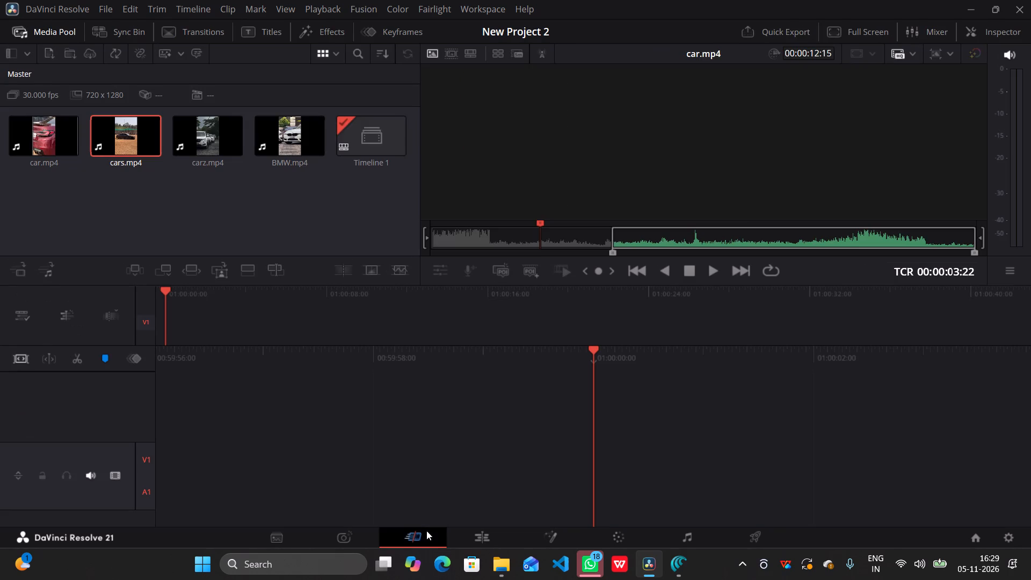
click(464, 541)
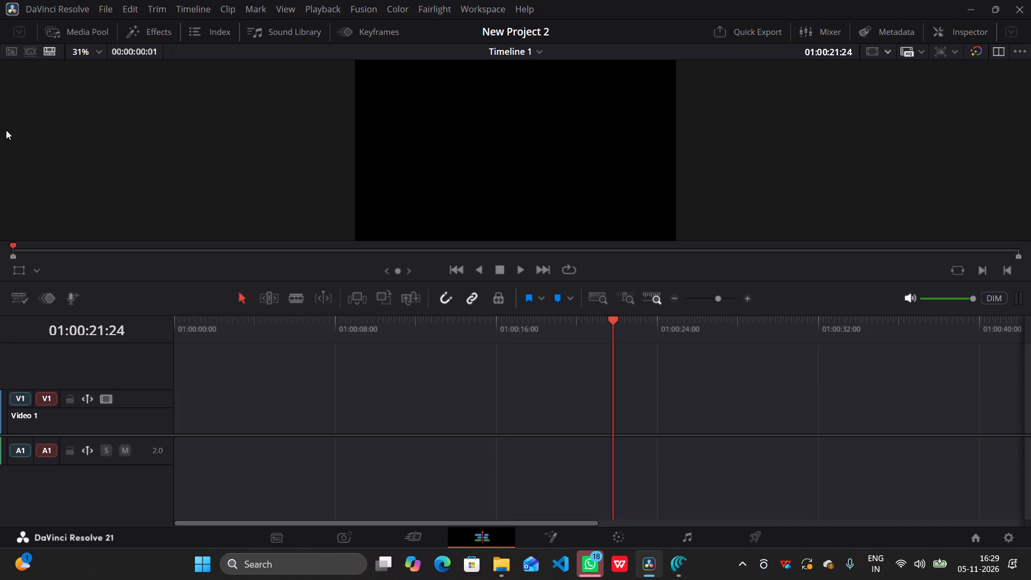
drag(6, 130, 0, 129)
drag(0, 129, 13, 57)
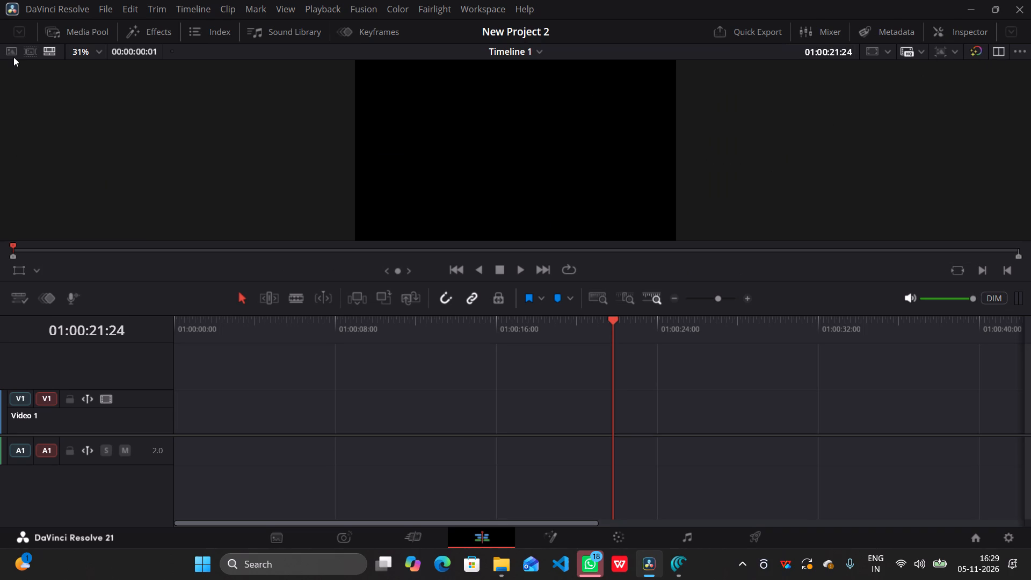
drag(13, 57, 13, 49)
click(13, 49)
click(33, 51)
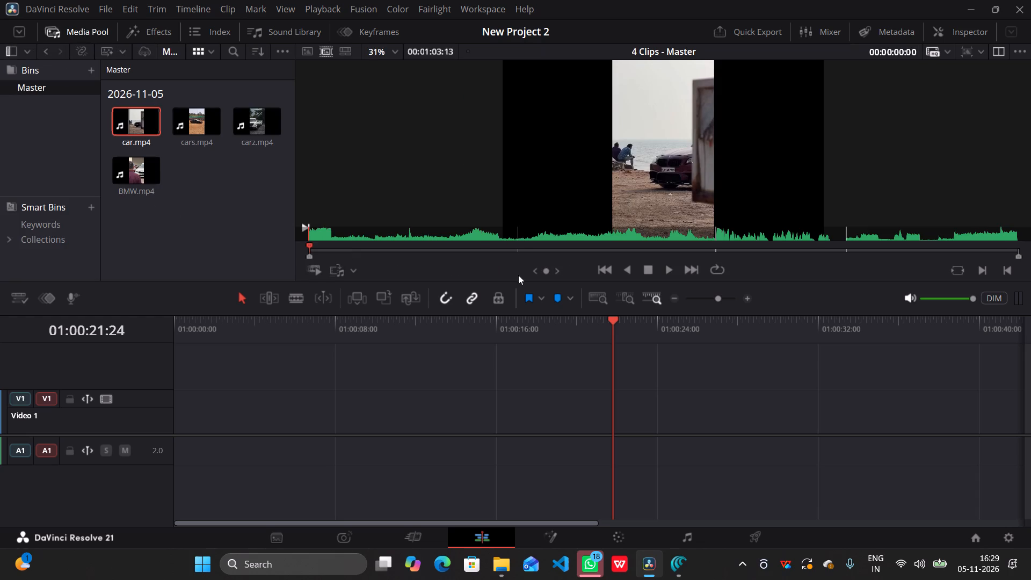
Scrub through the source tape to review car.mp4, cars.mp4 and carz.mp4.
click(611, 201)
click(611, 201)
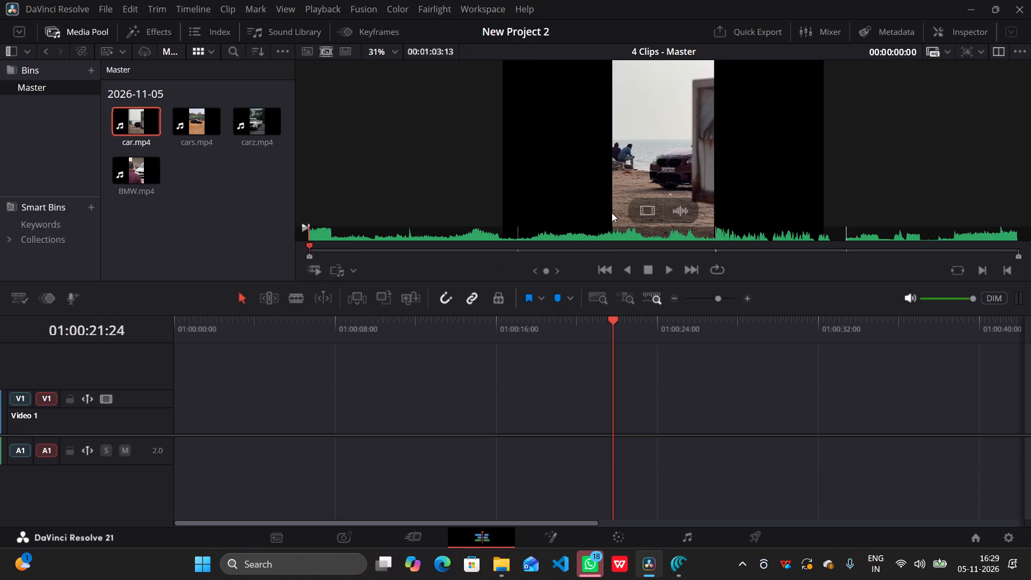
click(175, 120)
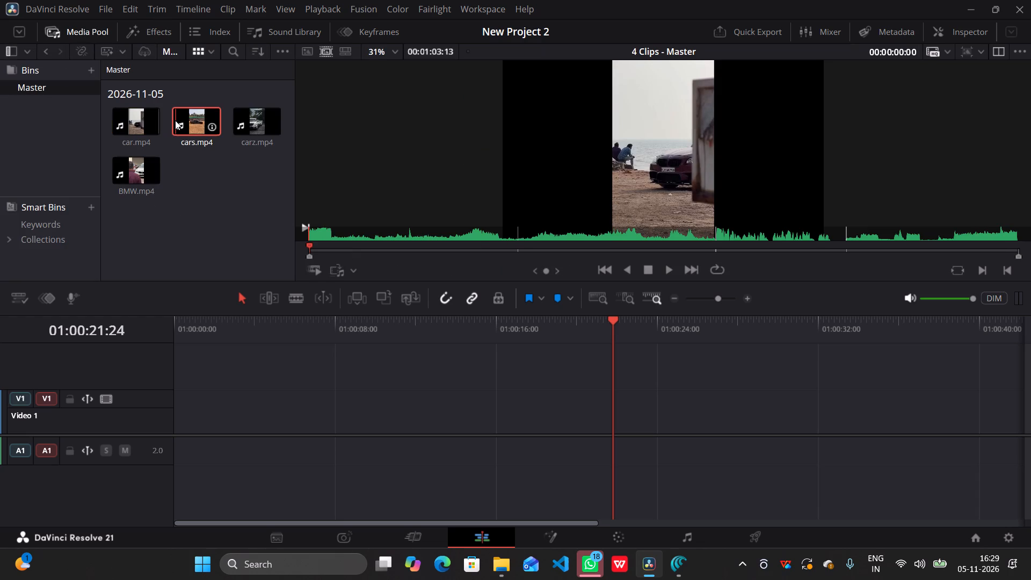
click(136, 109)
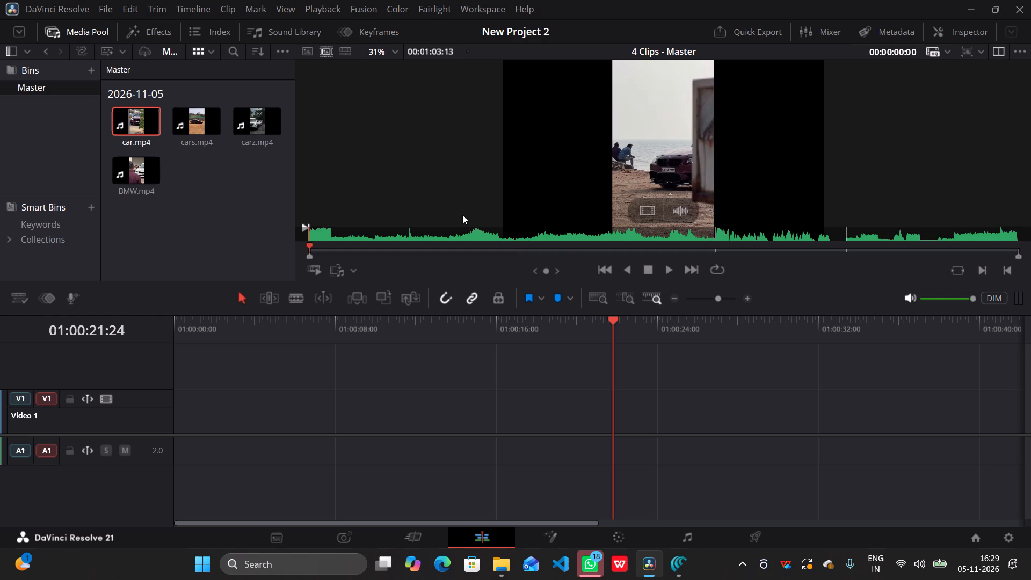
click(522, 231)
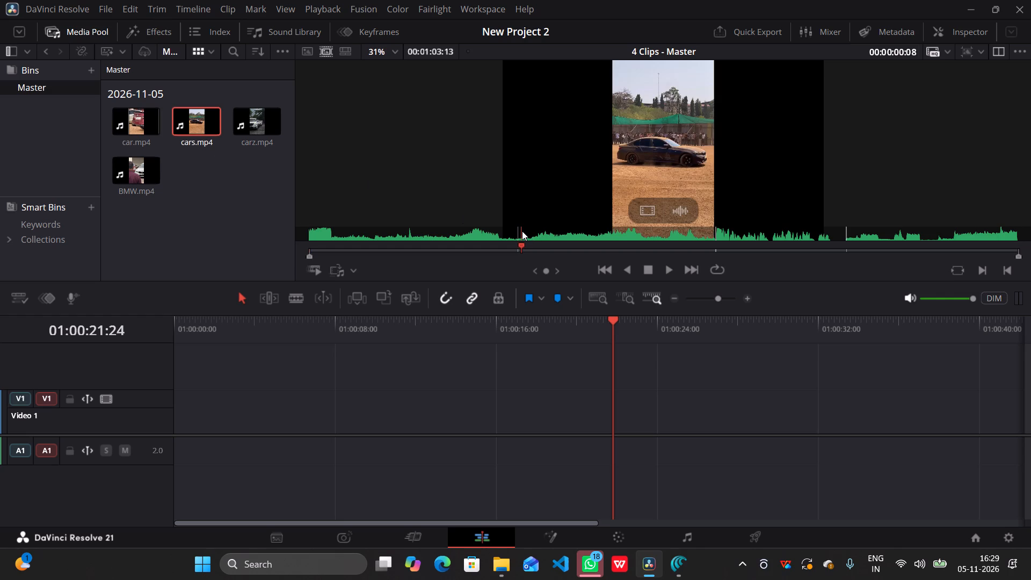
click(315, 234)
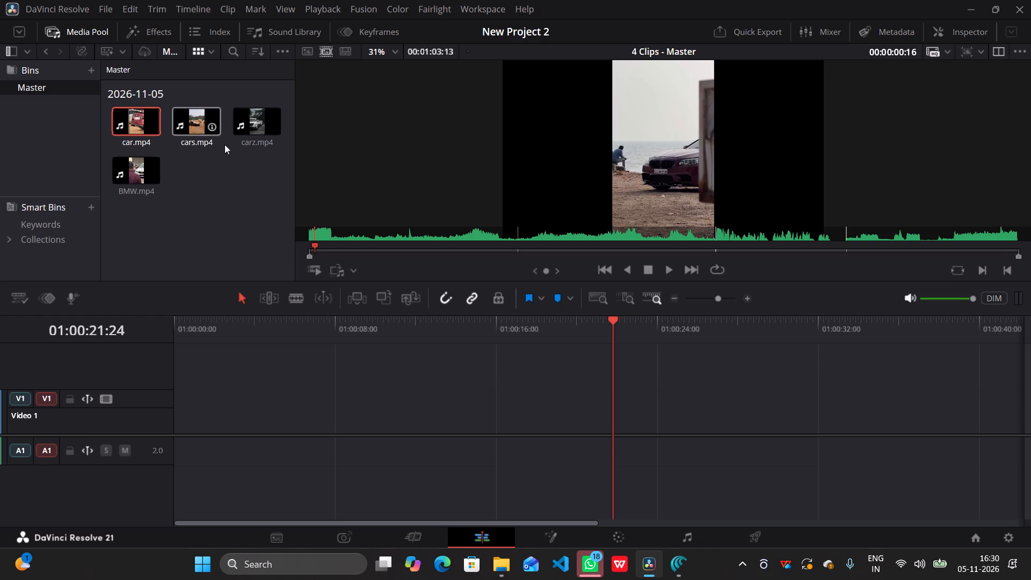
drag(417, 235, 642, 262)
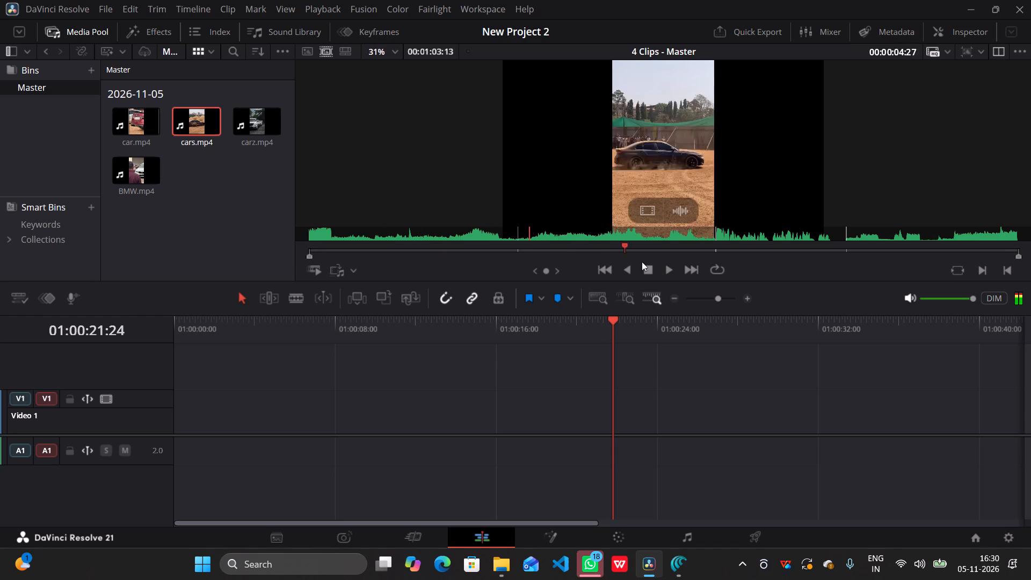
drag(642, 262, 794, 253)
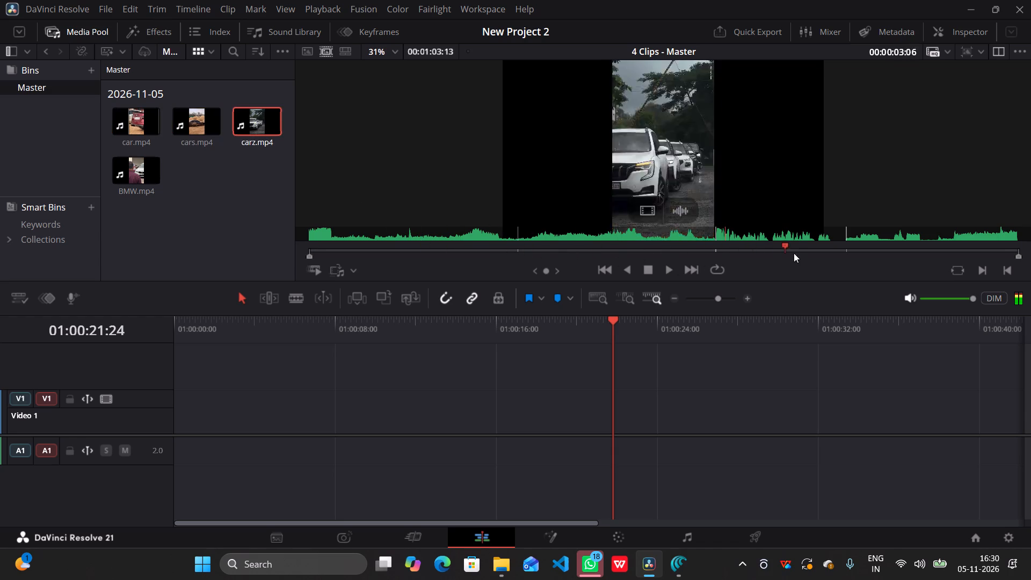
drag(794, 253, 169, 144)
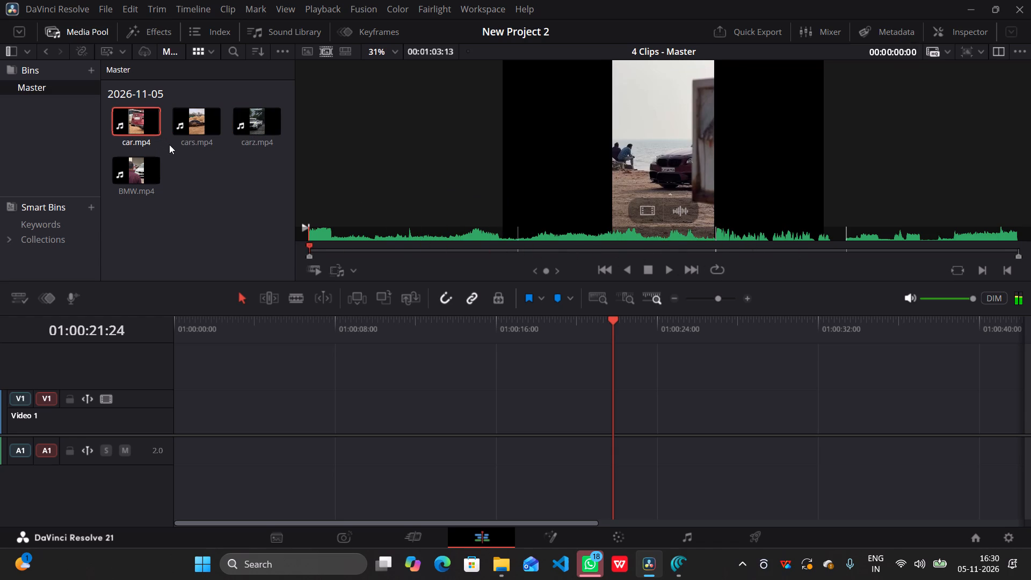
Load car.mp4 on its own in the source viewer and mark in at 00:00:00:00 and out at 00:00:05:16.
drag(169, 144, 150, 118)
triple_click(150, 118)
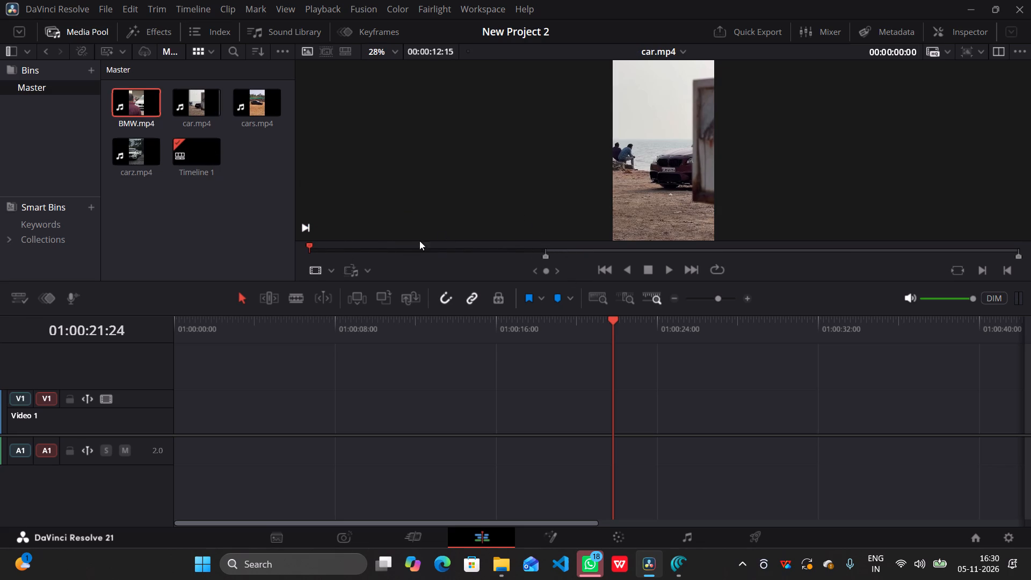
key(i)
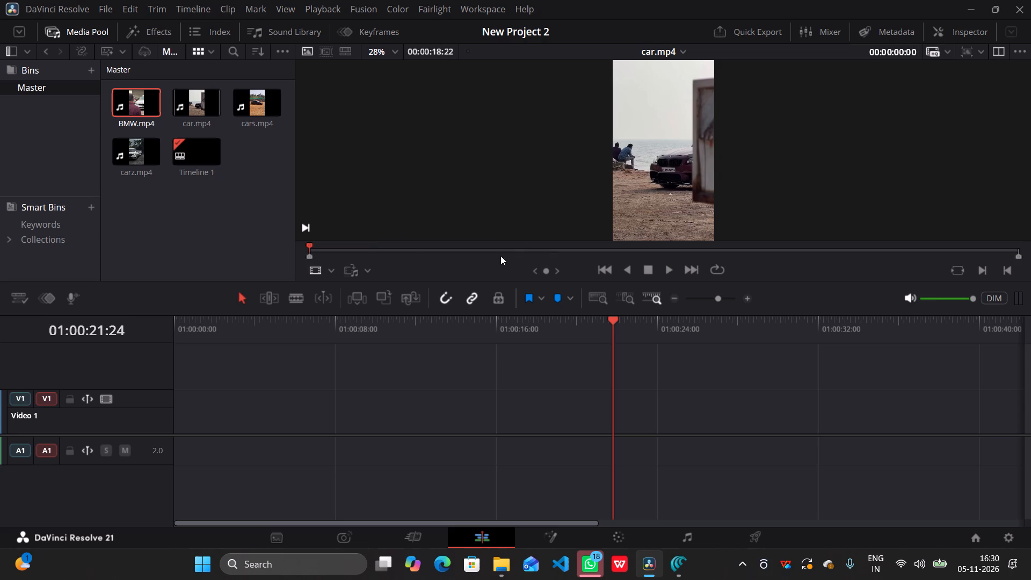
click(519, 245)
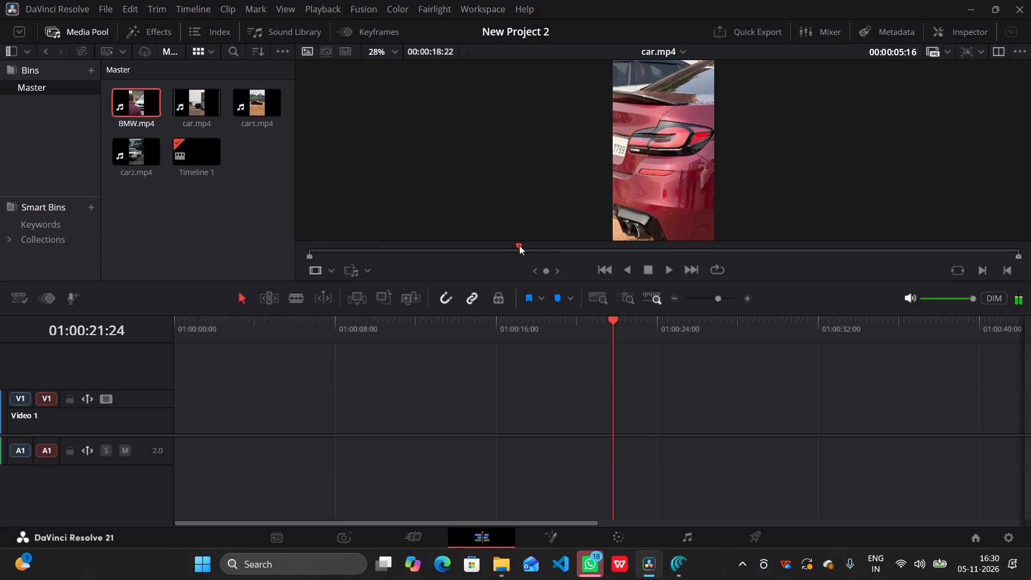
key(o)
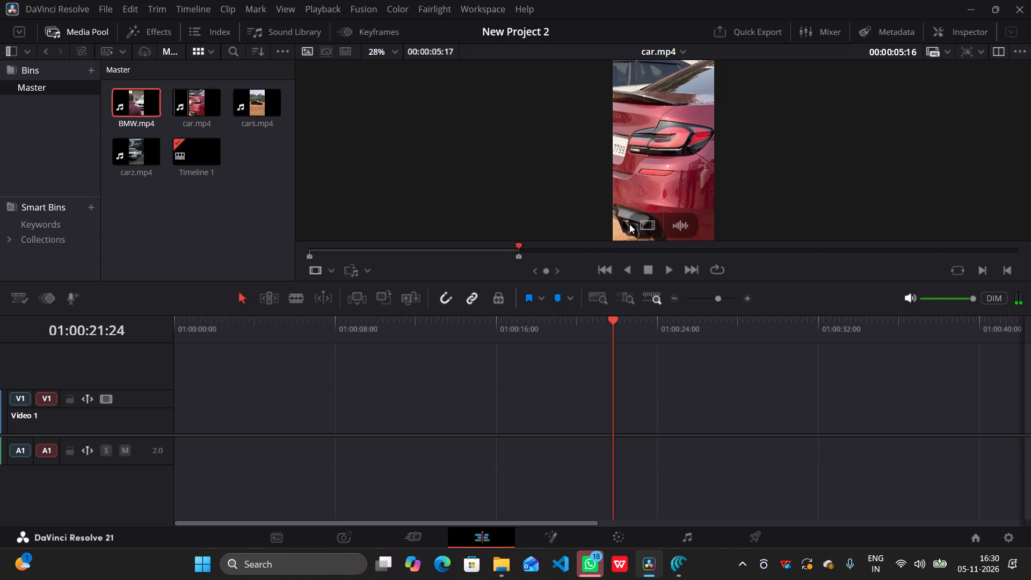
Place only the video of the marked car.mp4 range on Video 1, just after the playhead at 01:00:21:24.
drag(641, 221, 623, 465)
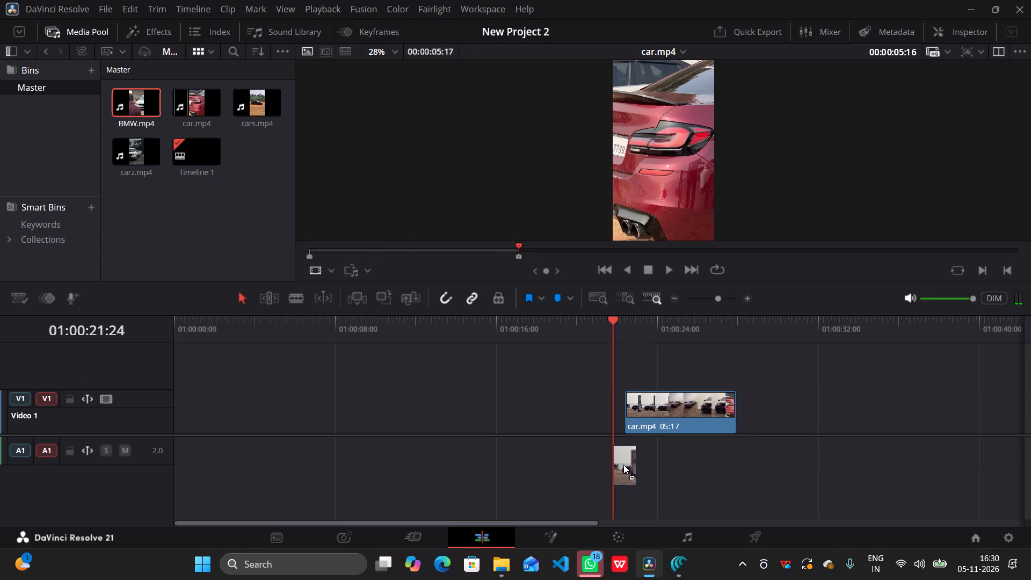
drag(623, 465, 623, 464)
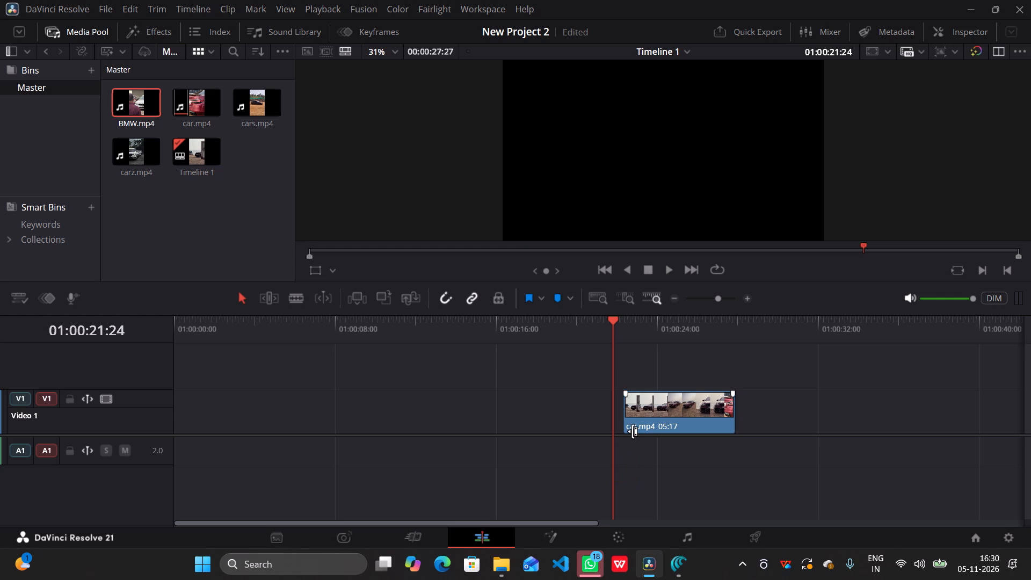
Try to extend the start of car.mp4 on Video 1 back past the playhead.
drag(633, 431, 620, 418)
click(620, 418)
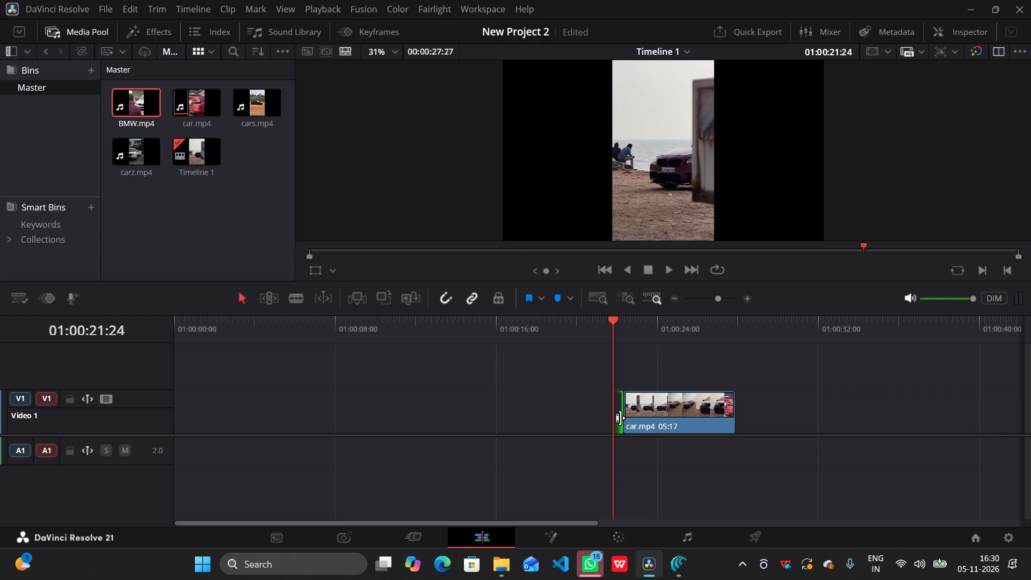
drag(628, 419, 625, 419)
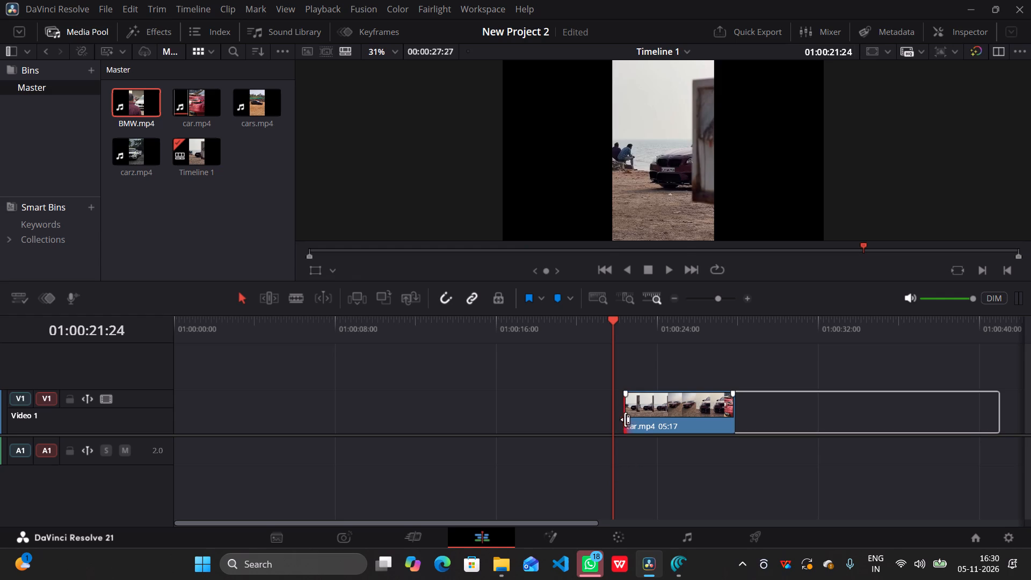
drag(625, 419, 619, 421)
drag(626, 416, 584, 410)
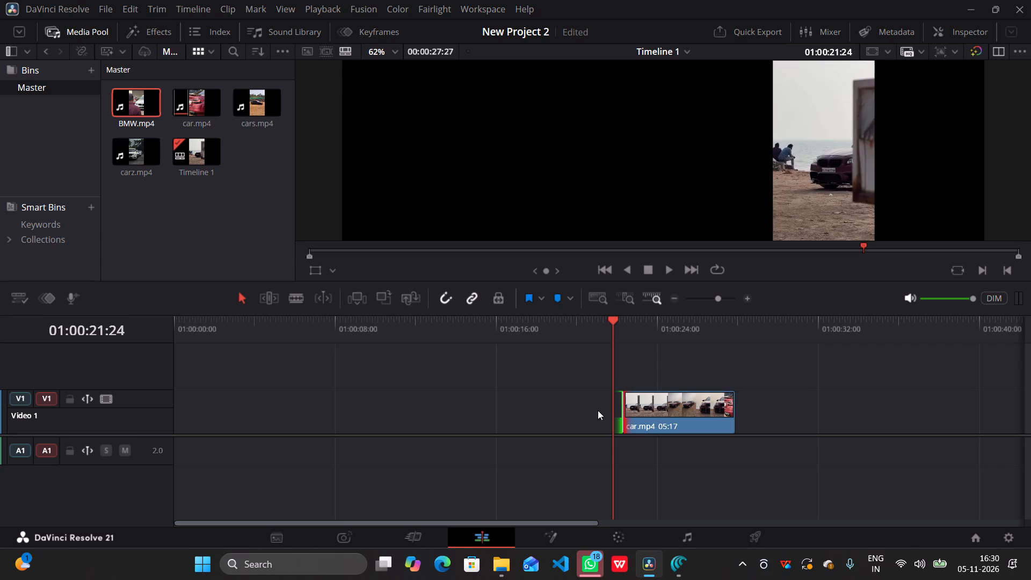
Move car.mp4 about 3 seconds earlier on Video 1 so it spans the playhead.
drag(654, 413, 598, 416)
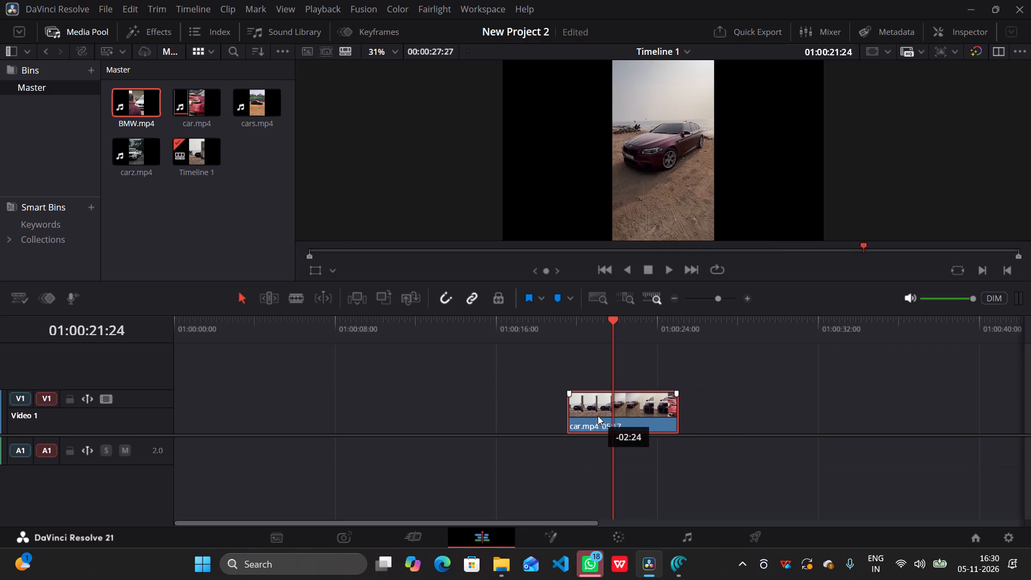
drag(598, 416, 591, 417)
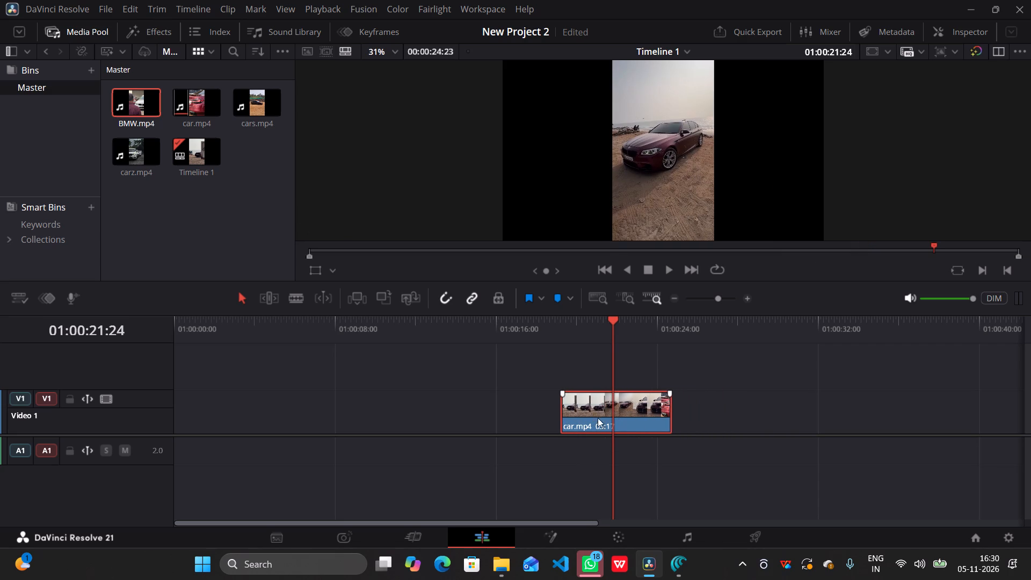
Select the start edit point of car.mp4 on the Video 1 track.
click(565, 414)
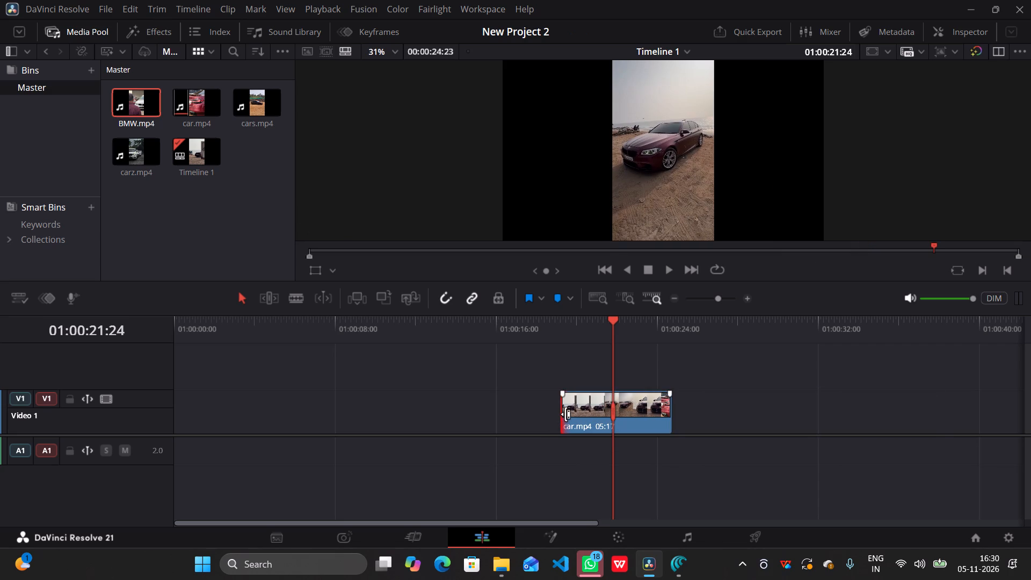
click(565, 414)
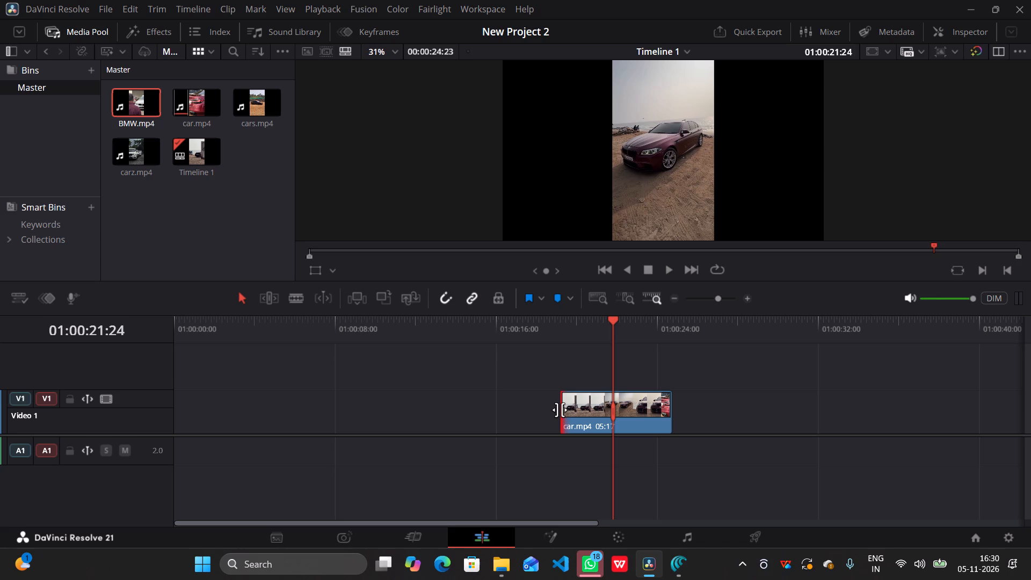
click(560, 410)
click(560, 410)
Extend the end of car.mp4 on Video 1 as far as its source allows, to a duration of 18:22.
drag(674, 414, 734, 417)
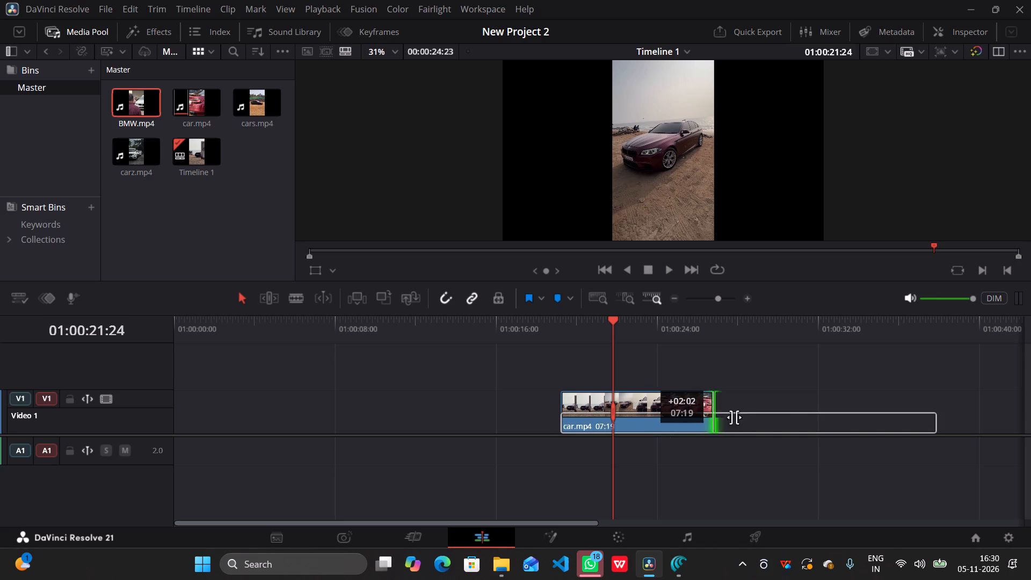
drag(734, 417, 1030, 400)
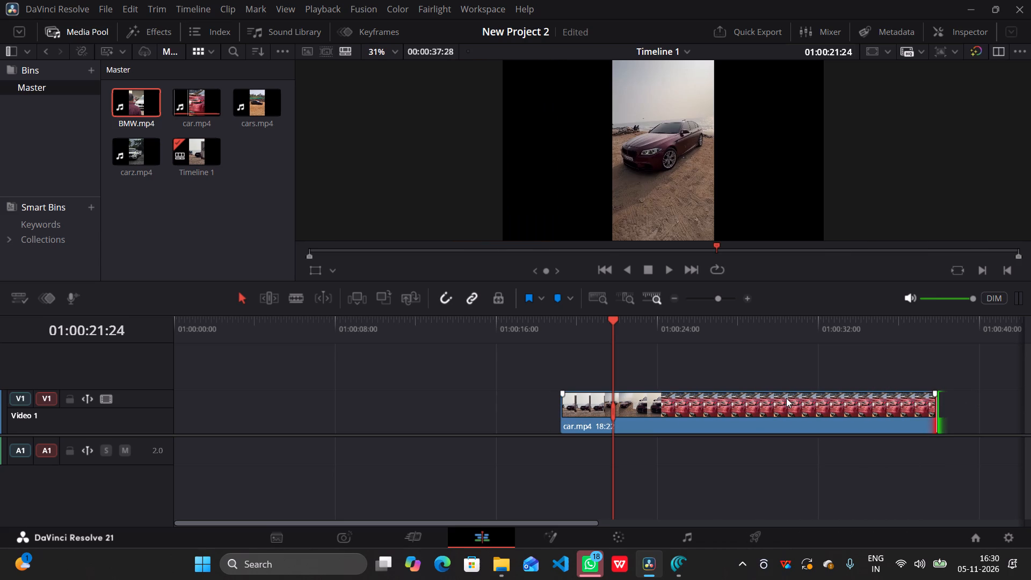
Move car.mp4 about 8 seconds earlier on Video 1 and set the playhead to 01:00:17:20.
drag(786, 398, 696, 416)
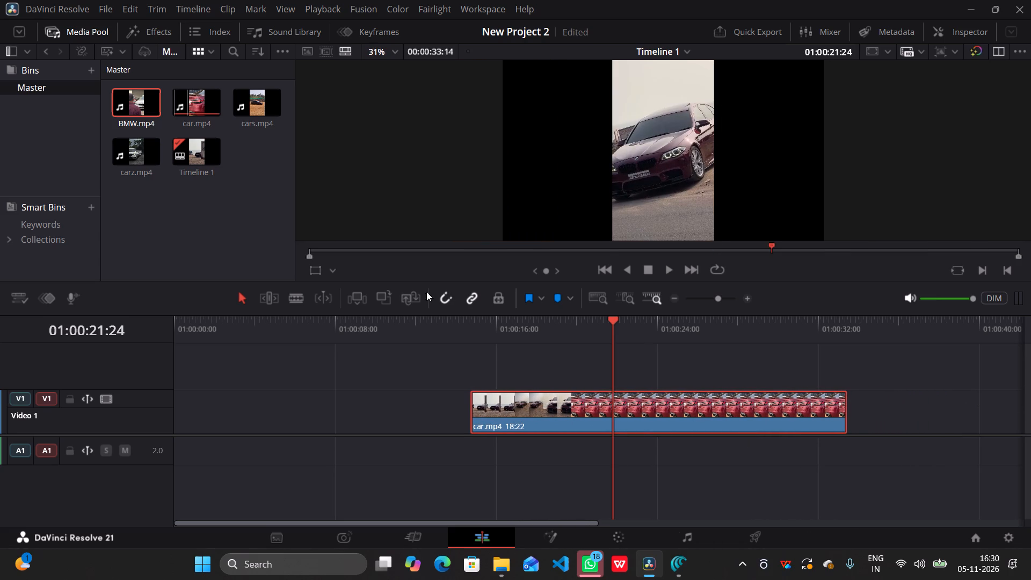
drag(482, 322, 530, 408)
drag(530, 408, 463, 423)
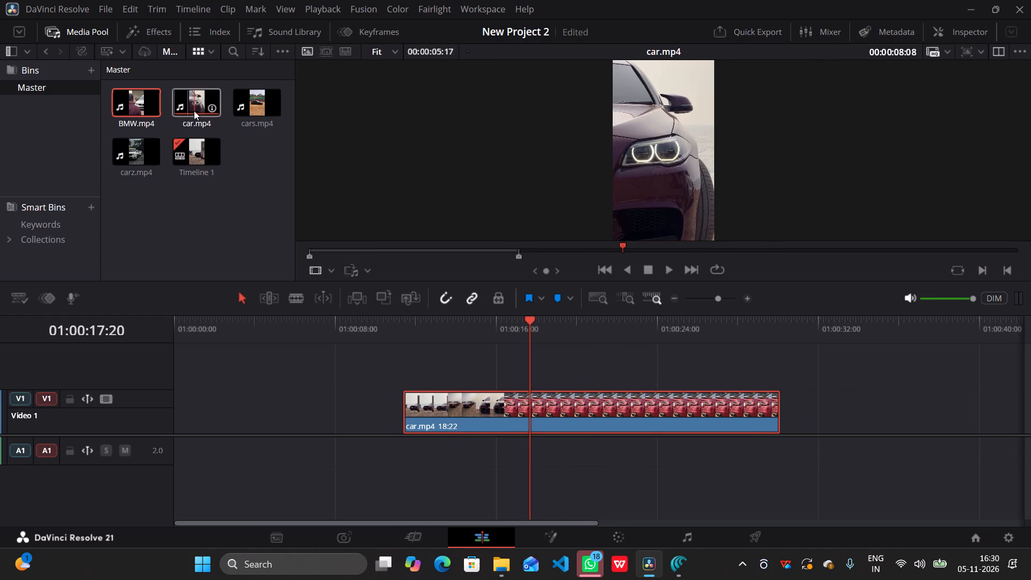
Open cars.mp4 in the source viewer and mark its range from 00:00:05:01 to 00:00:10:12.
double_click(194, 111)
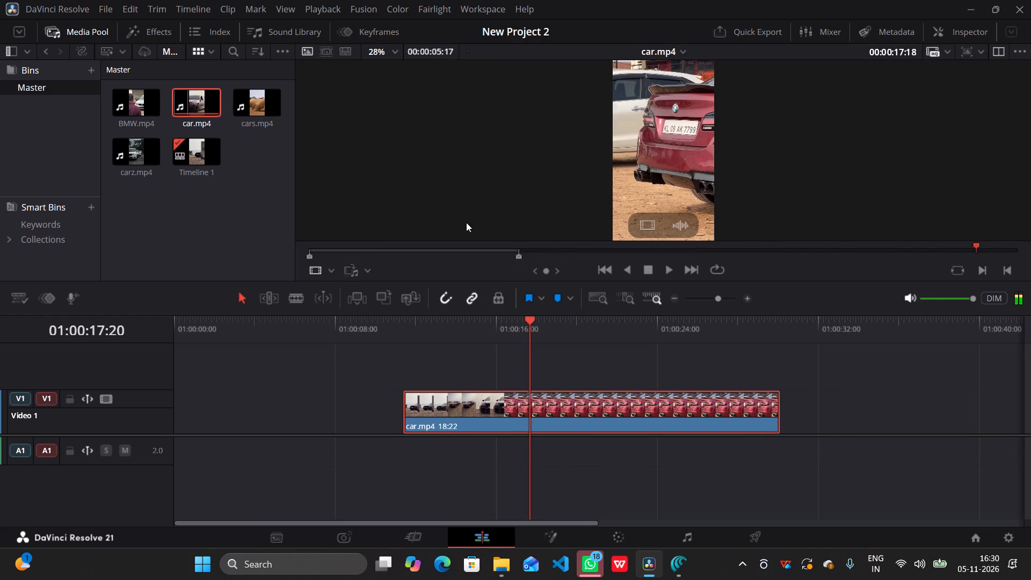
double_click(271, 110)
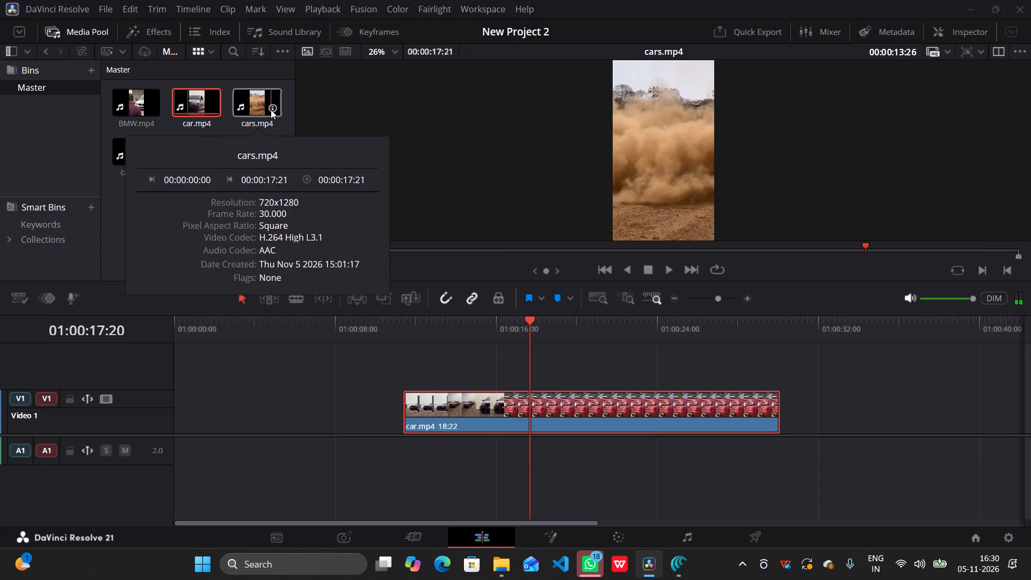
double_click(258, 105)
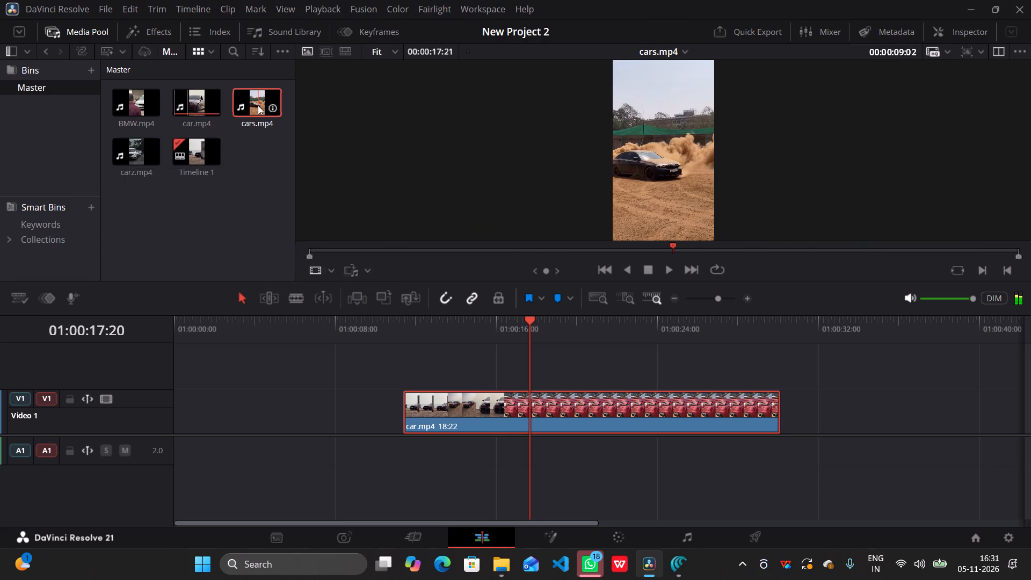
click(541, 249)
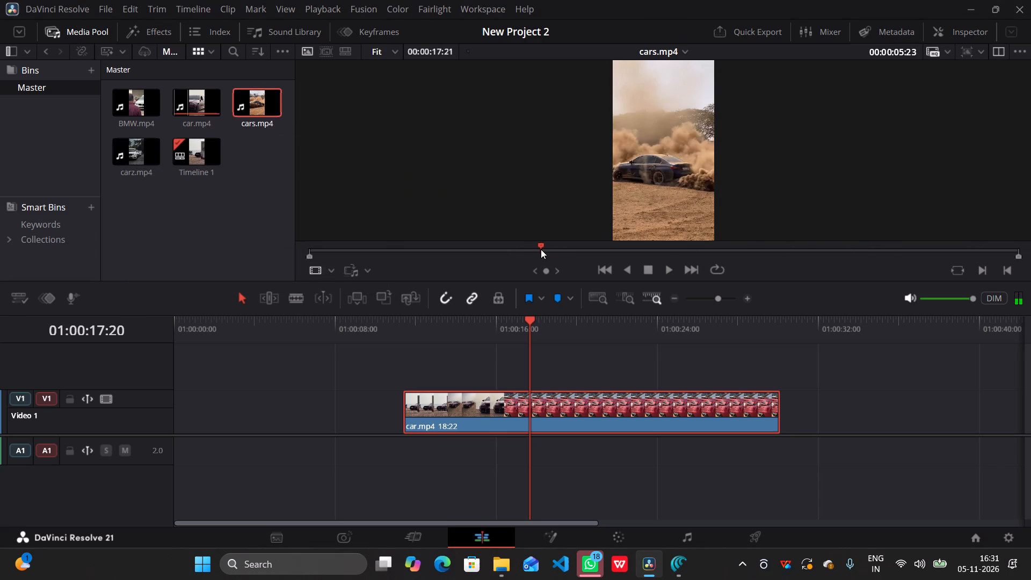
click(519, 245)
click(501, 248)
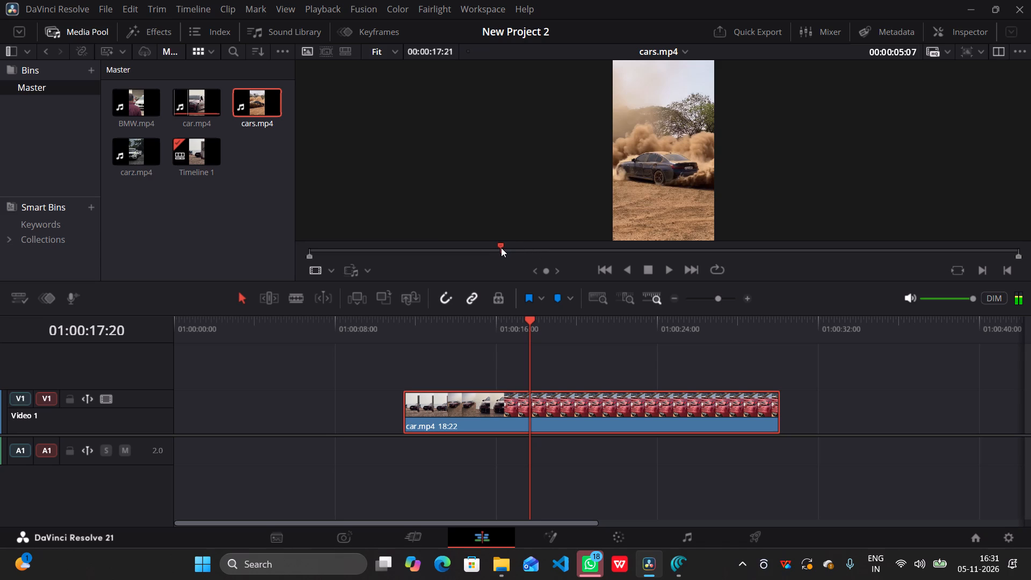
click(467, 245)
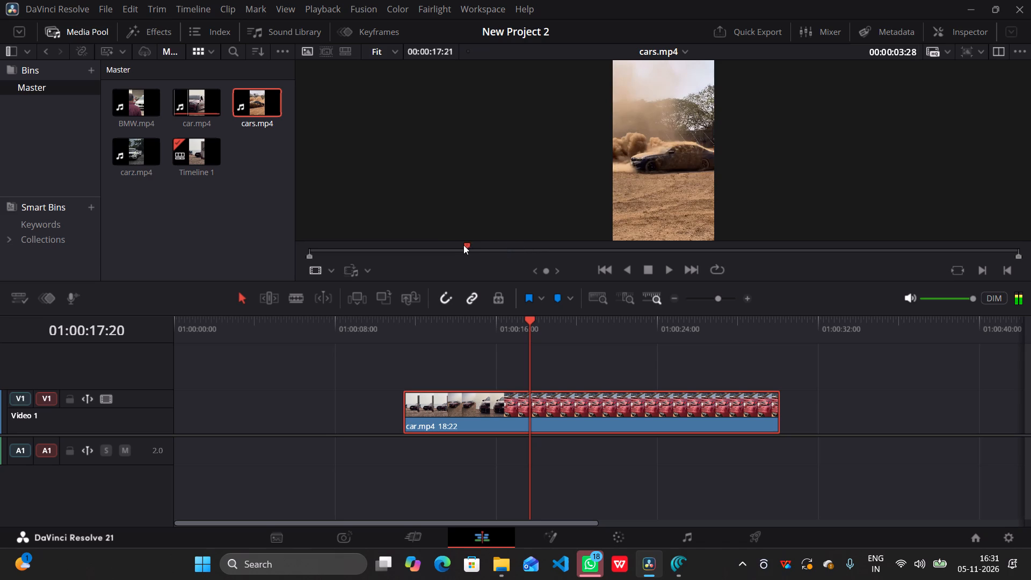
click(463, 245)
click(511, 243)
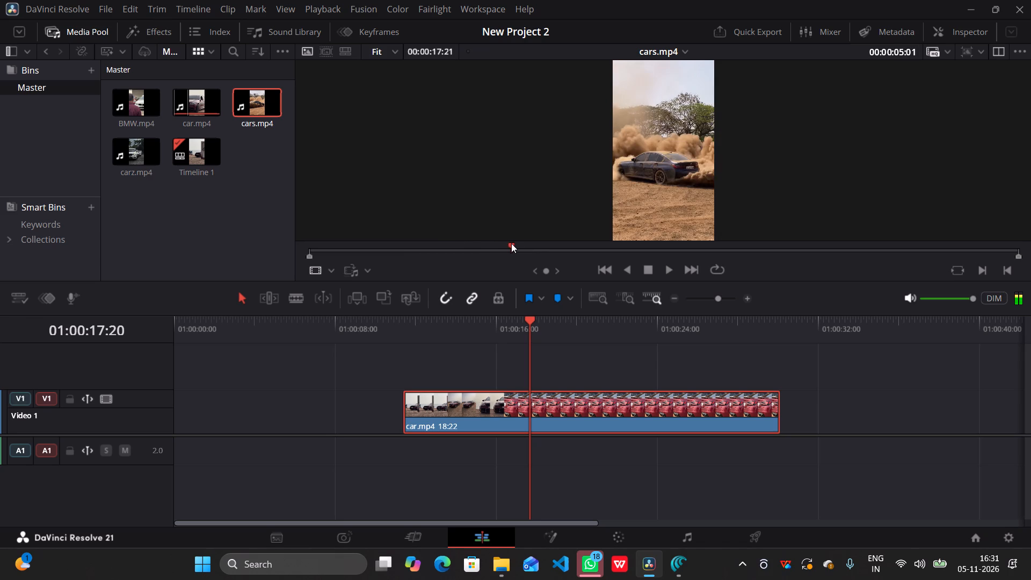
key(i)
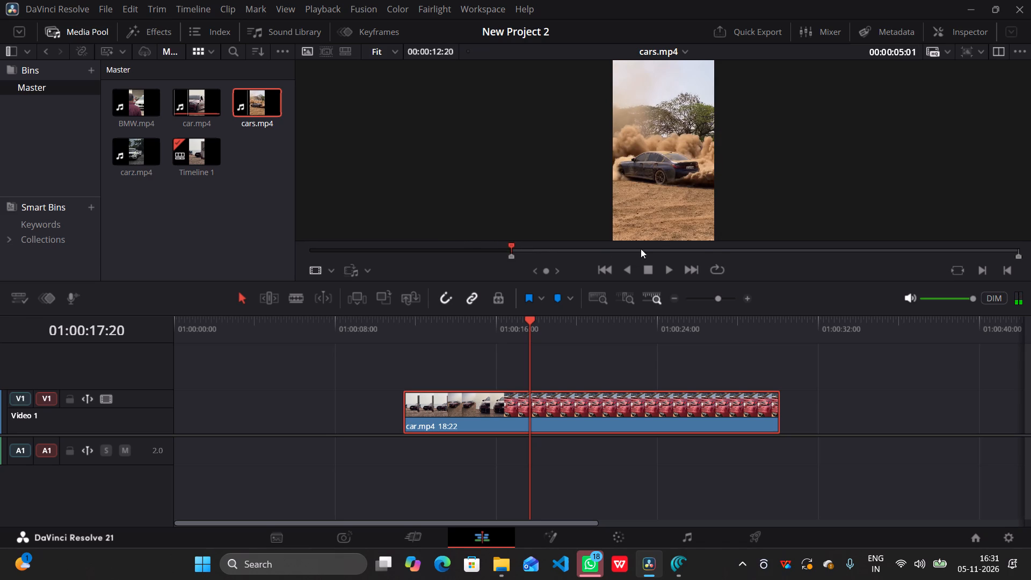
click(715, 249)
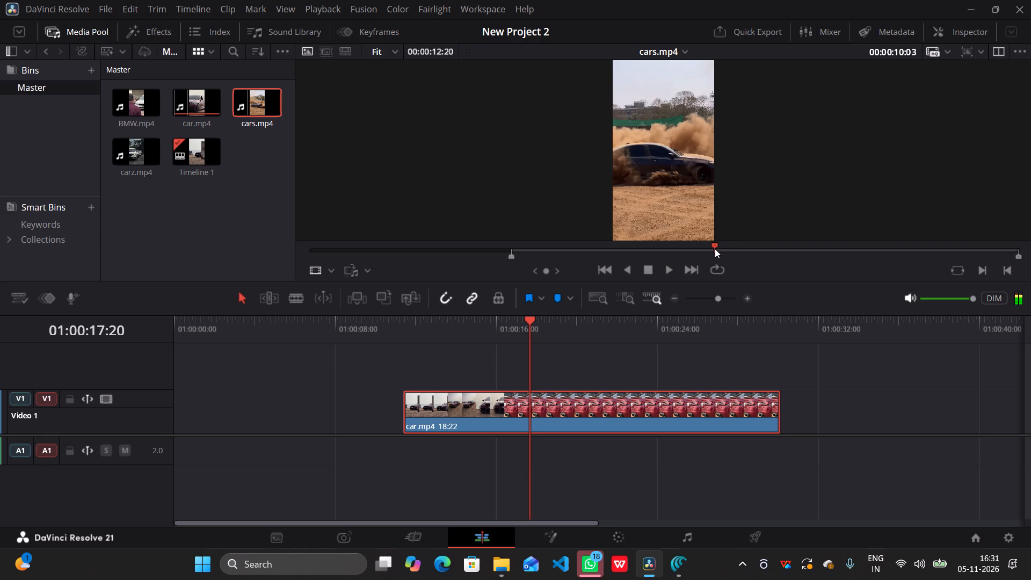
click(727, 248)
click(727, 248)
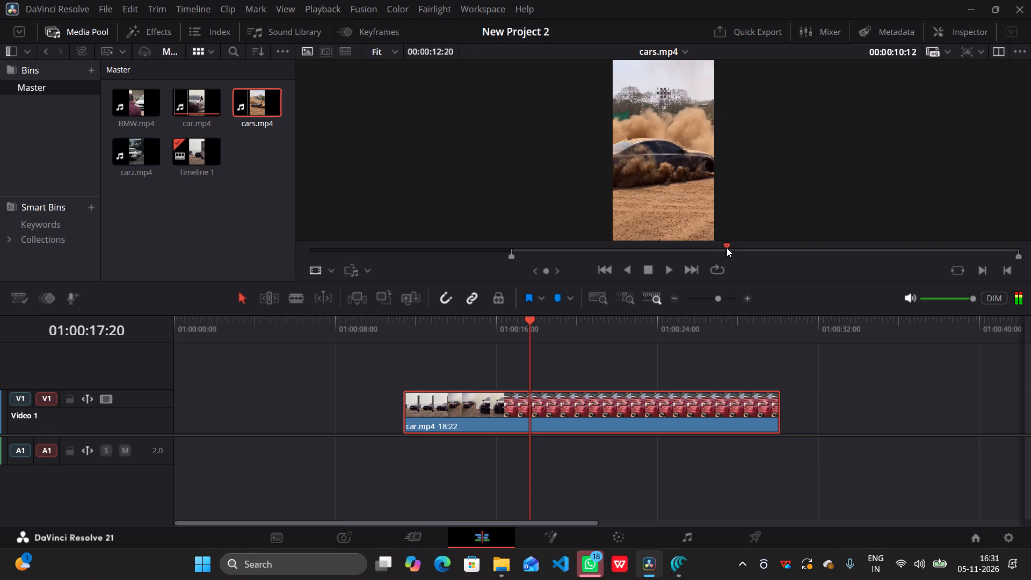
key(o)
Place the marked cars.mp4 range with its audio directly after car.mp4 on Video 1 and audio track A1.
drag(684, 168, 868, 458)
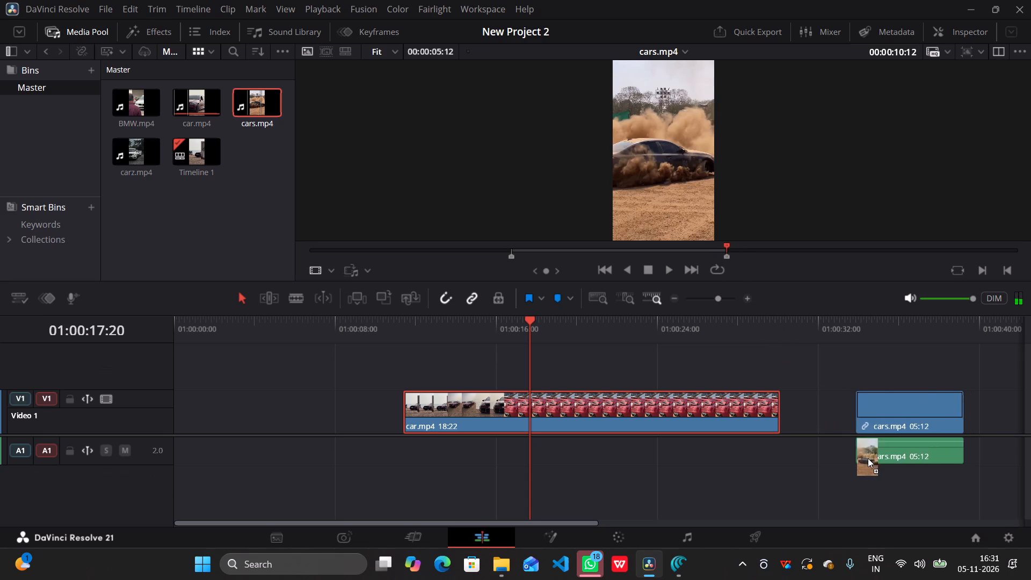
drag(868, 458, 783, 440)
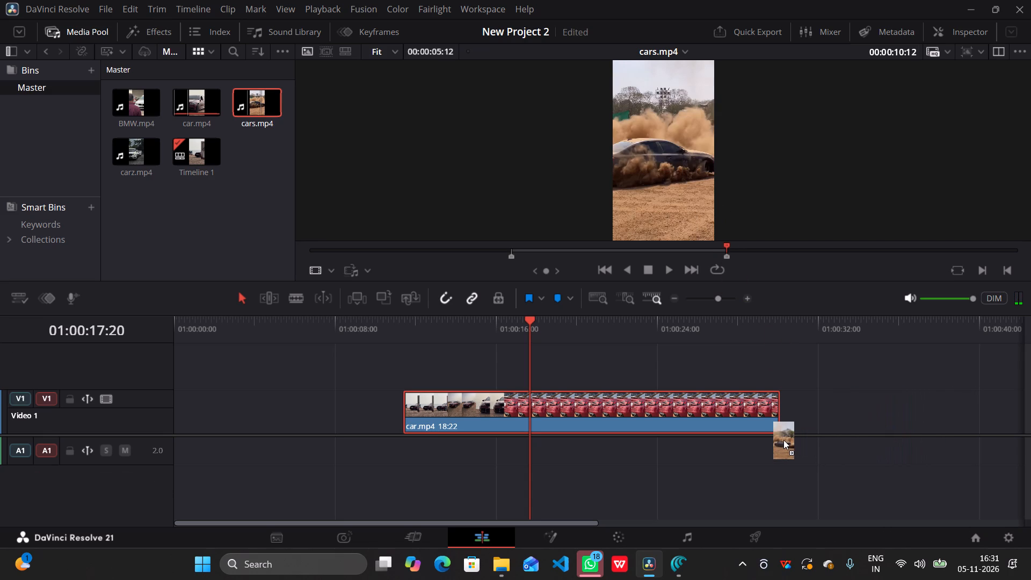
drag(783, 440, 780, 422)
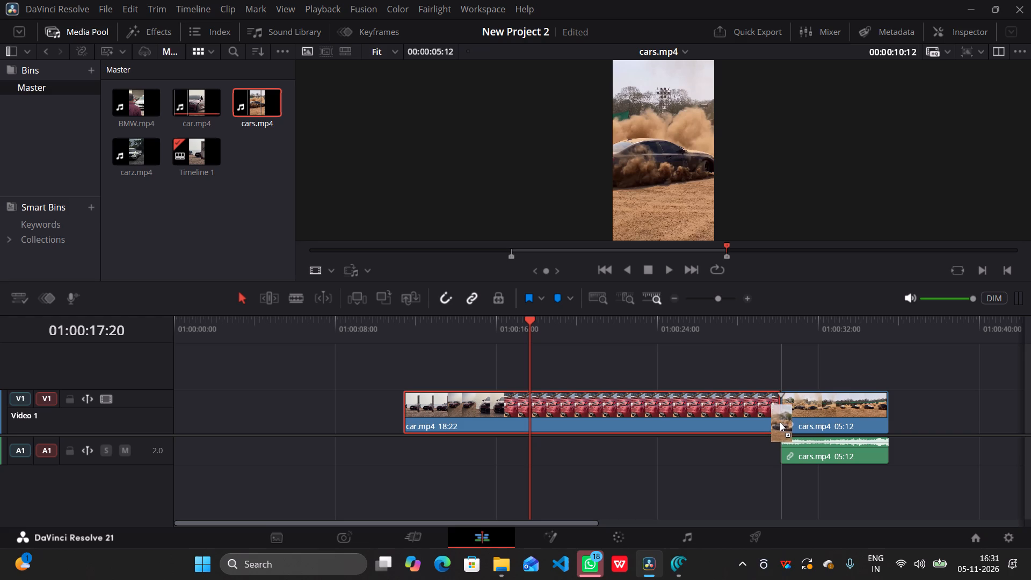
drag(780, 422, 776, 422)
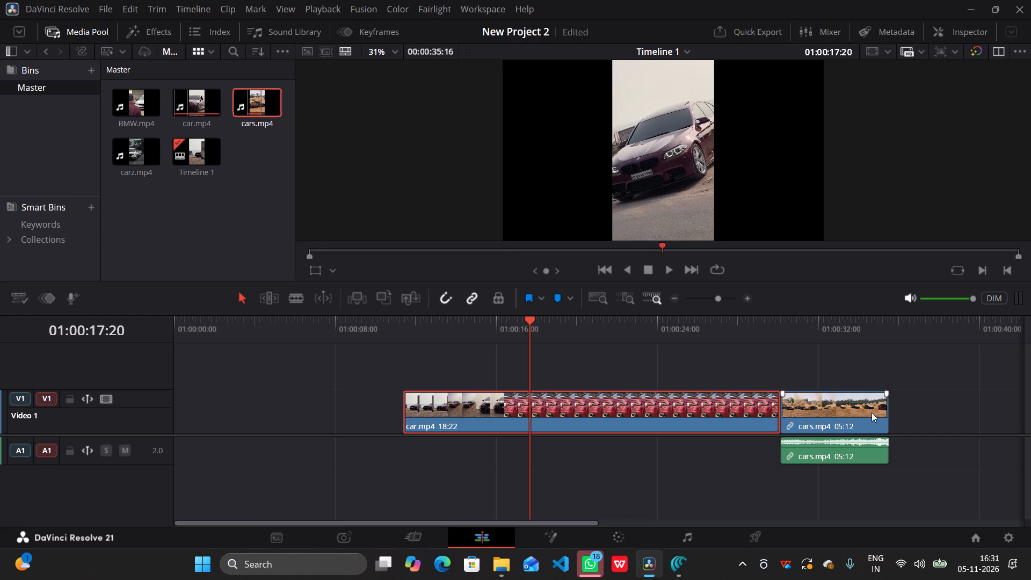
Extend the end of cars.mp4 with its linked audio to a duration of 12:20.
click(872, 412)
click(884, 408)
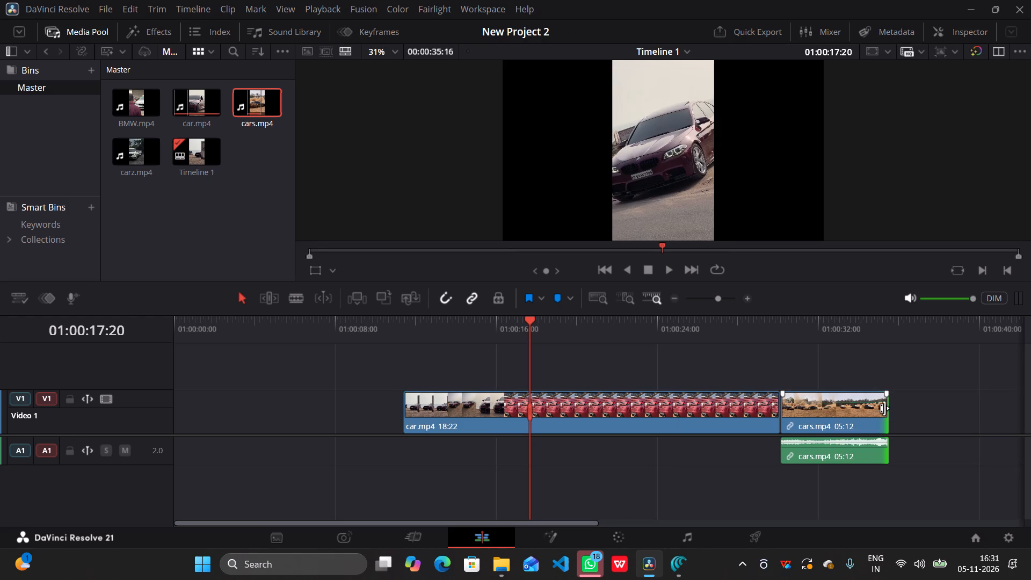
drag(889, 408, 884, 410)
drag(884, 410, 1030, 397)
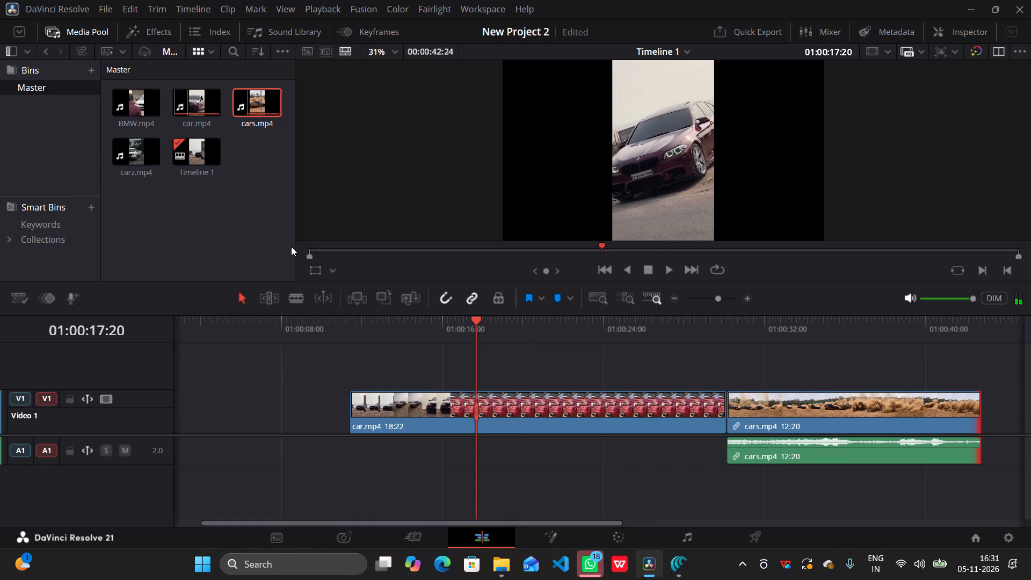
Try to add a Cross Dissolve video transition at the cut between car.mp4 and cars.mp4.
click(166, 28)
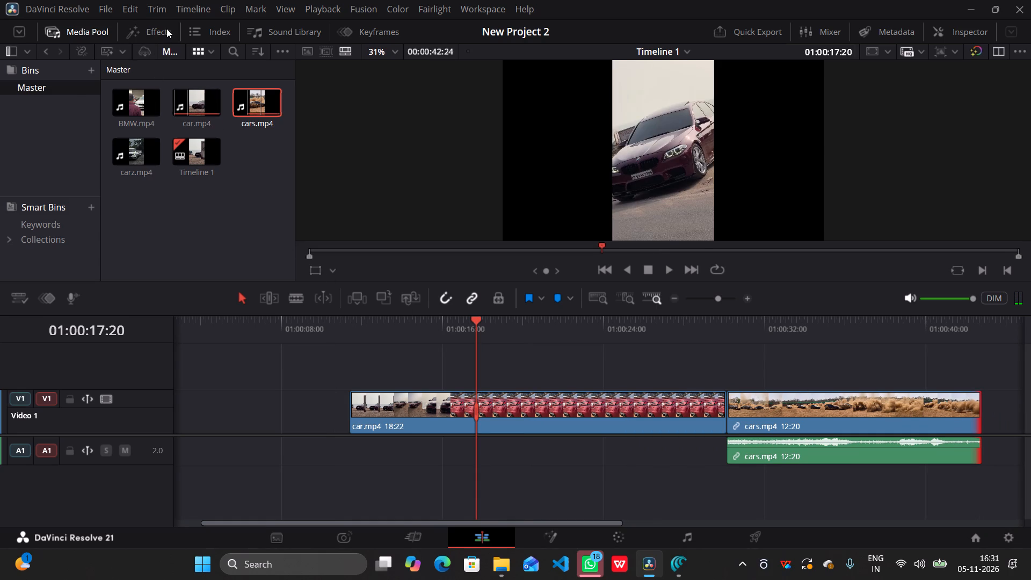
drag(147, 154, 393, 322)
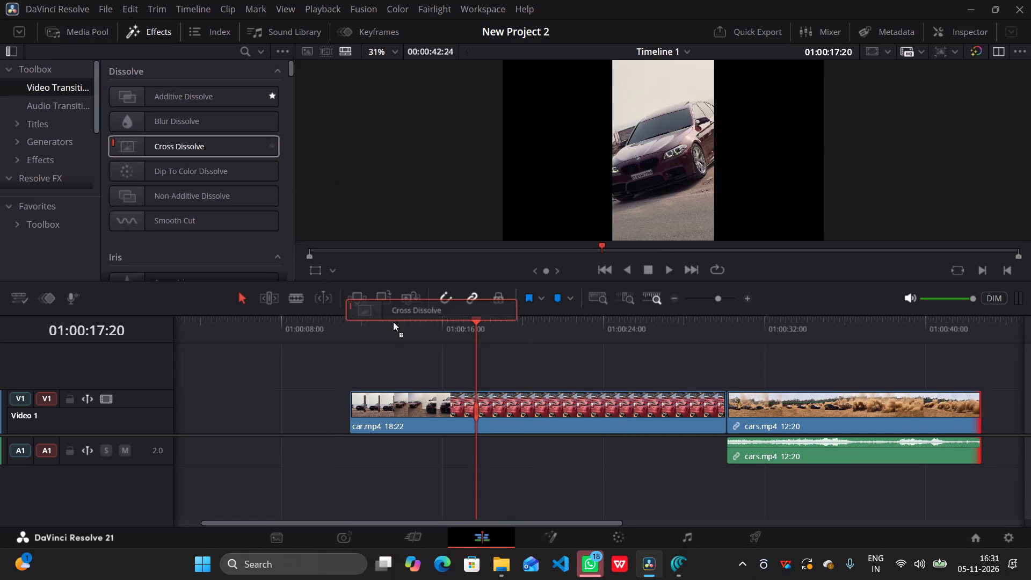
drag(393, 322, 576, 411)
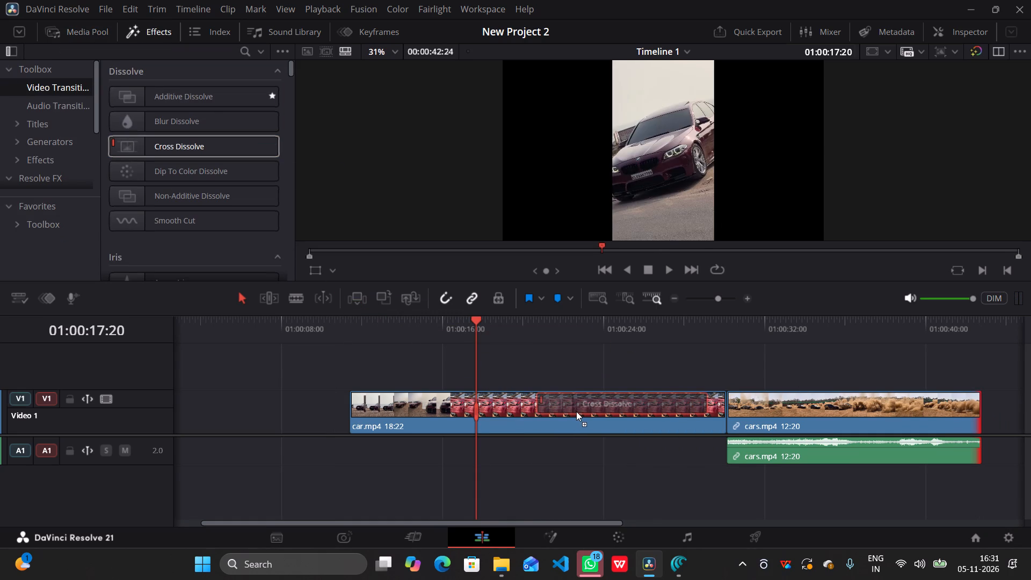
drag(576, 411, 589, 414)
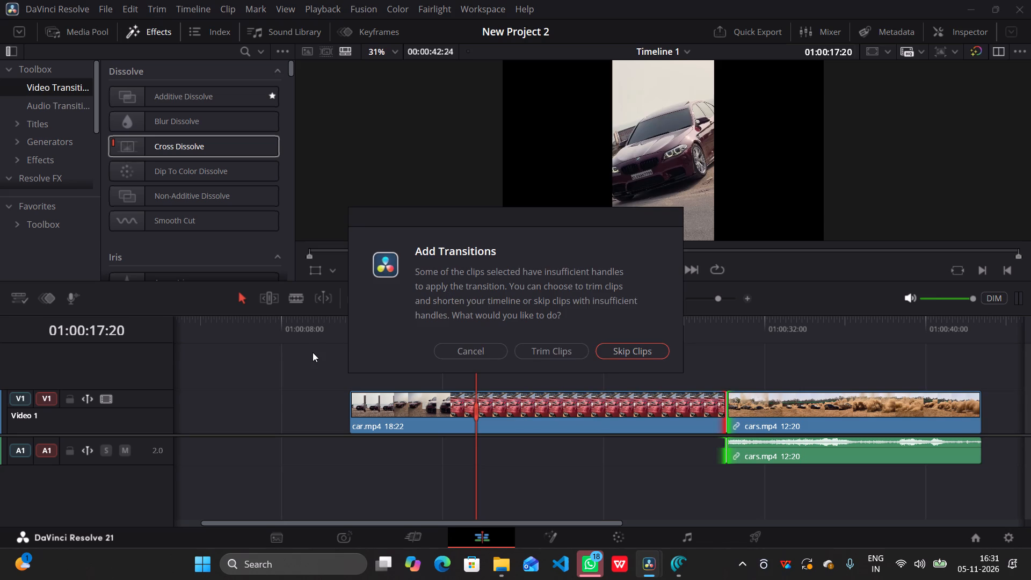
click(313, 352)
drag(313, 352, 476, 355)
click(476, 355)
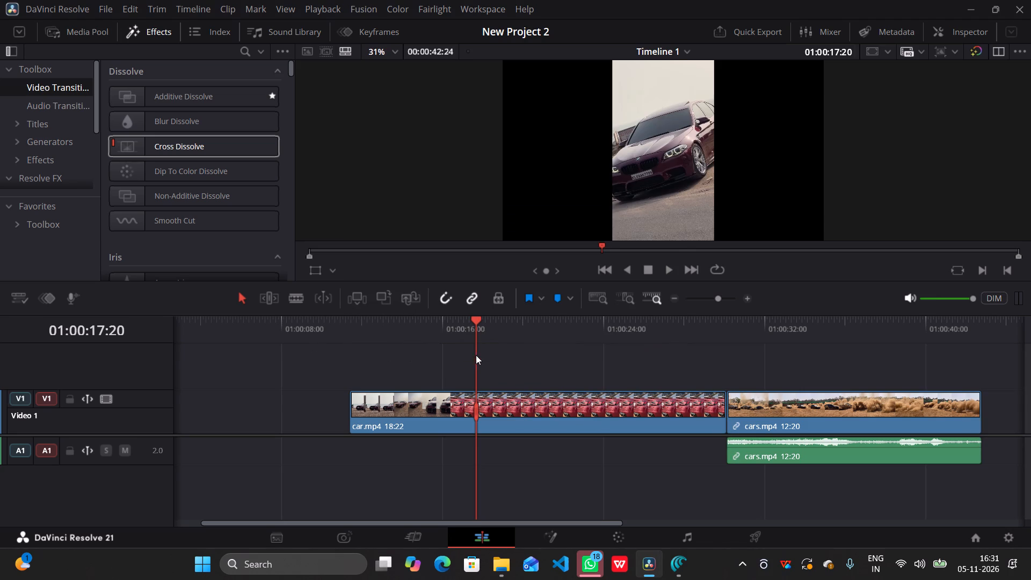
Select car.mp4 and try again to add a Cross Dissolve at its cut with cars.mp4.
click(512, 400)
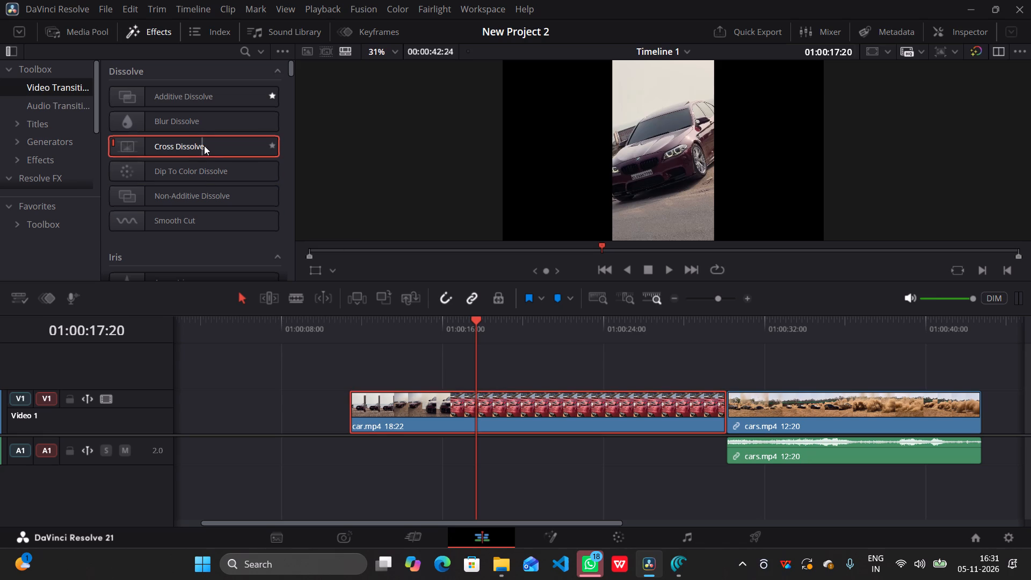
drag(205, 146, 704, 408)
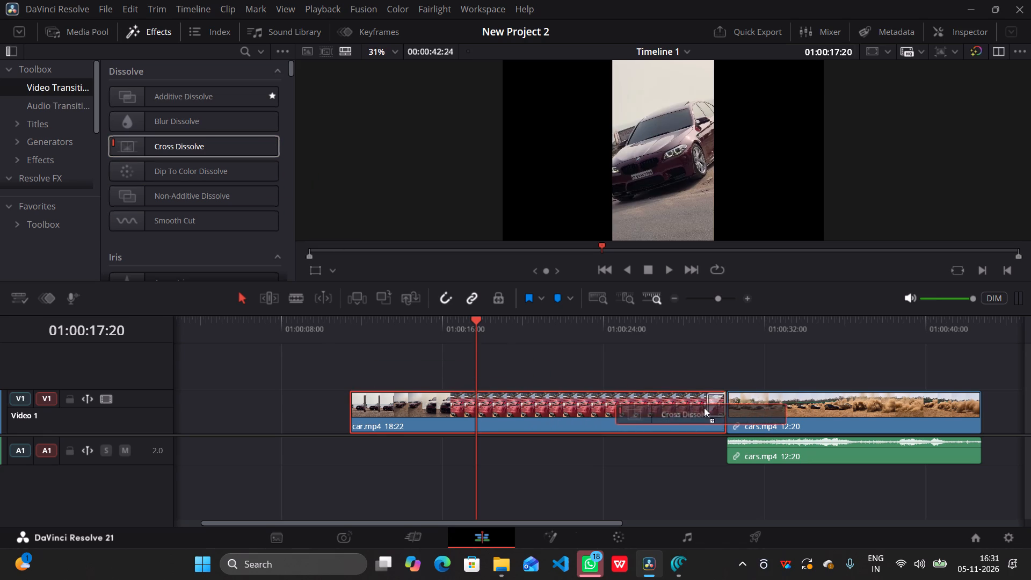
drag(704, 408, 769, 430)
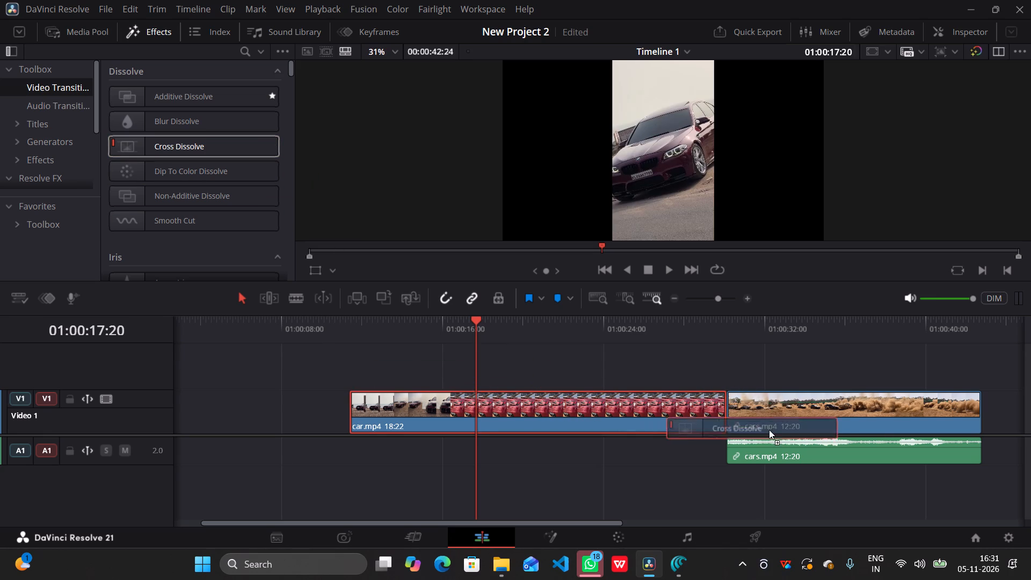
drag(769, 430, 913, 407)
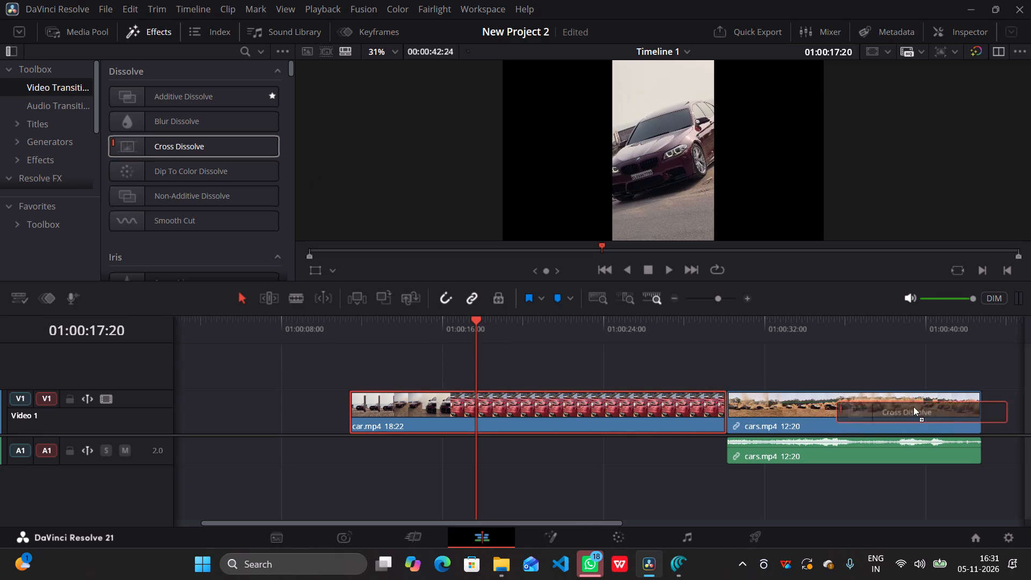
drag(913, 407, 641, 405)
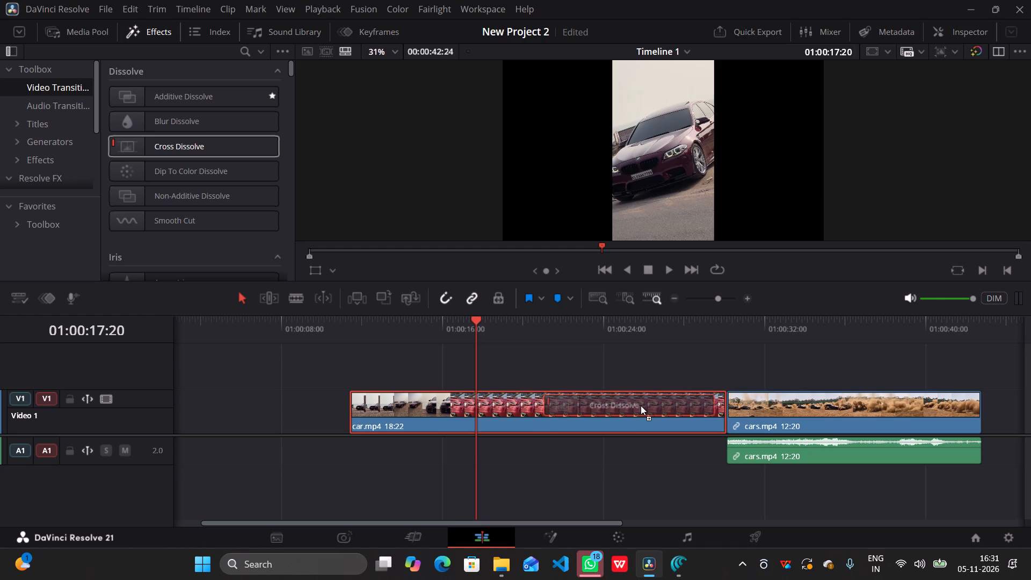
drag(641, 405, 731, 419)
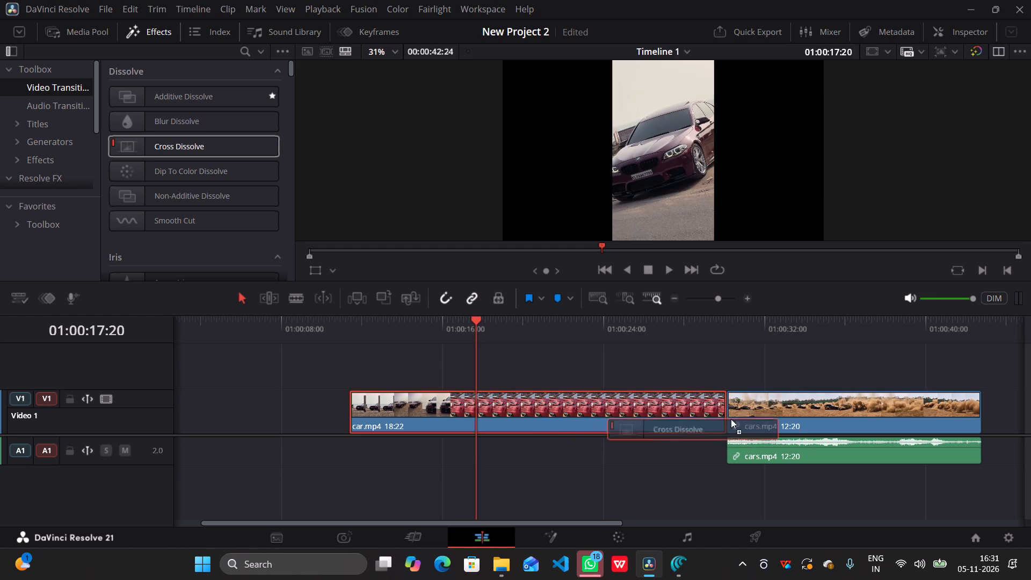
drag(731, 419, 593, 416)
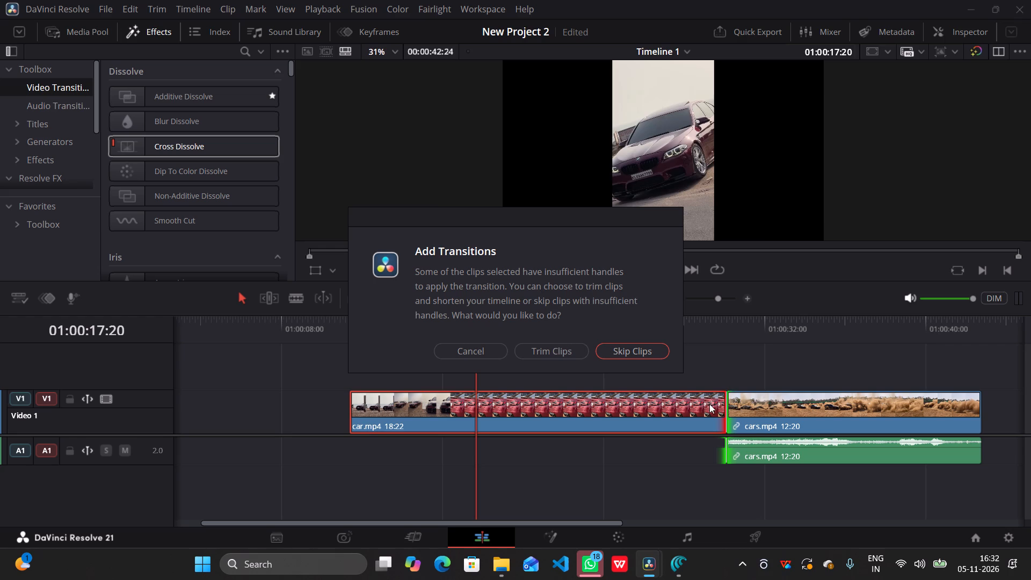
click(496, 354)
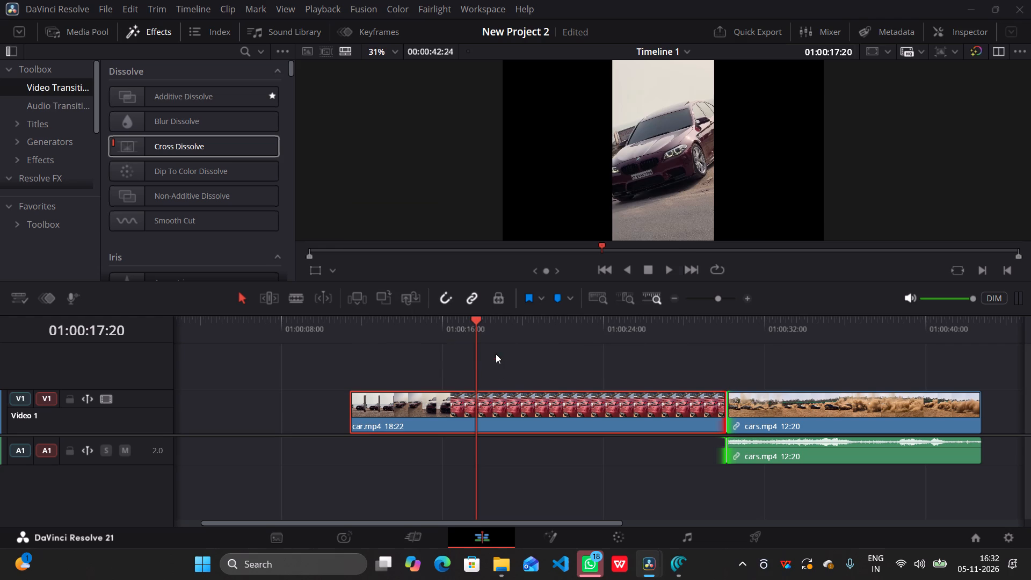
Extend the start of cars.mp4 17 frames earlier over the end of car.mp4, to a duration of 13:07.
drag(734, 412, 731, 412)
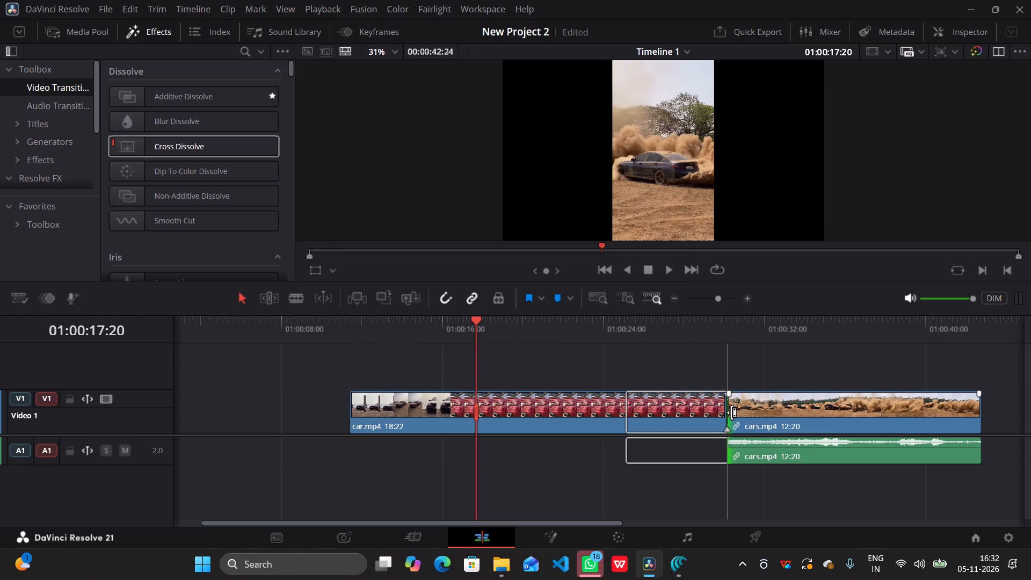
drag(731, 412, 722, 412)
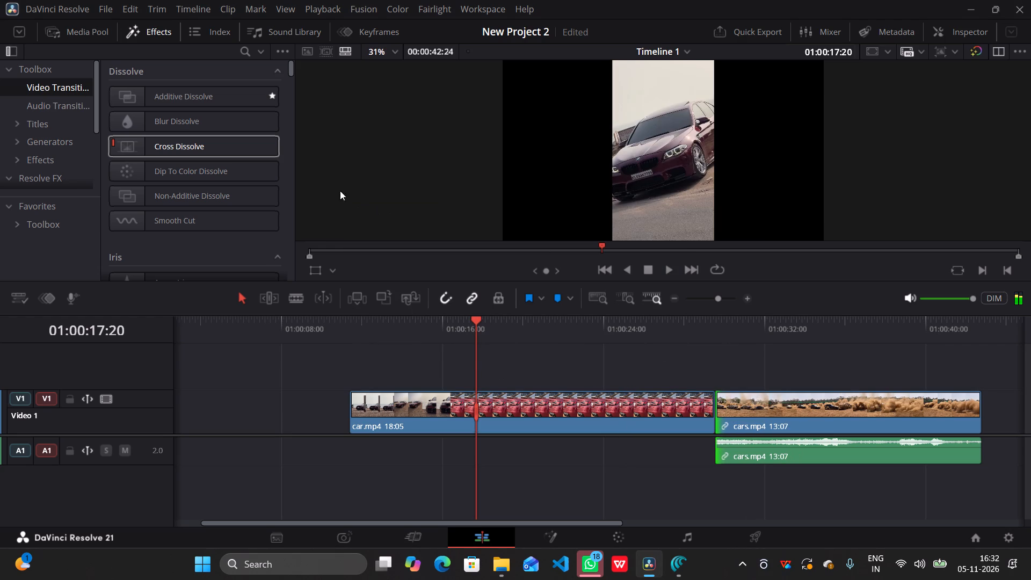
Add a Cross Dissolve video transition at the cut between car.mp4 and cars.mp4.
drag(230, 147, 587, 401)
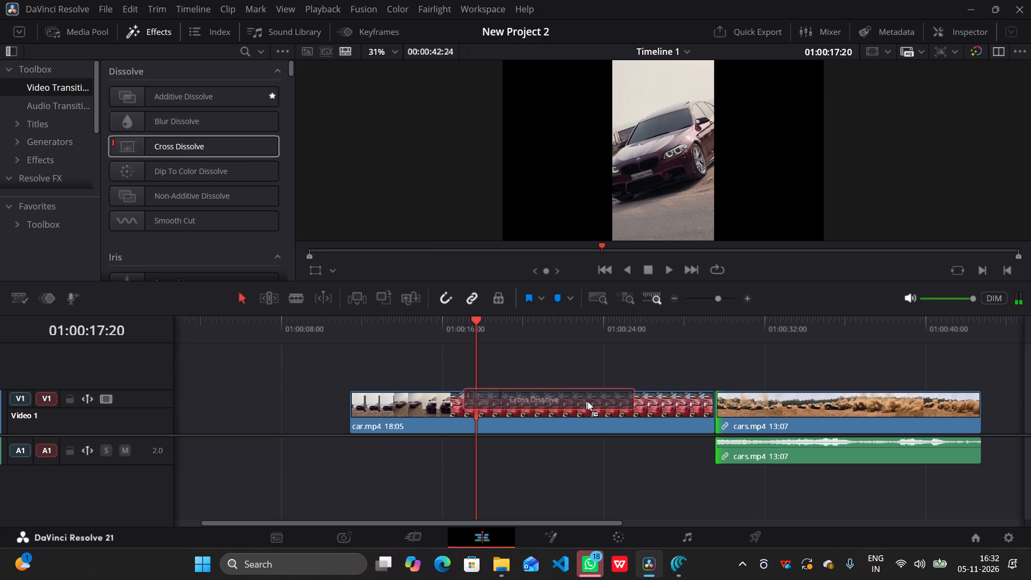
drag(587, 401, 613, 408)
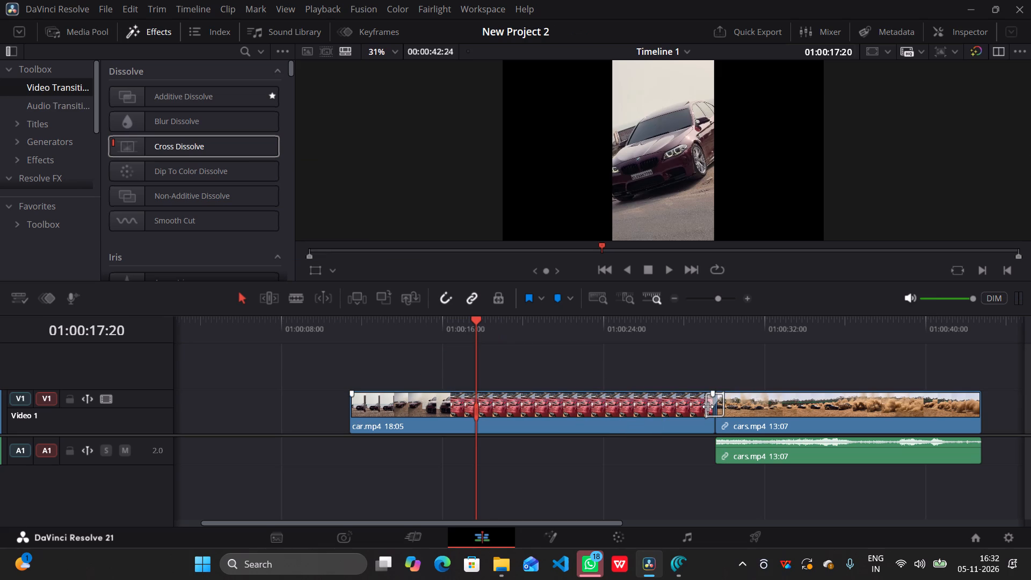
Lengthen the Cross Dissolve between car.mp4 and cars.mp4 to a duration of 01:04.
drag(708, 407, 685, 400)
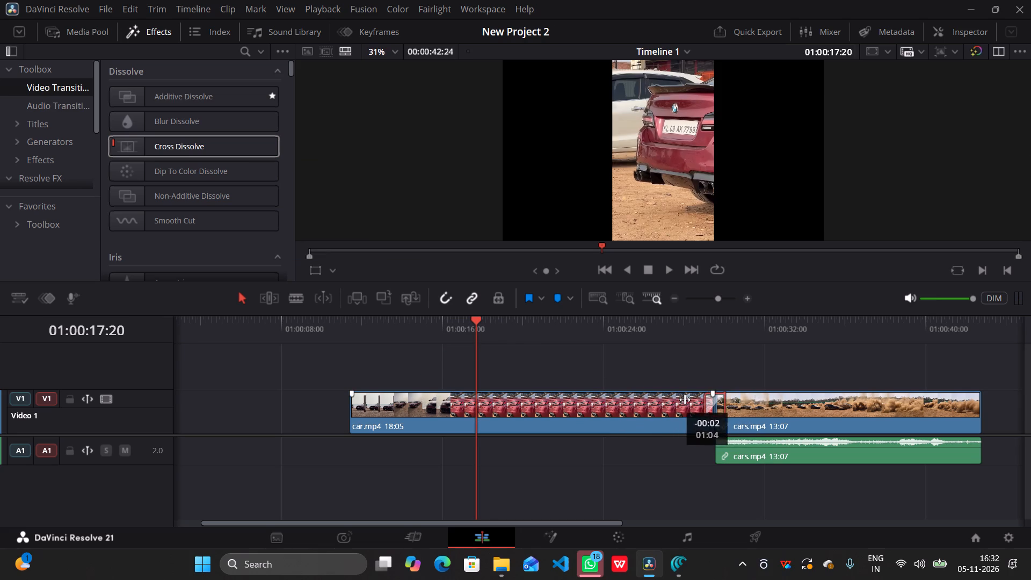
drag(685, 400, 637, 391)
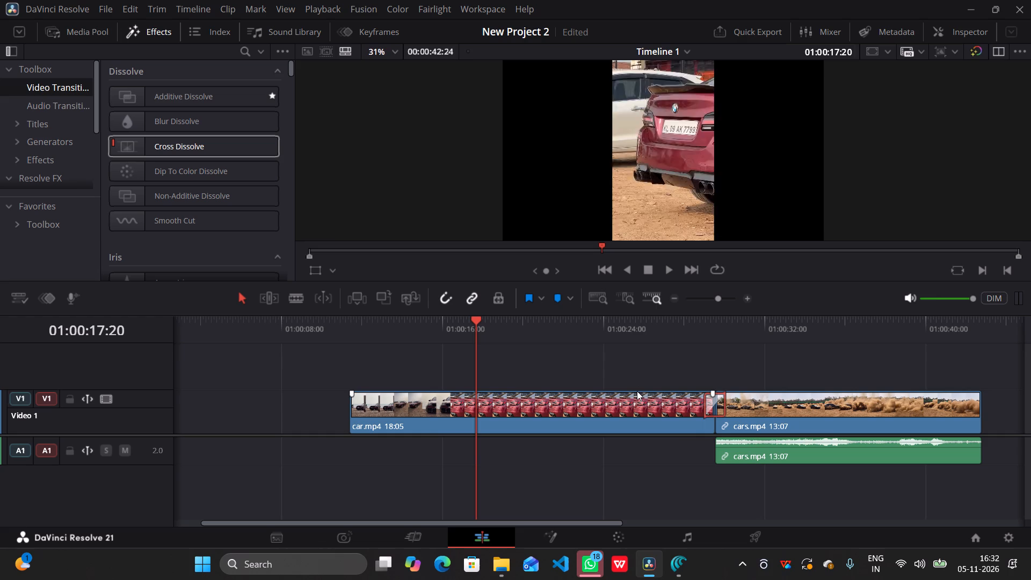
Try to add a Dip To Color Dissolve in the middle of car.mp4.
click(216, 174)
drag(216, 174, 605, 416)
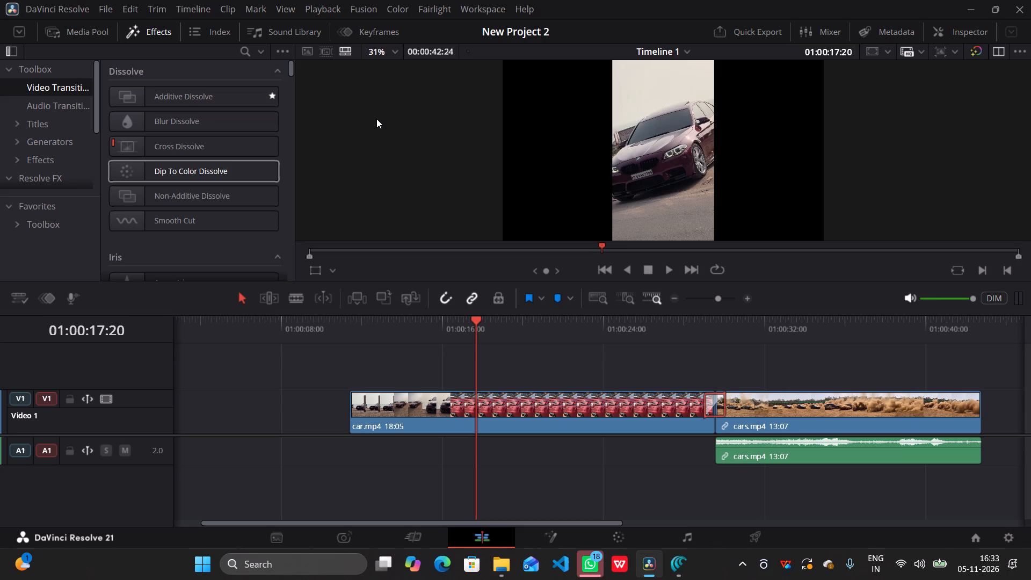
Play and scrub through car.mp4 and cars.mp4 to review the footage and the Cross Dissolve between them.
key(l)
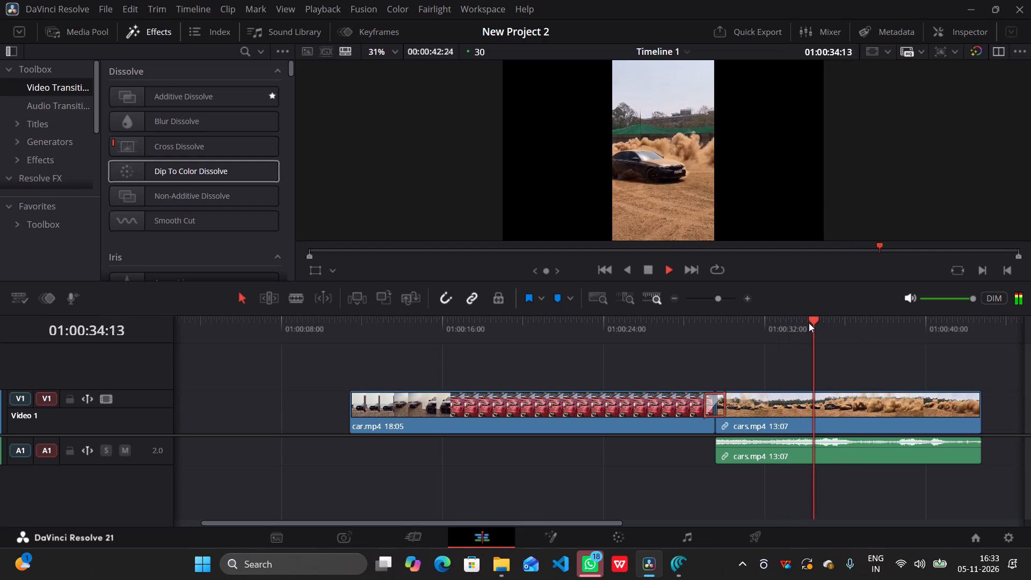
drag(809, 323, 707, 363)
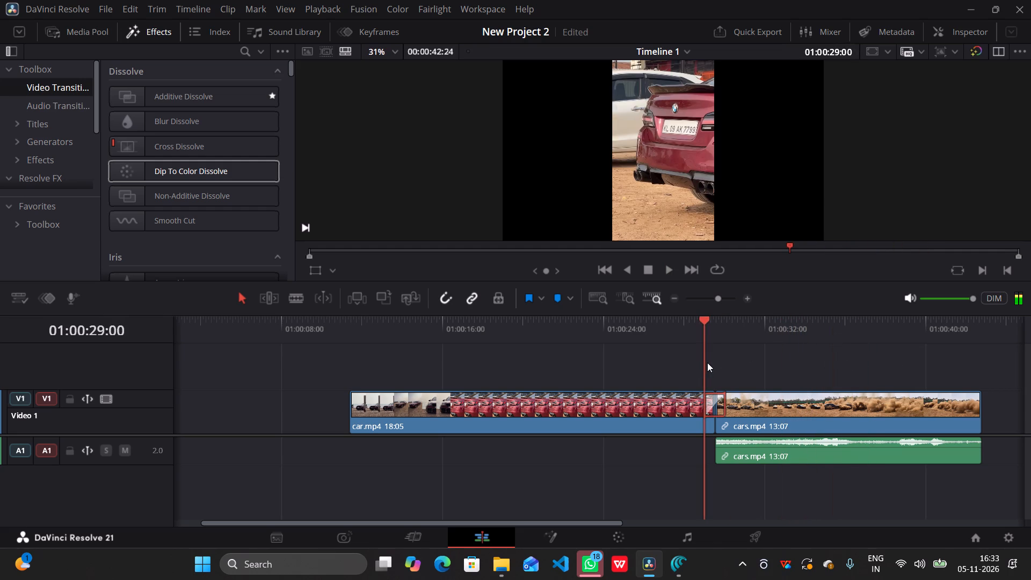
drag(707, 363, 701, 370)
drag(701, 370, 534, 396)
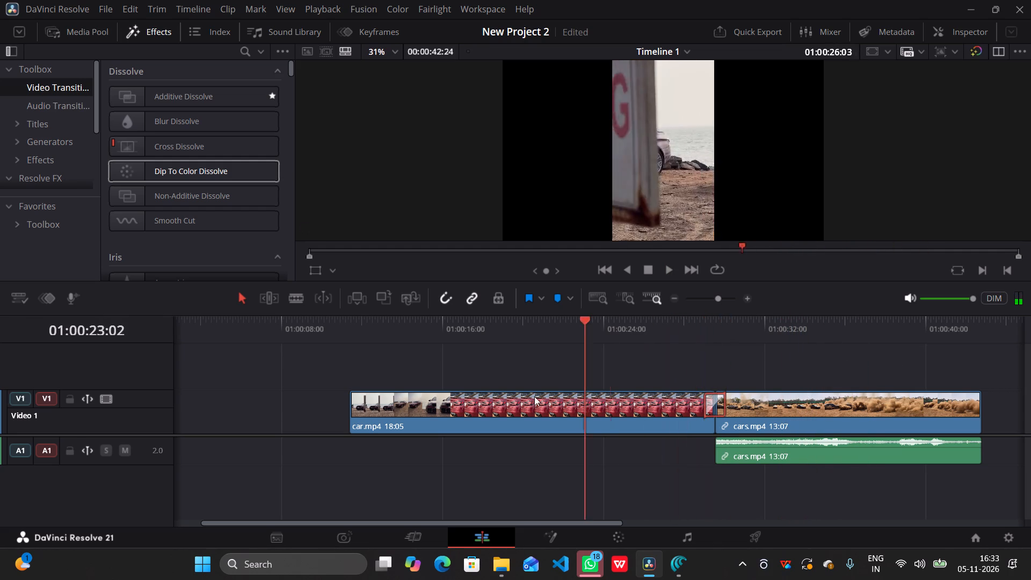
drag(534, 396, 490, 386)
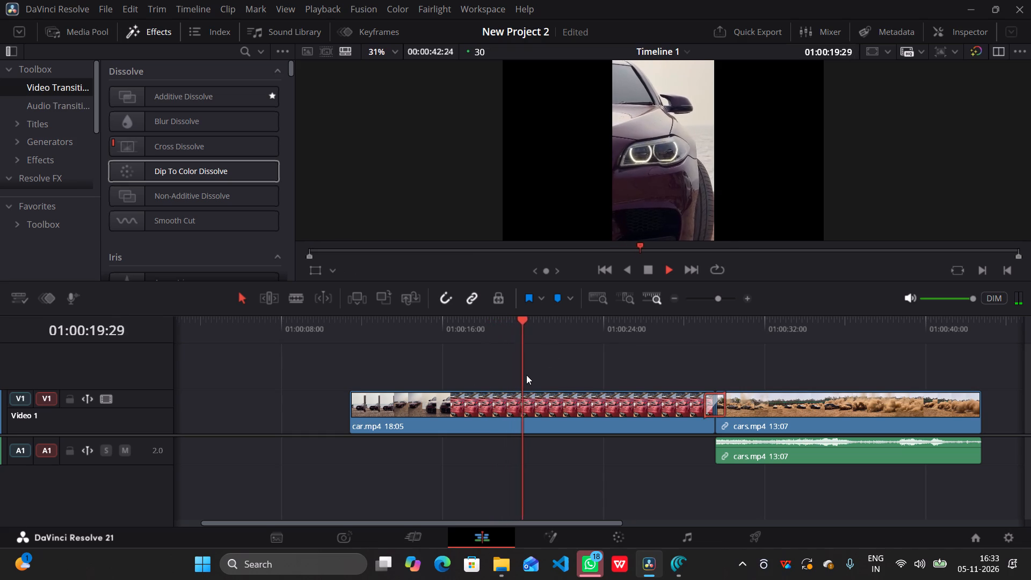
drag(526, 375, 570, 349)
triple_click(570, 349)
click(570, 349)
double_click(570, 349)
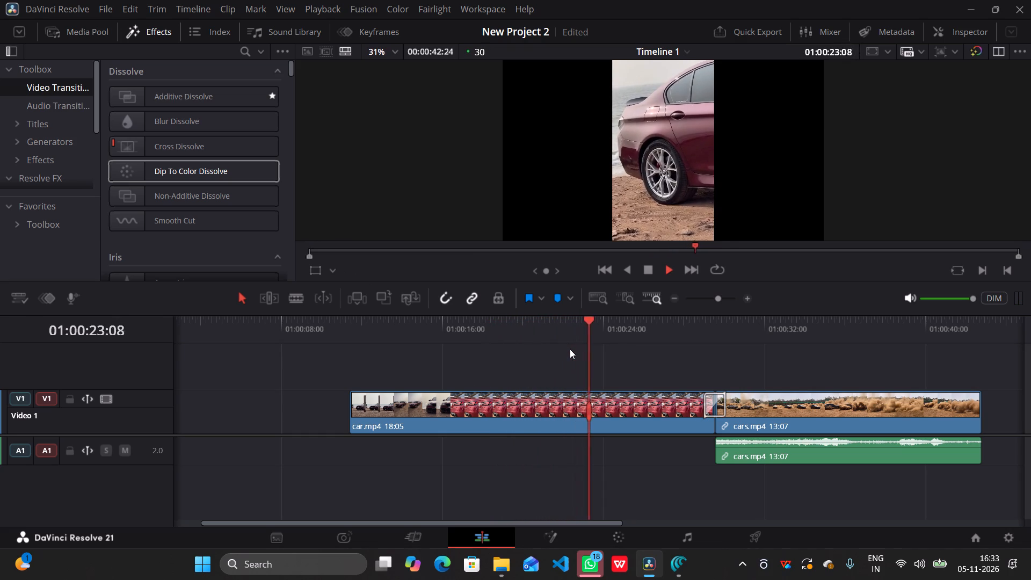
drag(606, 340, 627, 346)
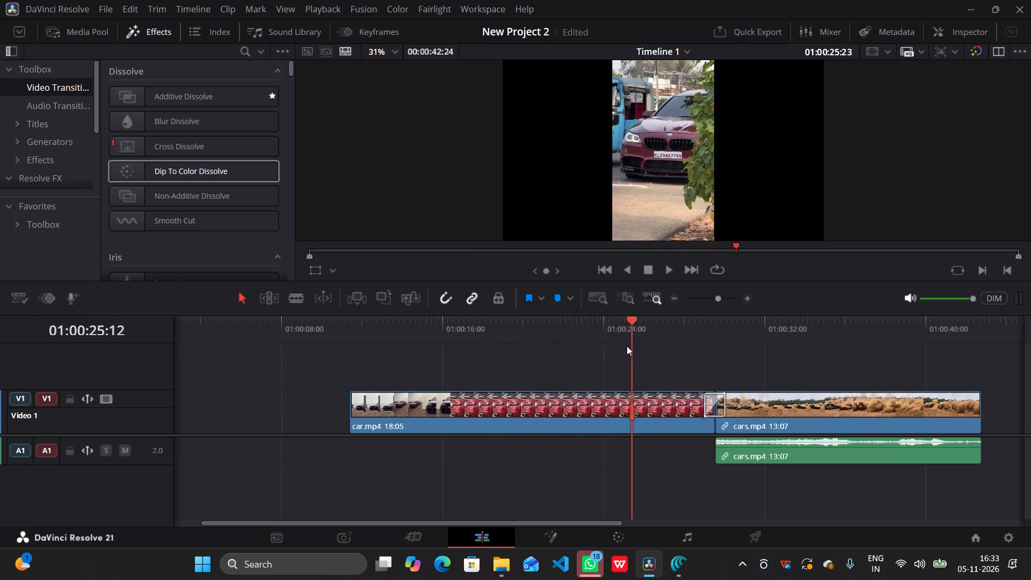
drag(627, 346, 611, 346)
click(654, 259)
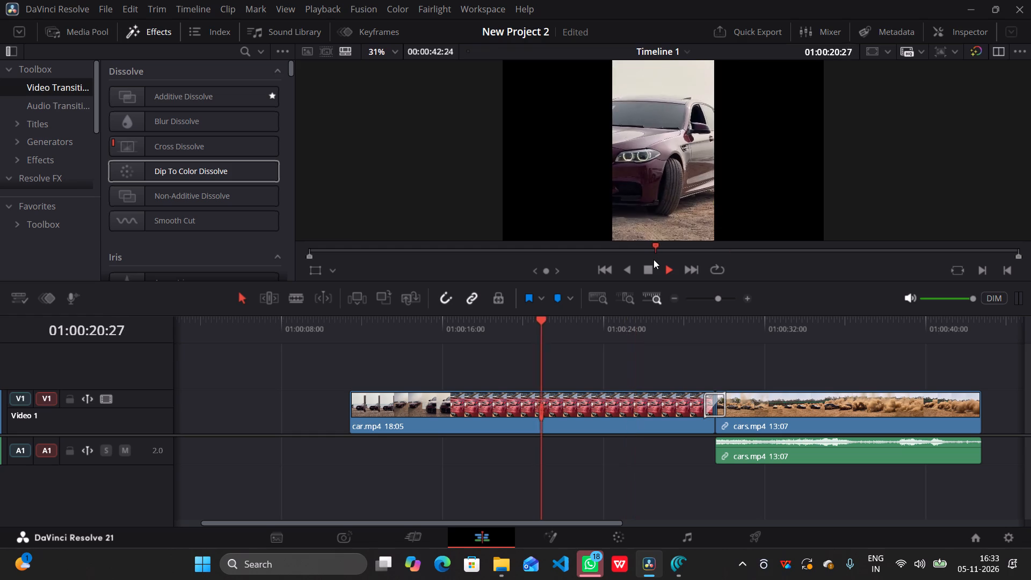
click(651, 263)
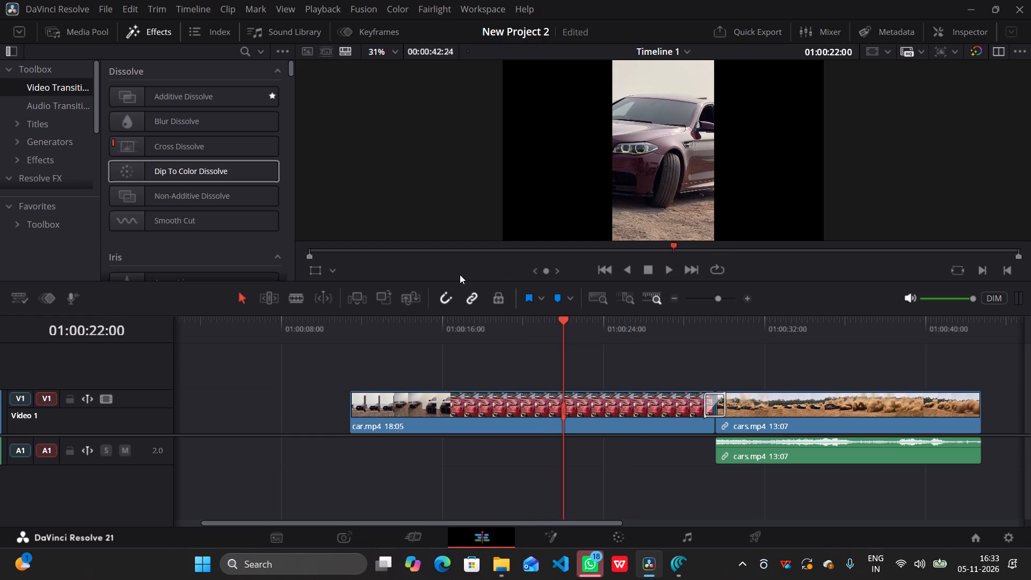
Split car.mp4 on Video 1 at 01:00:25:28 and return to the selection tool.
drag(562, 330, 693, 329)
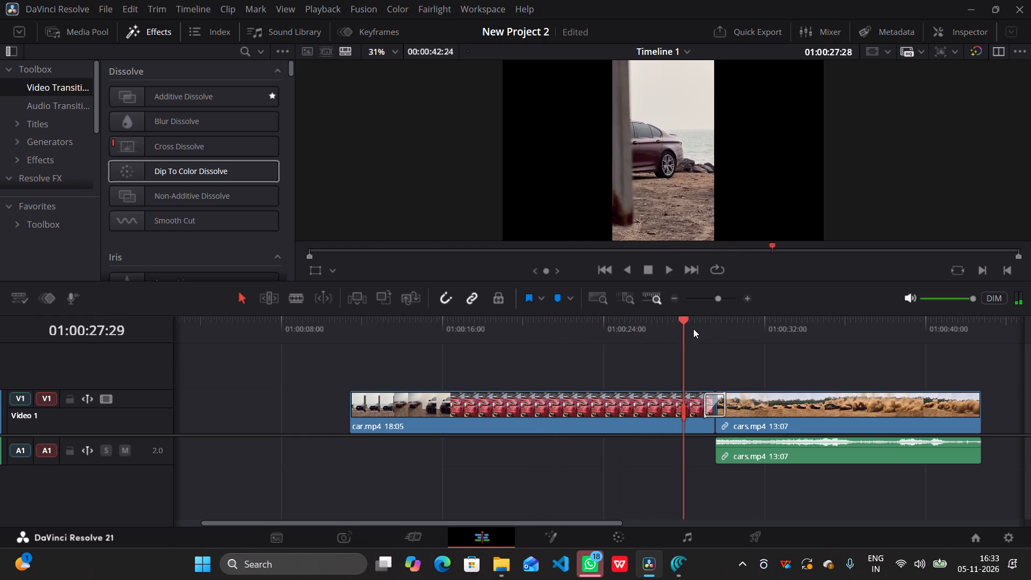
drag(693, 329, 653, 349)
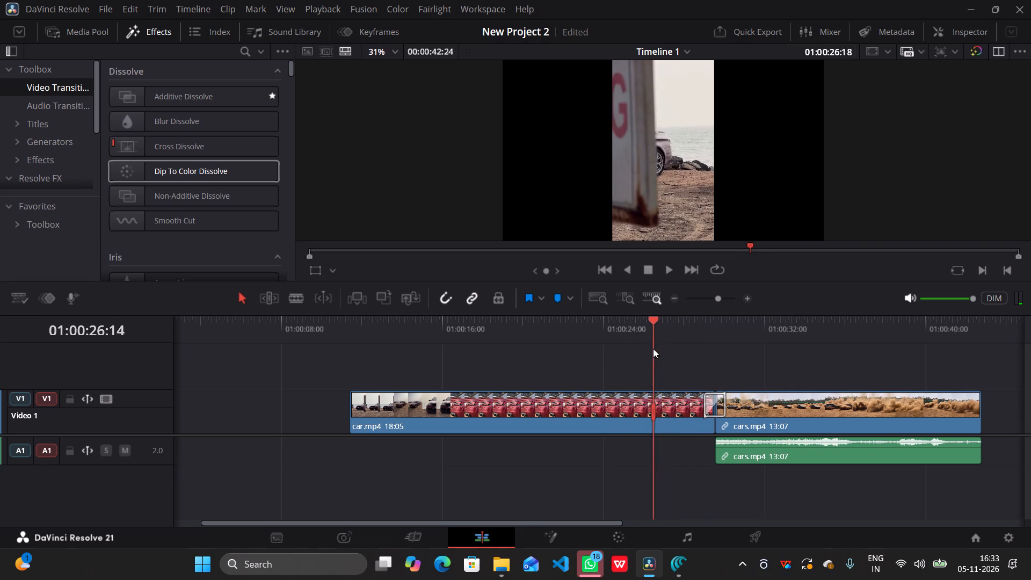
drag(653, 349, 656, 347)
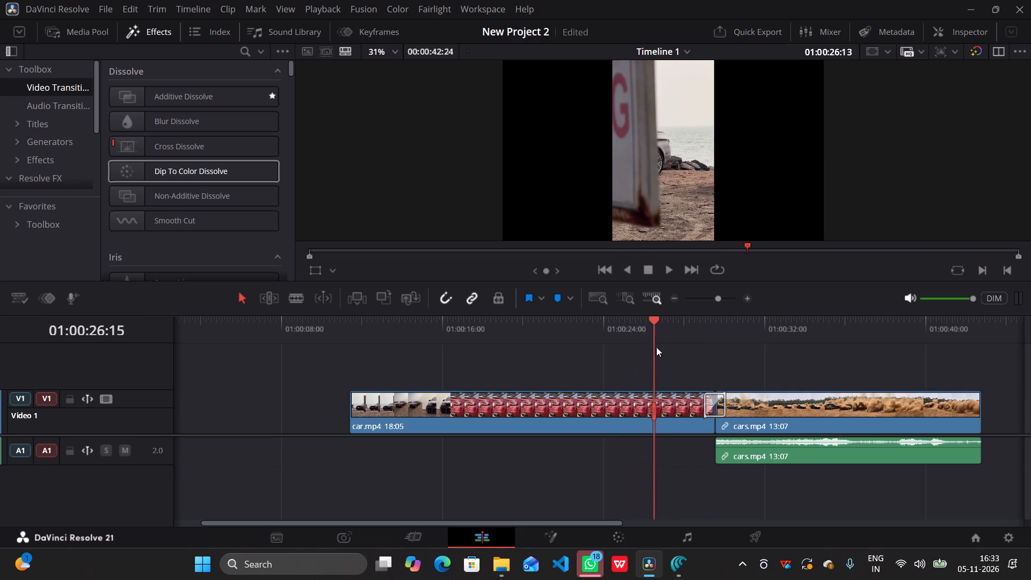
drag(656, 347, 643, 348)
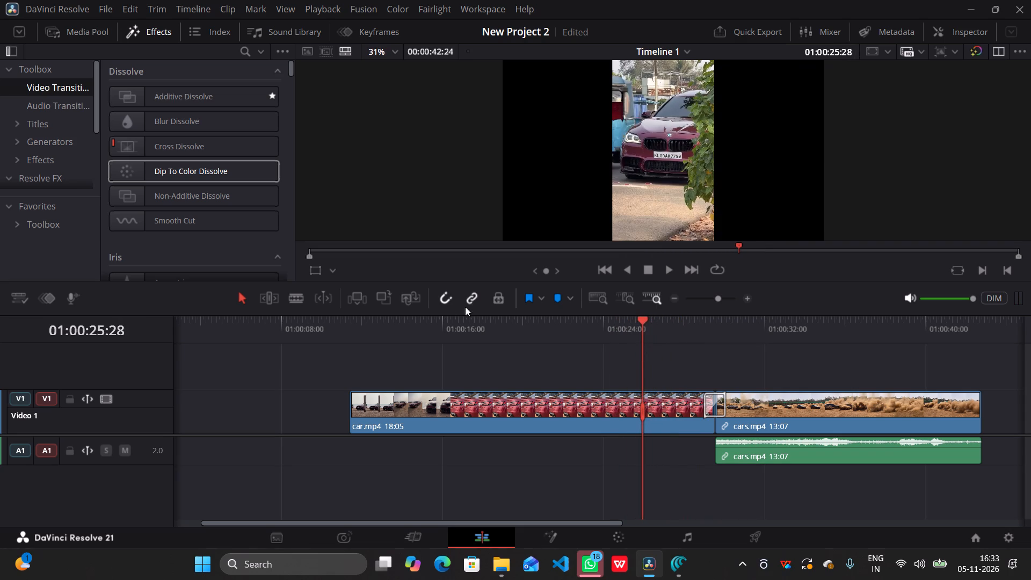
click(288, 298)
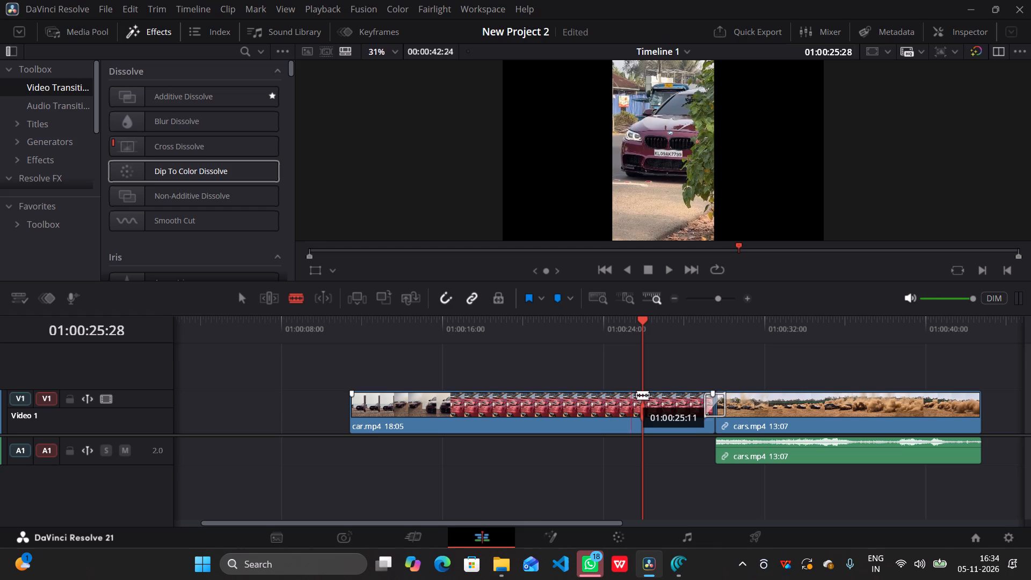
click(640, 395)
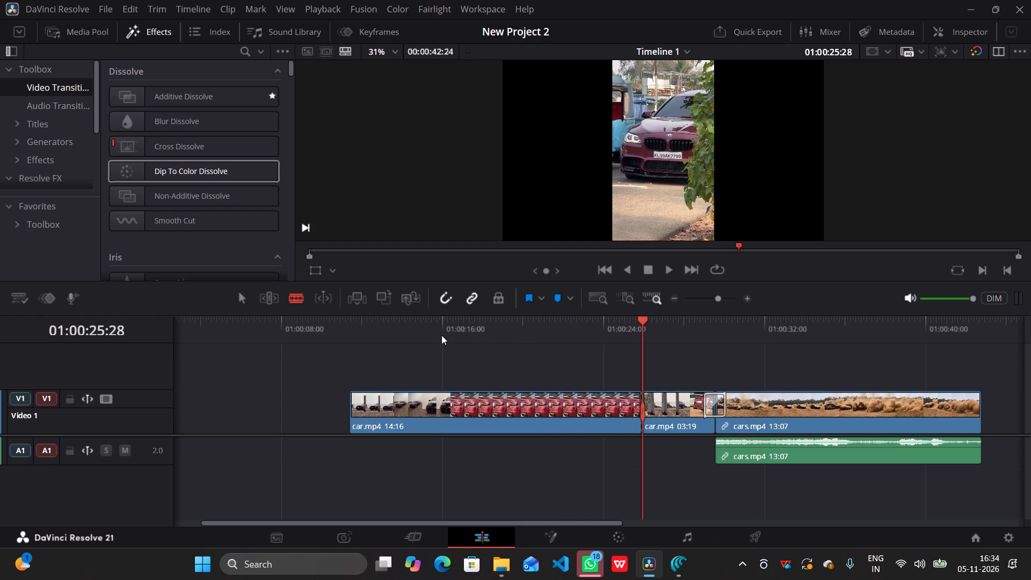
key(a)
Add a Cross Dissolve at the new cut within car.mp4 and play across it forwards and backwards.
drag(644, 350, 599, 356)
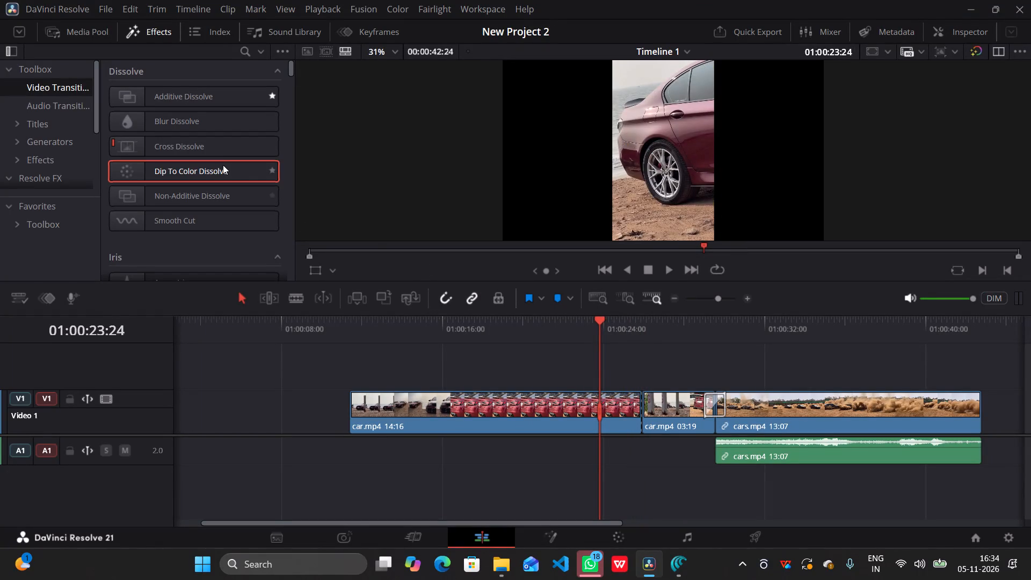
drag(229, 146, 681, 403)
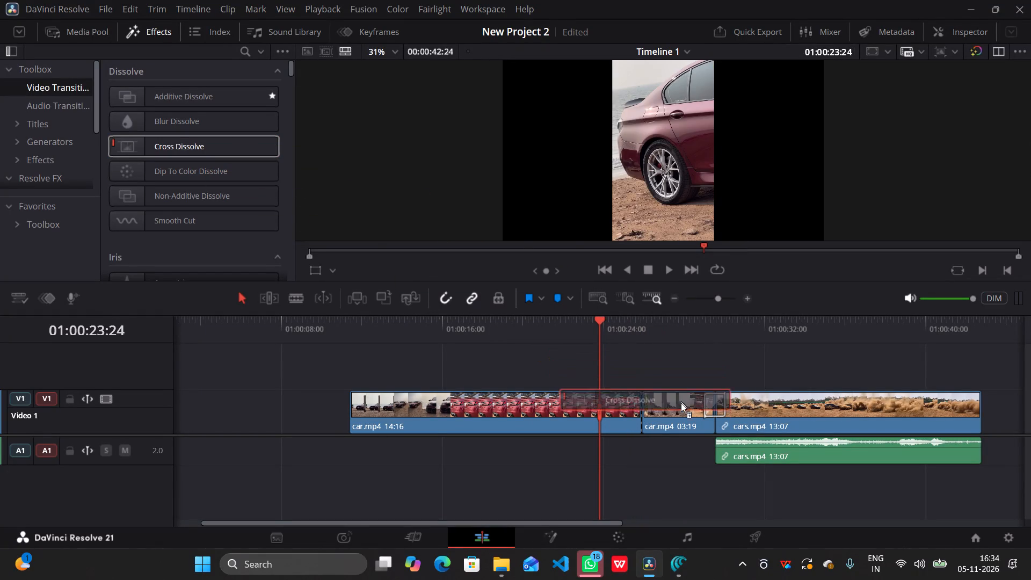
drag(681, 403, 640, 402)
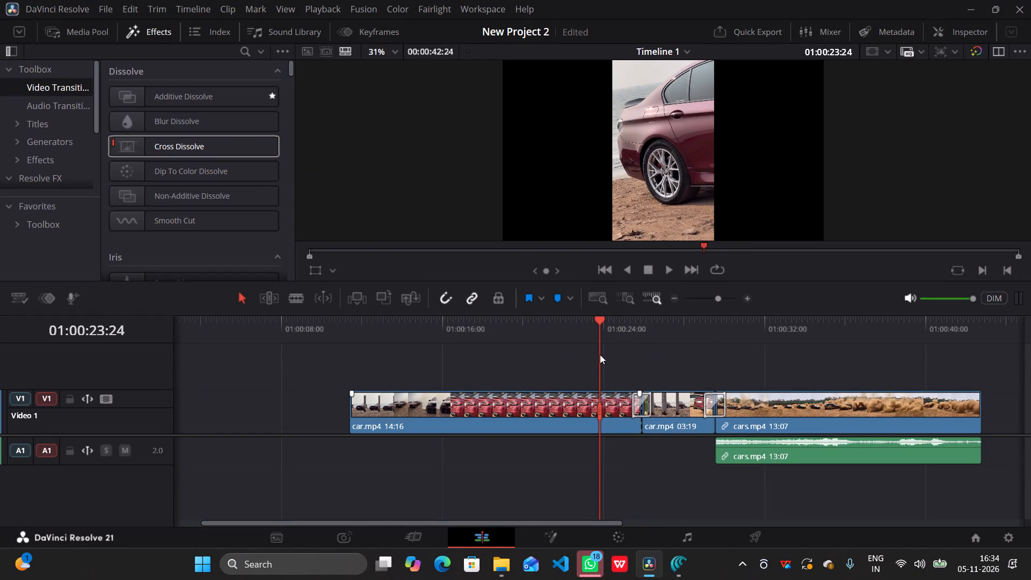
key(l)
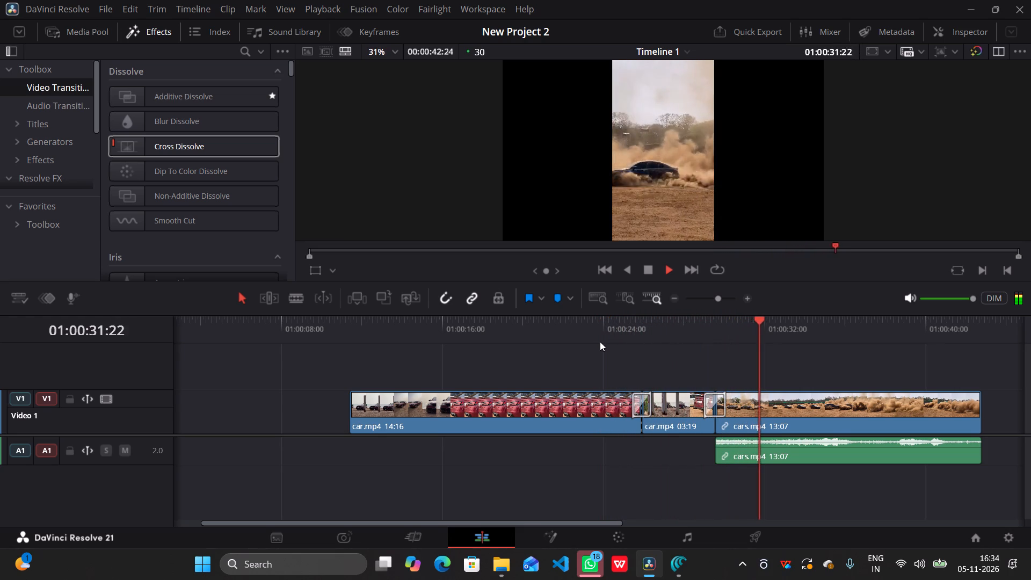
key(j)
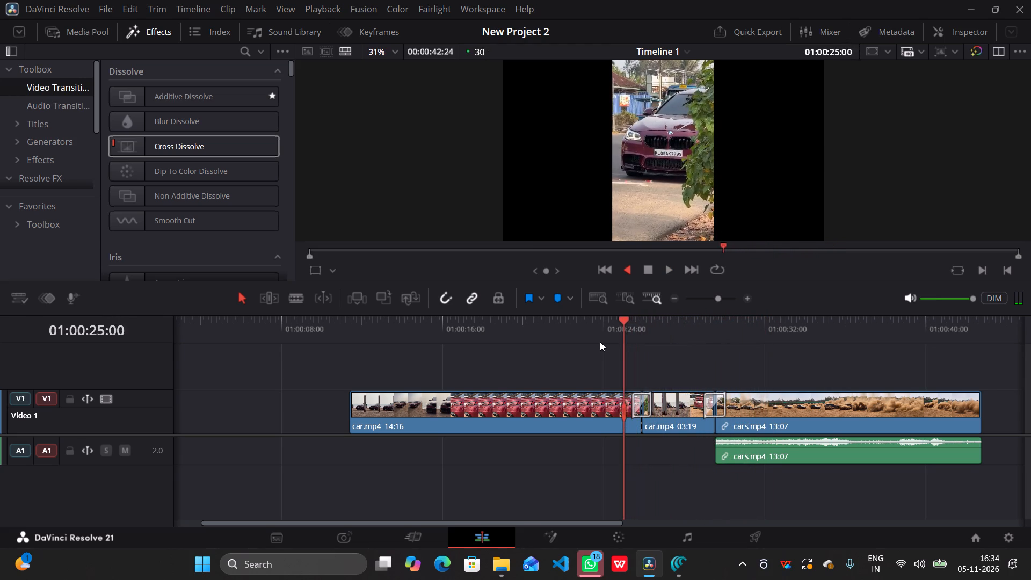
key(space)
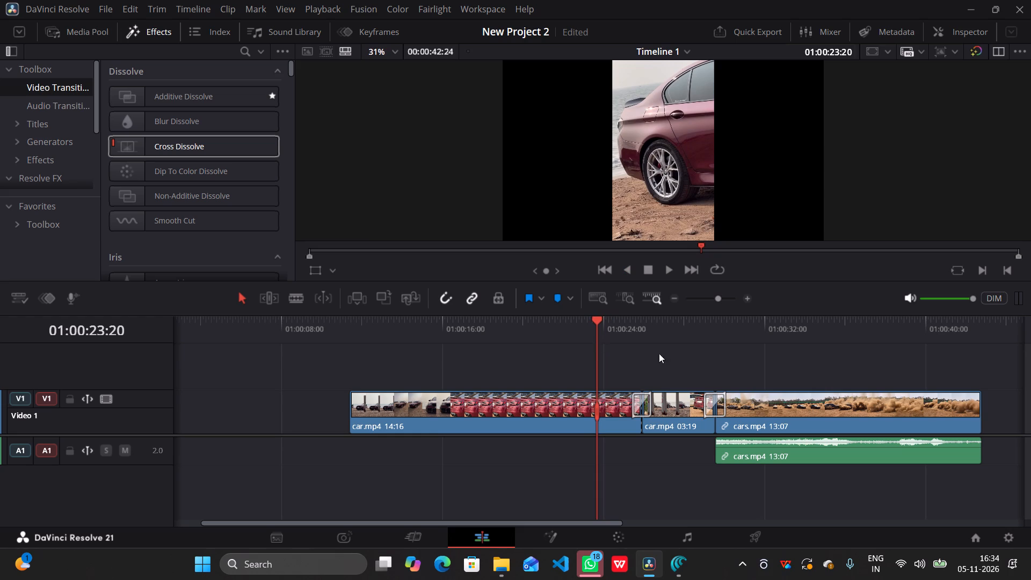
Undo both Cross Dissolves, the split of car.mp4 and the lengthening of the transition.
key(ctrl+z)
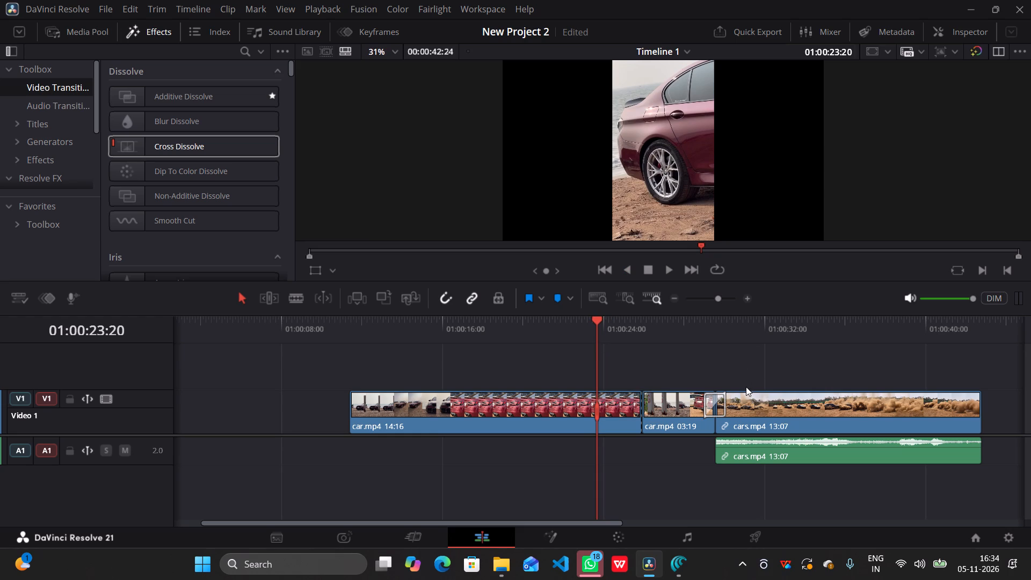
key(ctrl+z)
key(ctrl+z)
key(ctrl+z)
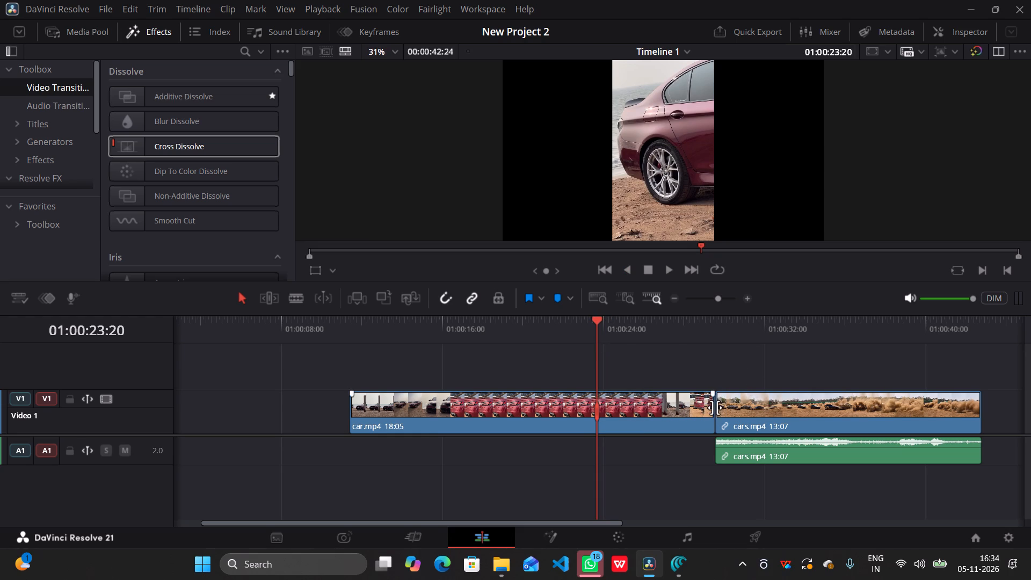
Roll the cut between car.mp4 and cars.mp4 17 frames later, making car.mp4 18:22 and the cars.mp4 video 12:20.
drag(710, 411, 745, 412)
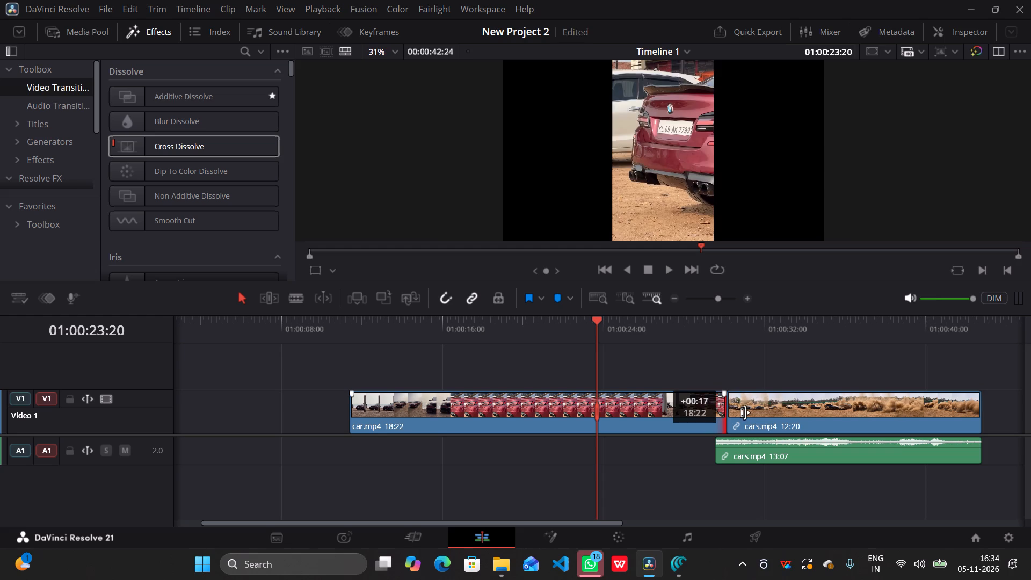
drag(745, 412, 849, 392)
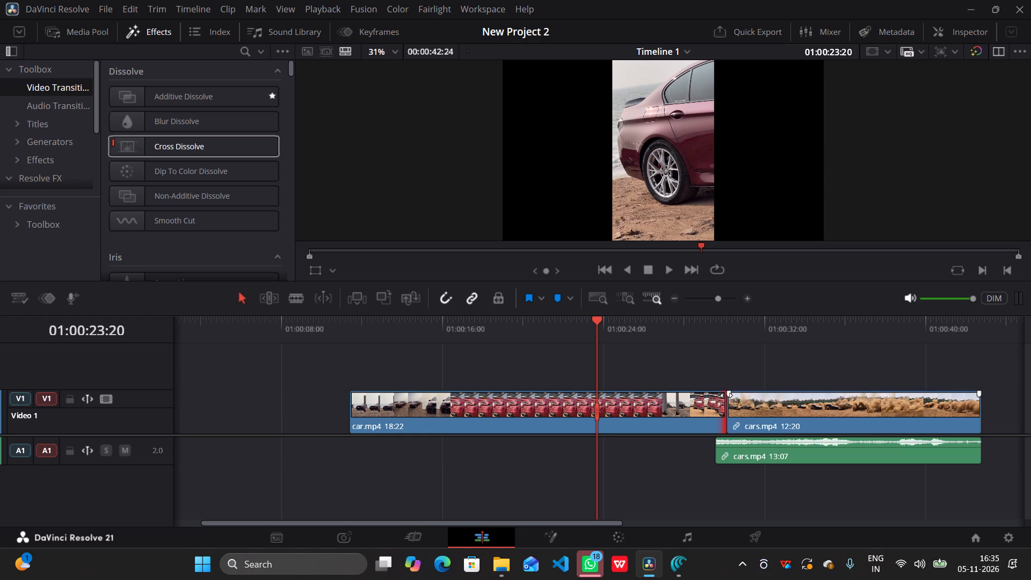
Move cars.mp4 with its linked audio 12 frames earlier over the end of car.mp4, shortening car.mp4 to 18:10.
drag(831, 452, 829, 447)
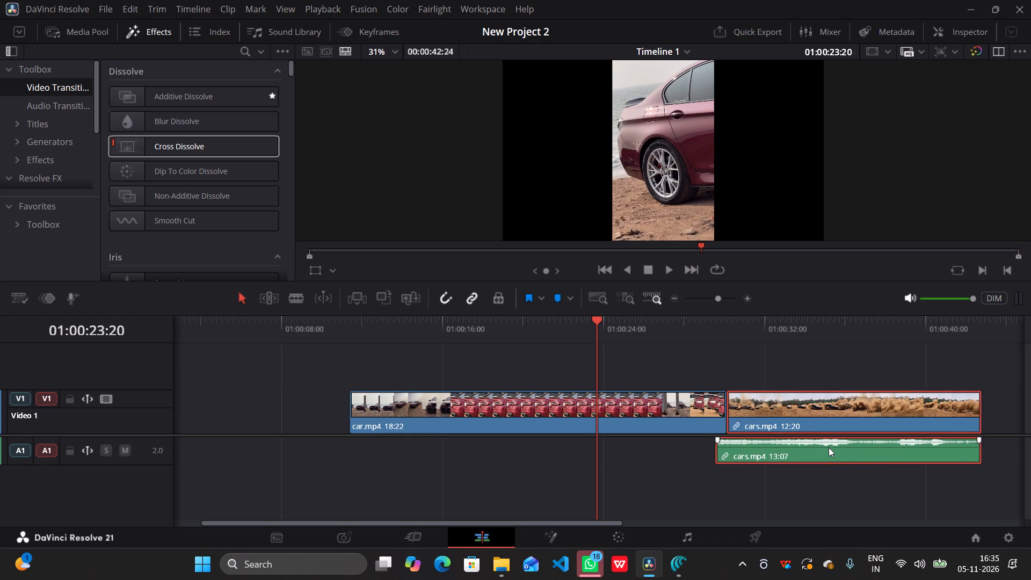
drag(829, 447, 822, 444)
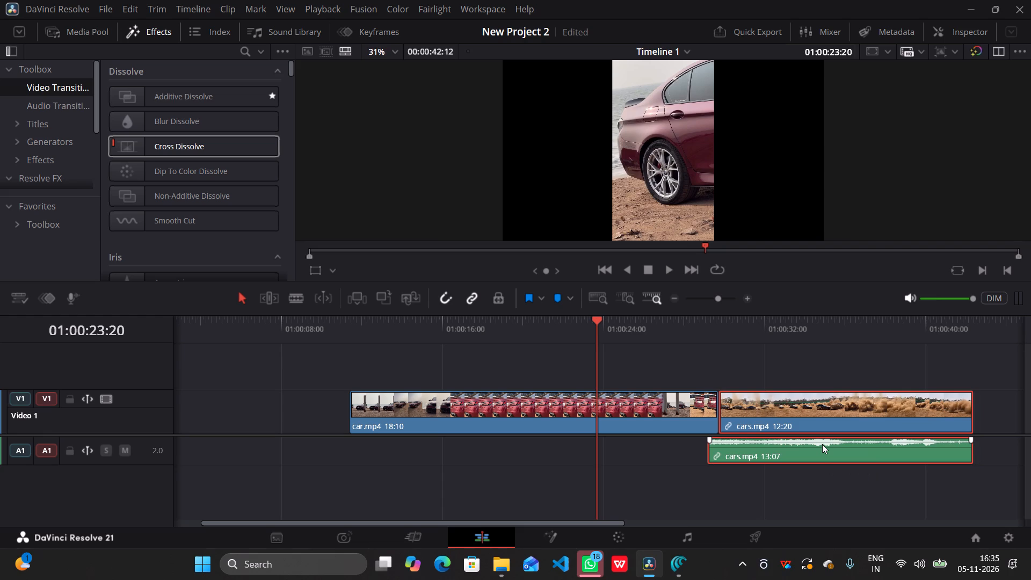
Delete cars.mp4 with its linked audio from Timeline 1.
key(BackSpace)
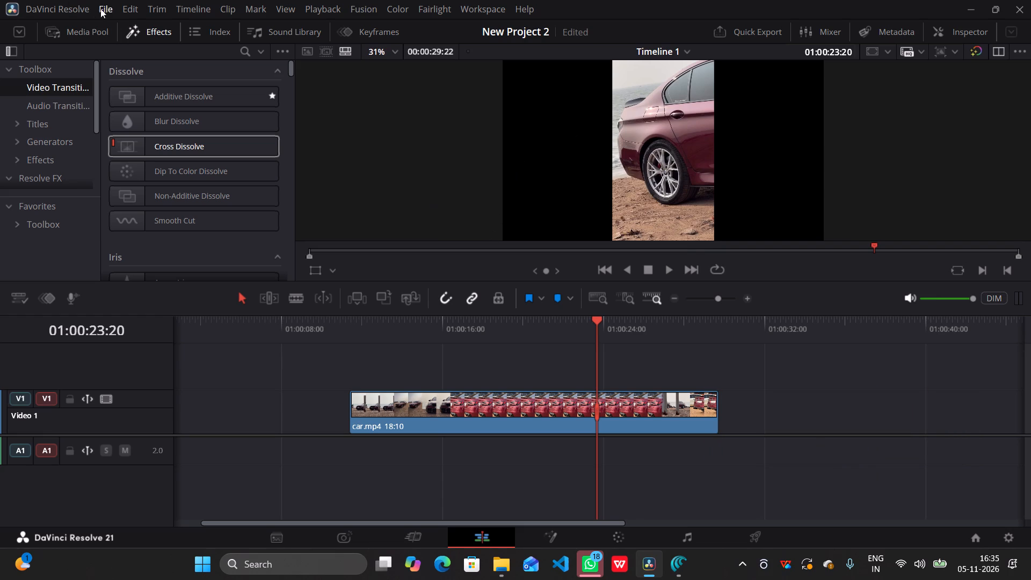
click(370, 150)
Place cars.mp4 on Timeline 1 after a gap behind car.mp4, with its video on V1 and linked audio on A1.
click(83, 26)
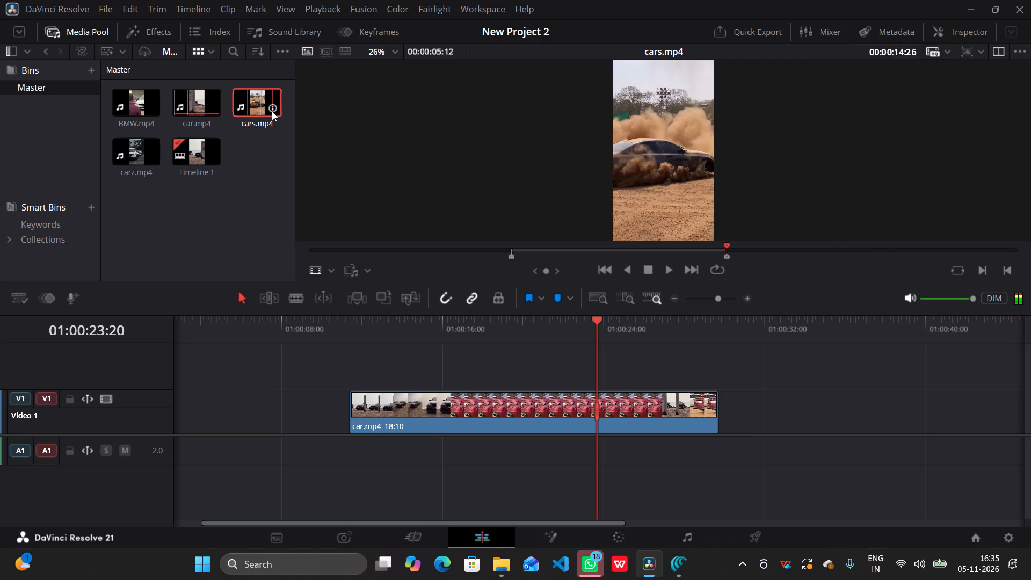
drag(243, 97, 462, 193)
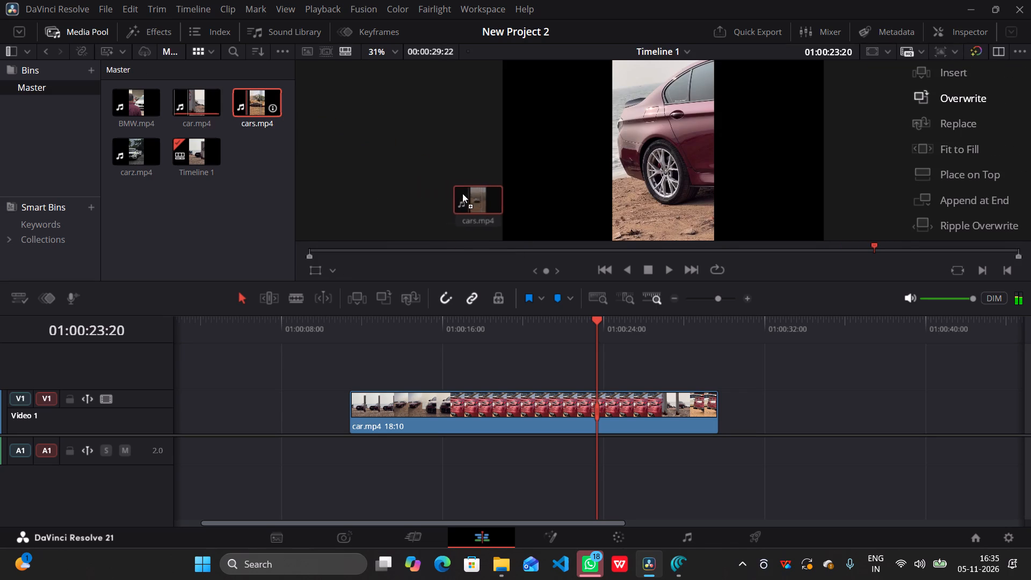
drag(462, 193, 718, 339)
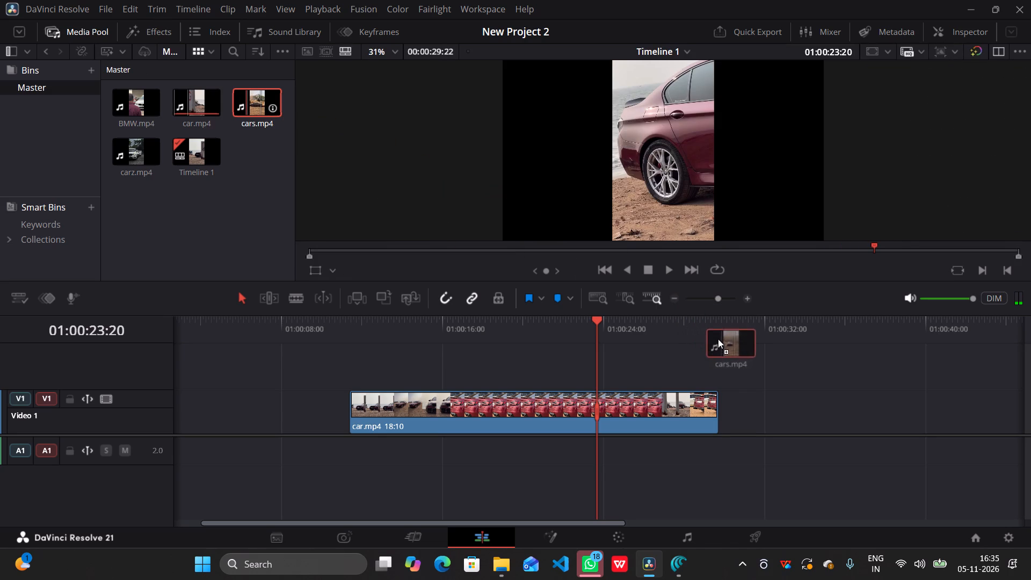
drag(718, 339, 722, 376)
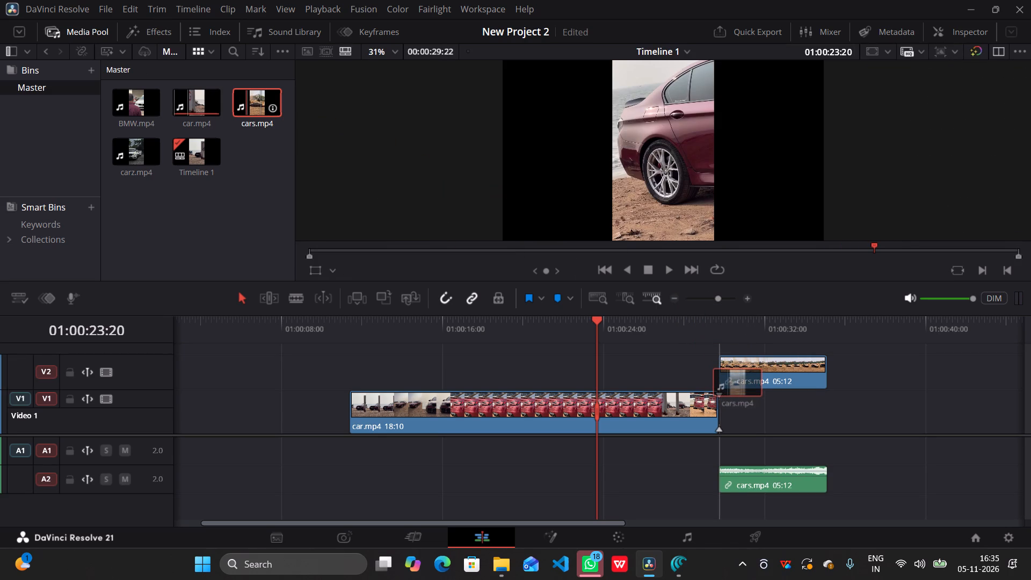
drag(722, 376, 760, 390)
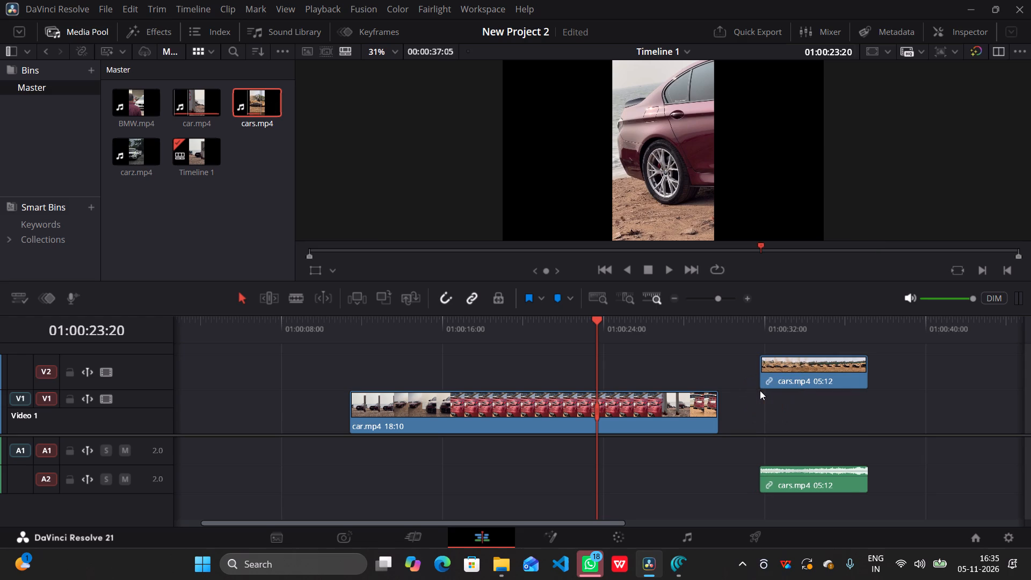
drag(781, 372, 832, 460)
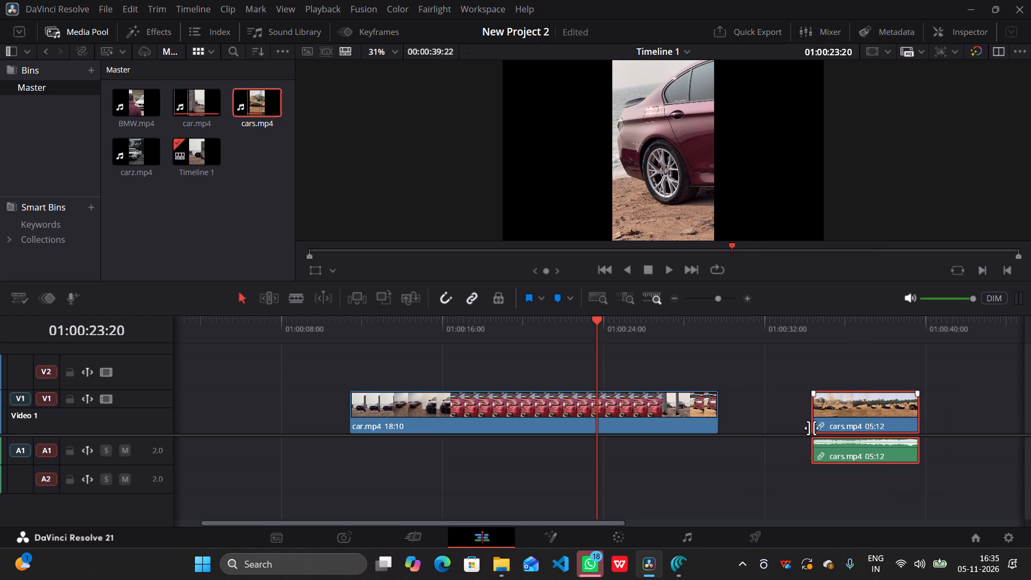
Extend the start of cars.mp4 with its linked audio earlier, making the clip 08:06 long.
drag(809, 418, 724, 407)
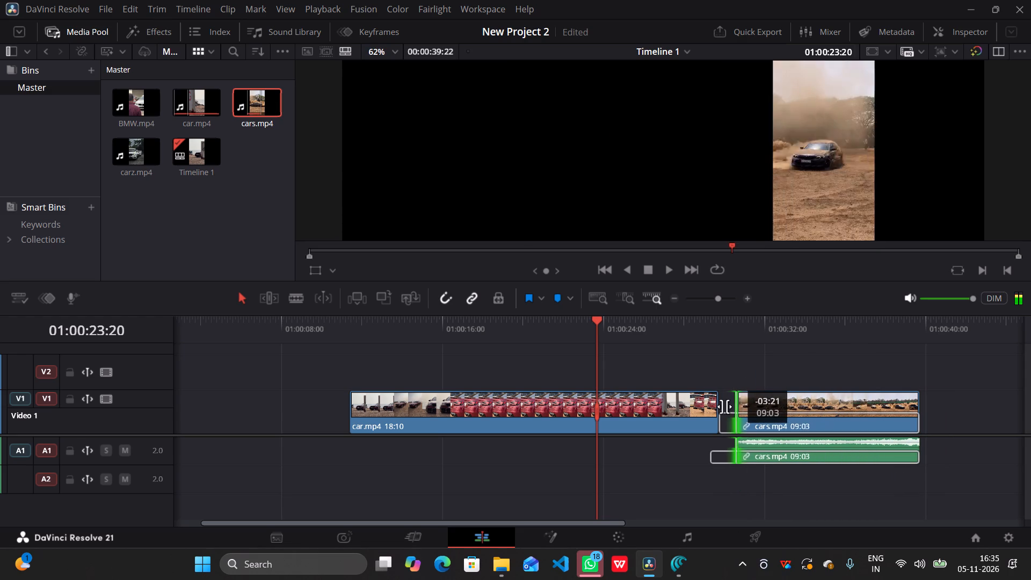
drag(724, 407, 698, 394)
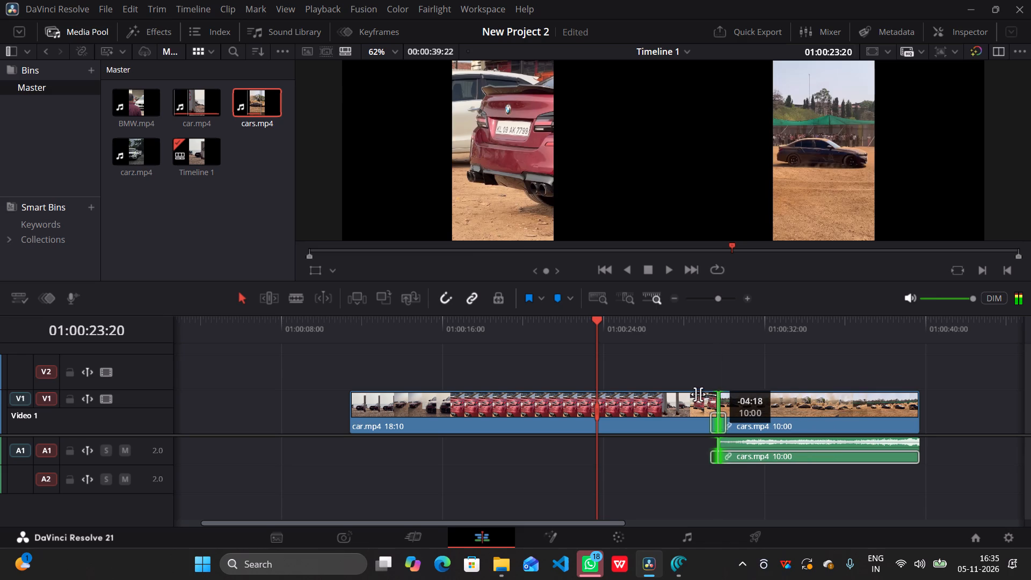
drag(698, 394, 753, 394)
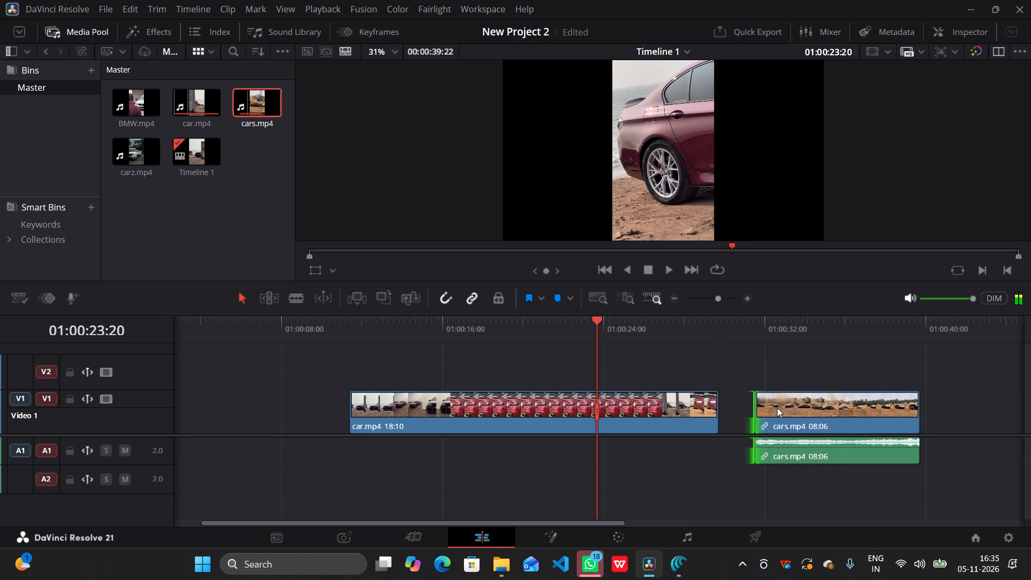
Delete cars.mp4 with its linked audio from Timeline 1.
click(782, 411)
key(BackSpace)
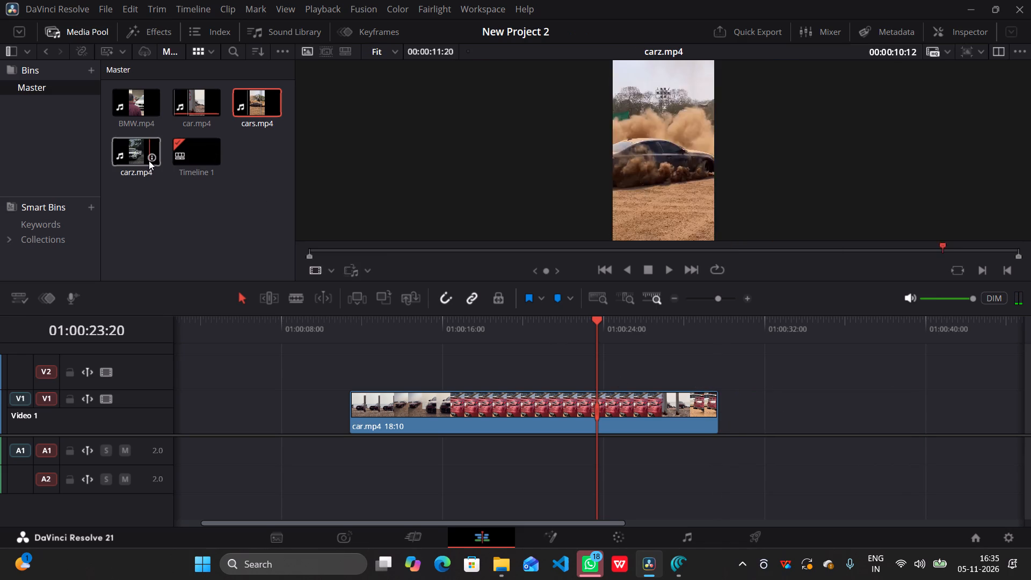
Place the full carz.mp4 with its audio on V1 and A1, well after the end of car.mp4.
drag(149, 161, 870, 403)
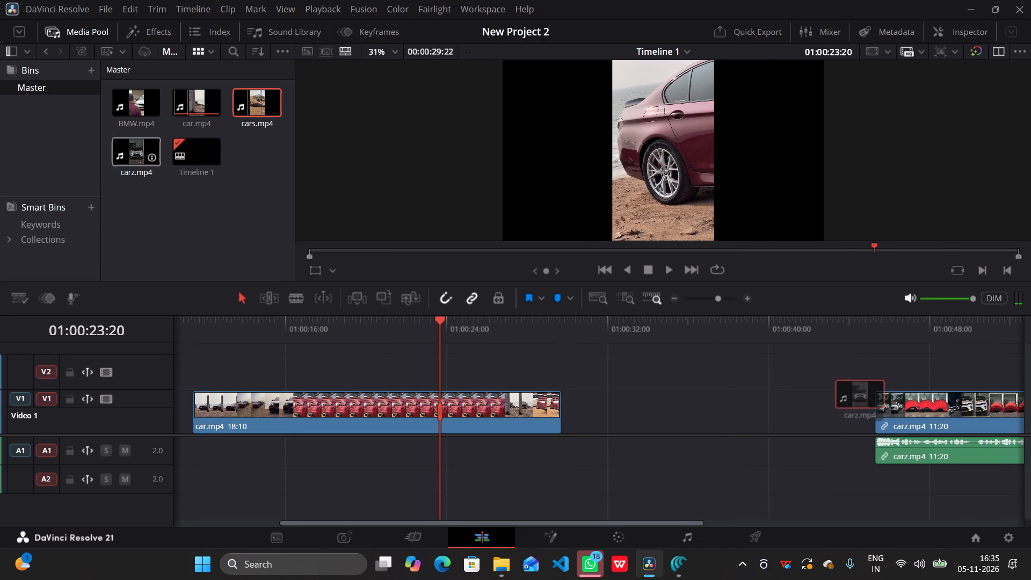
drag(870, 403, 854, 405)
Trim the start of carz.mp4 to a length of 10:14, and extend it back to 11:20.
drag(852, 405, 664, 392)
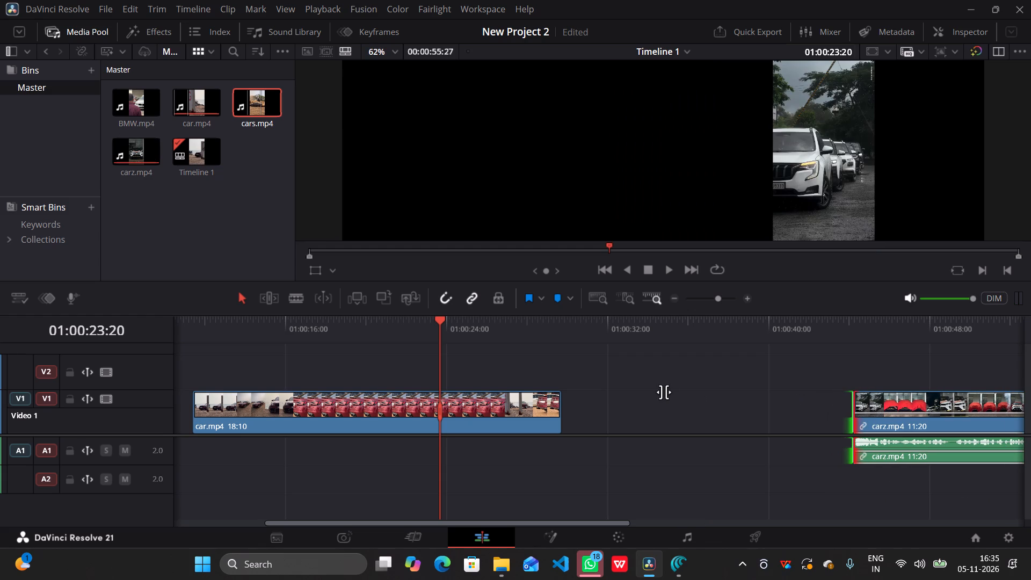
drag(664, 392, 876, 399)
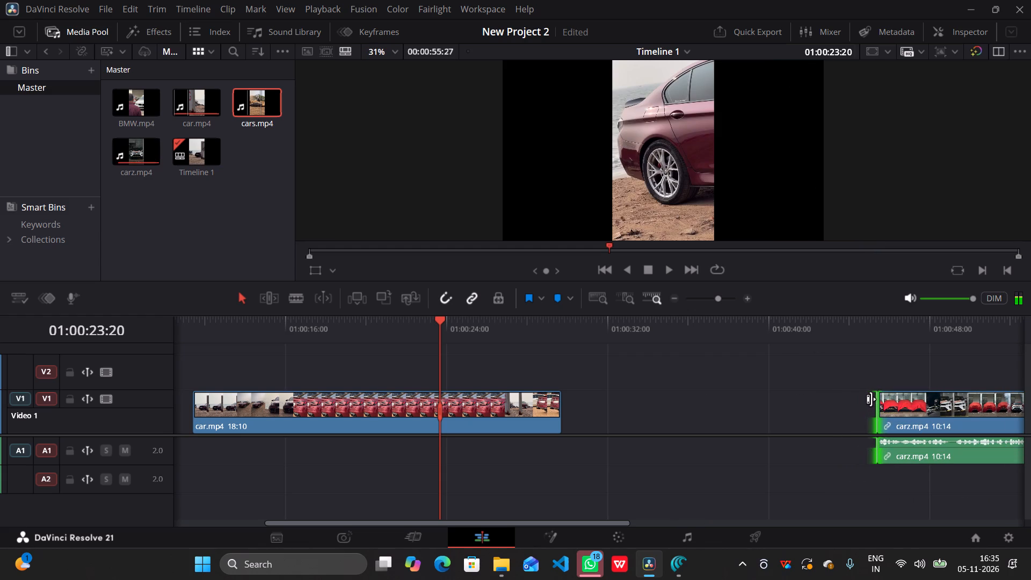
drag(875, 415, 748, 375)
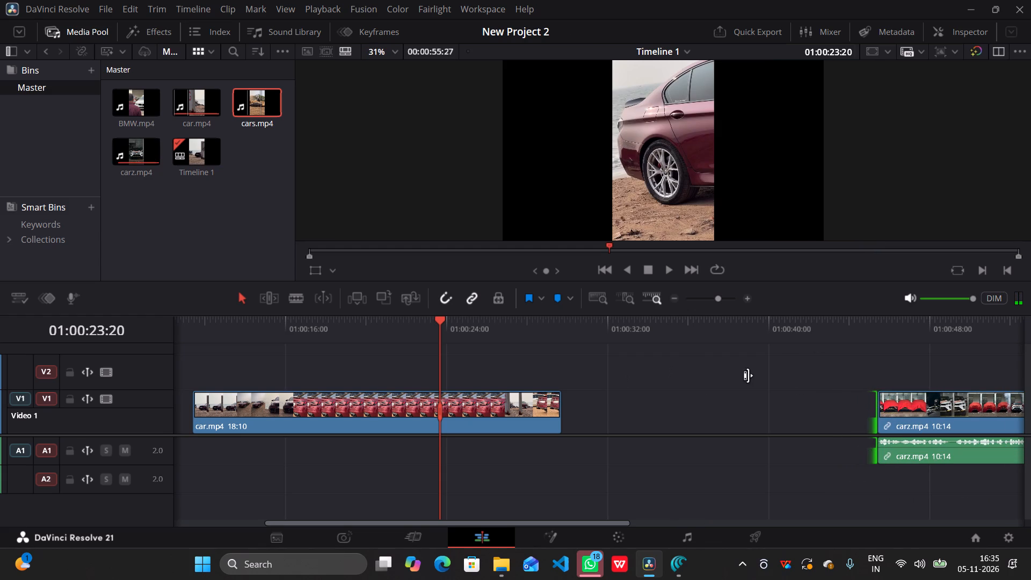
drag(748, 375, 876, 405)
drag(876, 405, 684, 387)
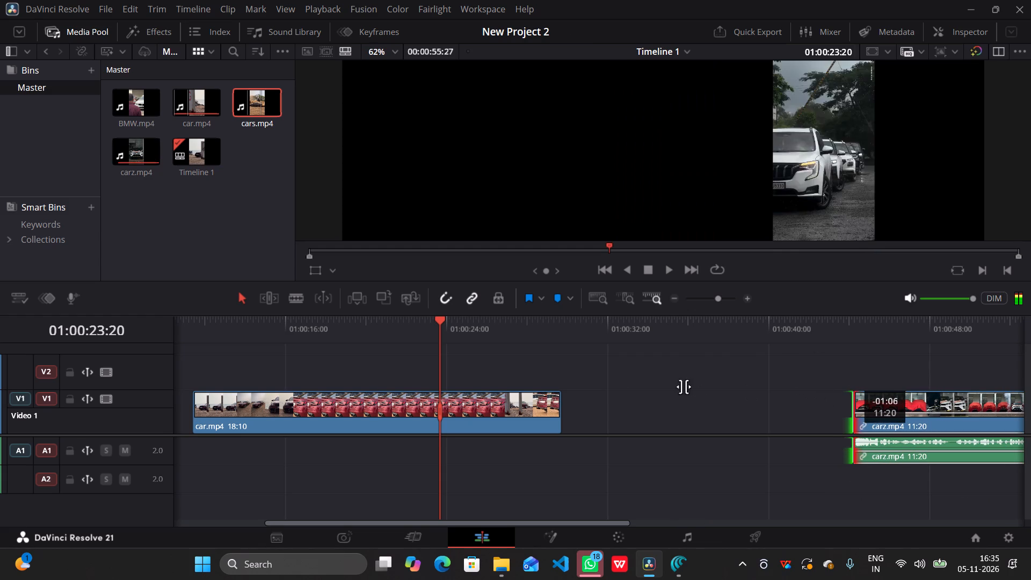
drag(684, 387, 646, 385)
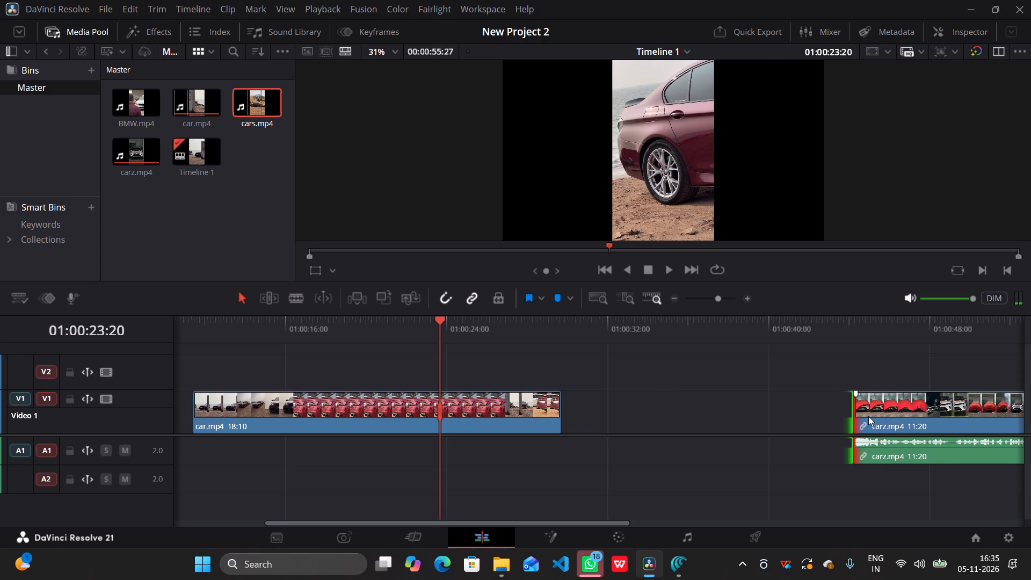
Move carz.mp4 with its linked audio 14:15 earlier so it directly adjoins the end of car.mp4.
drag(868, 416, 589, 435)
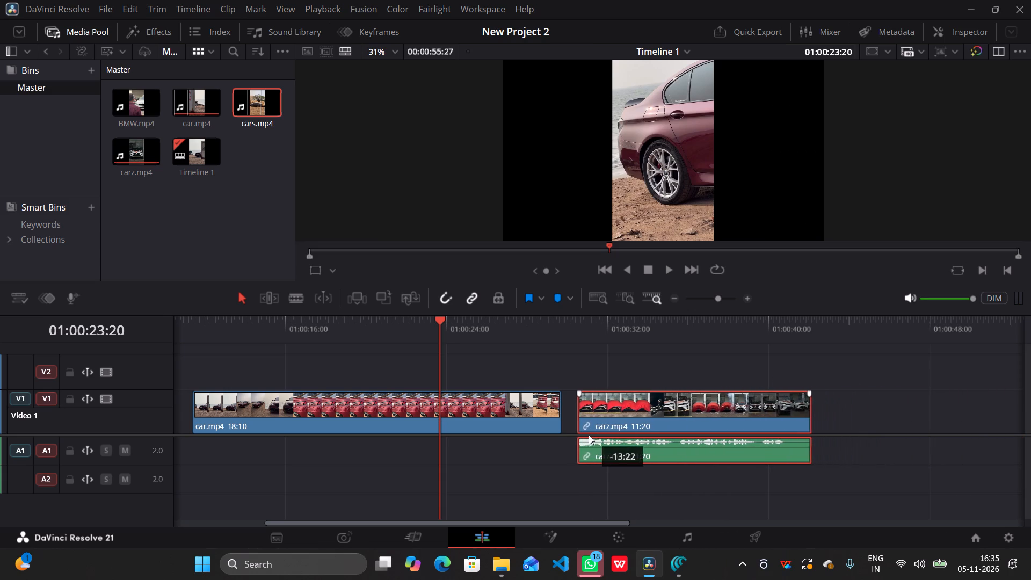
drag(589, 435, 576, 443)
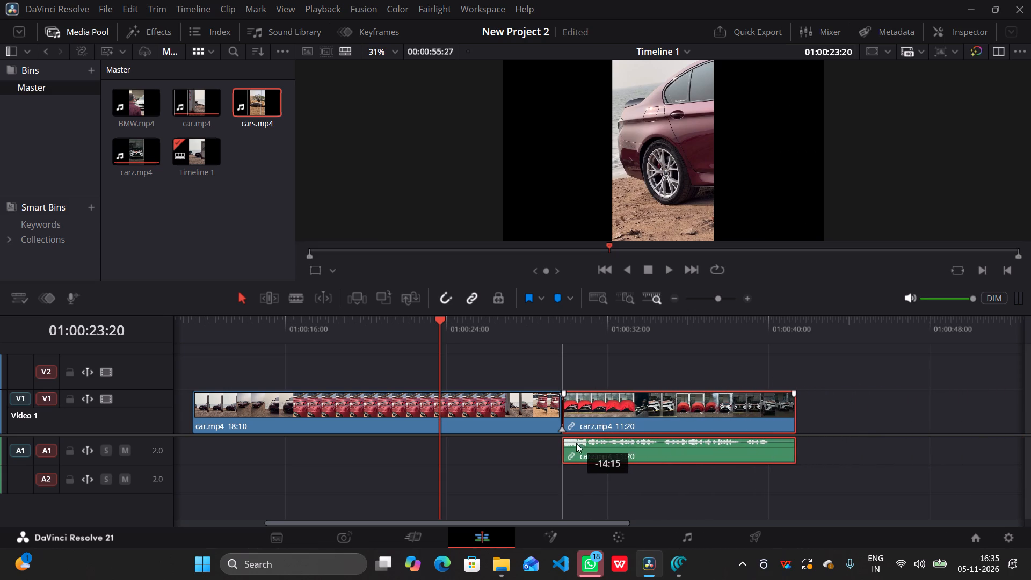
drag(576, 443, 582, 445)
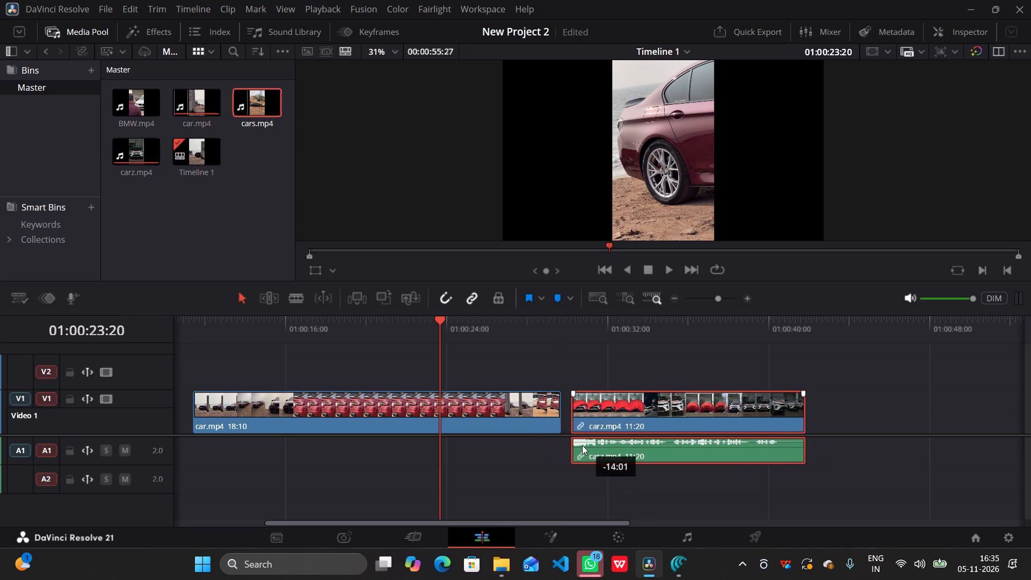
drag(582, 445, 579, 445)
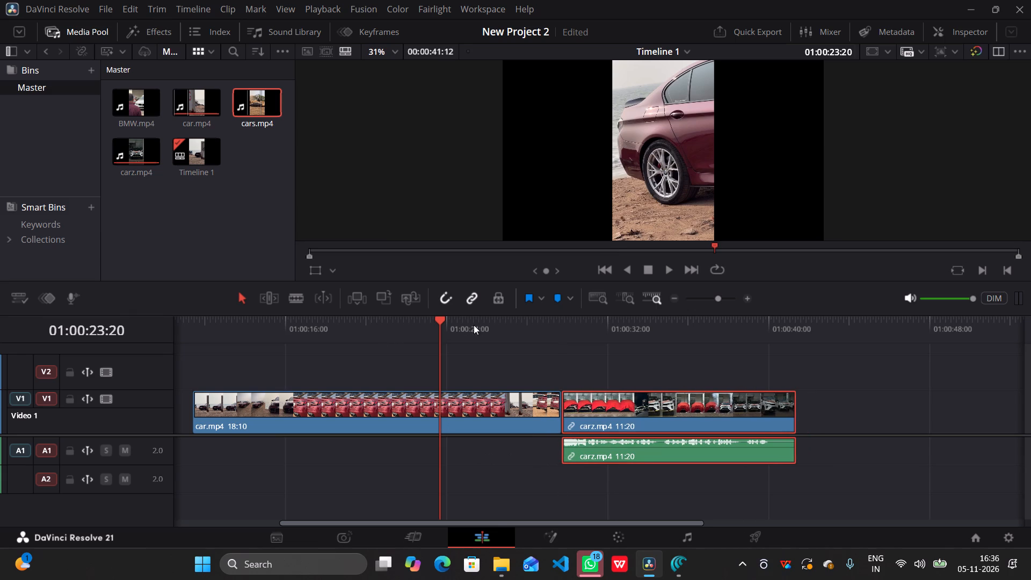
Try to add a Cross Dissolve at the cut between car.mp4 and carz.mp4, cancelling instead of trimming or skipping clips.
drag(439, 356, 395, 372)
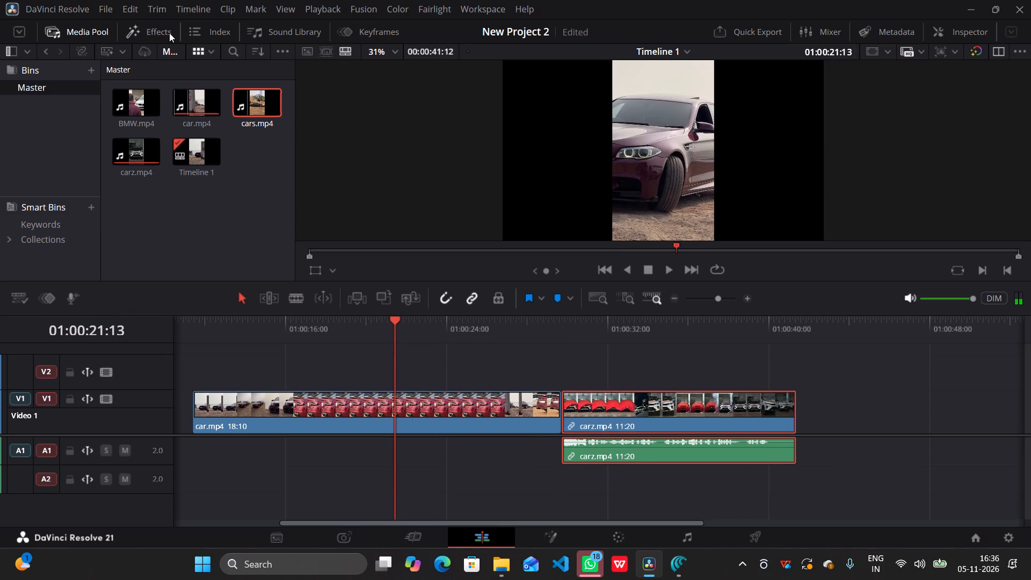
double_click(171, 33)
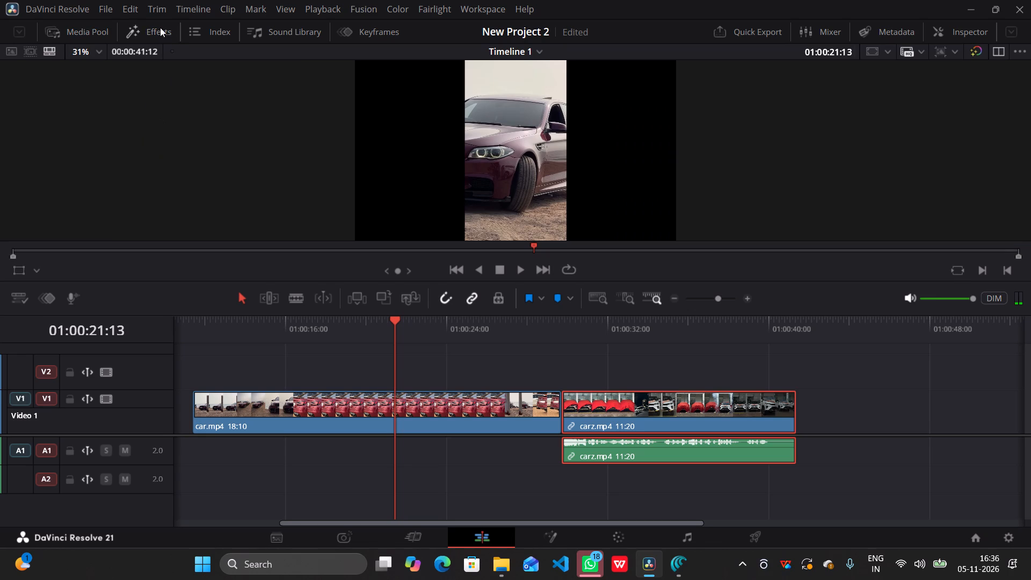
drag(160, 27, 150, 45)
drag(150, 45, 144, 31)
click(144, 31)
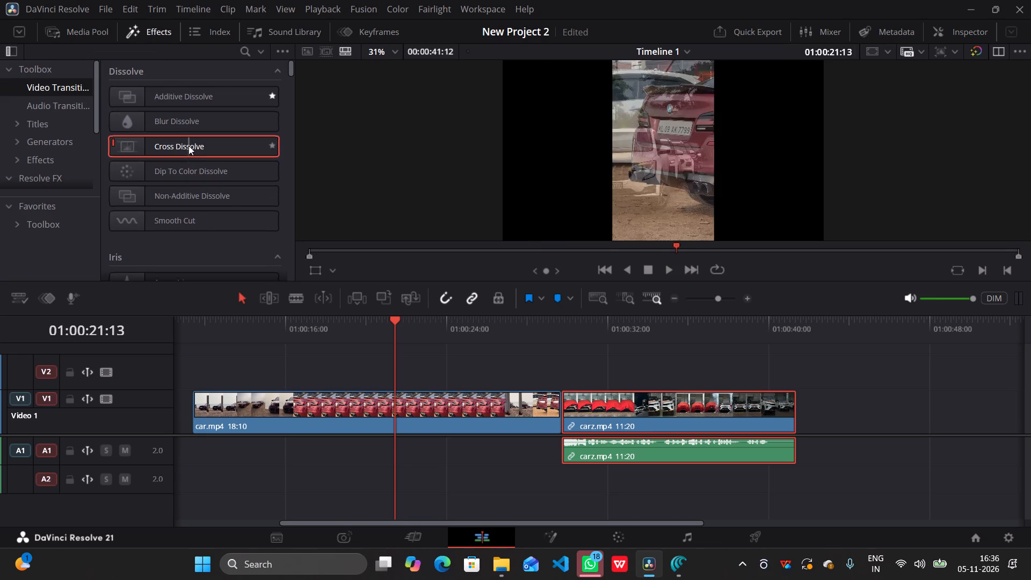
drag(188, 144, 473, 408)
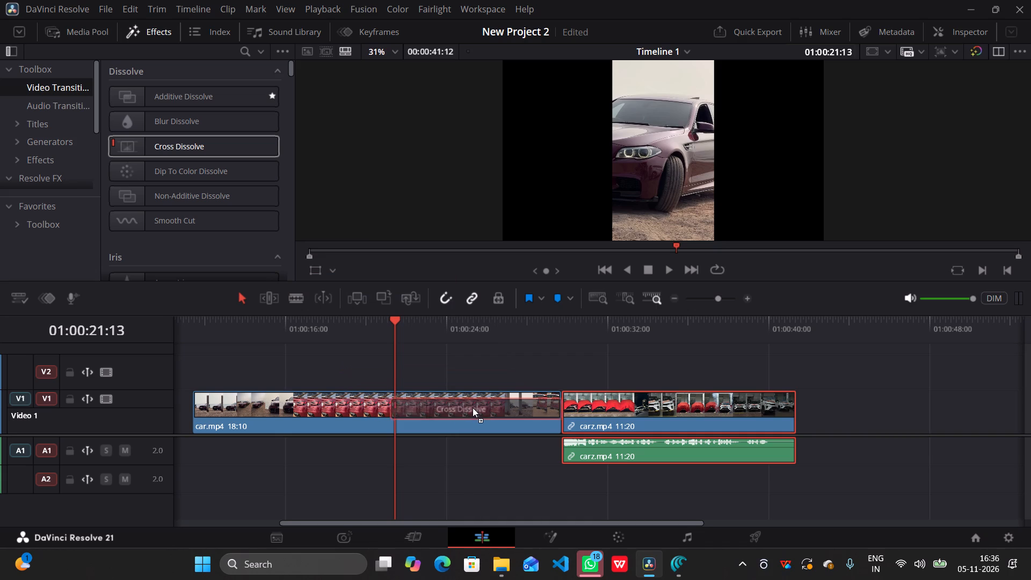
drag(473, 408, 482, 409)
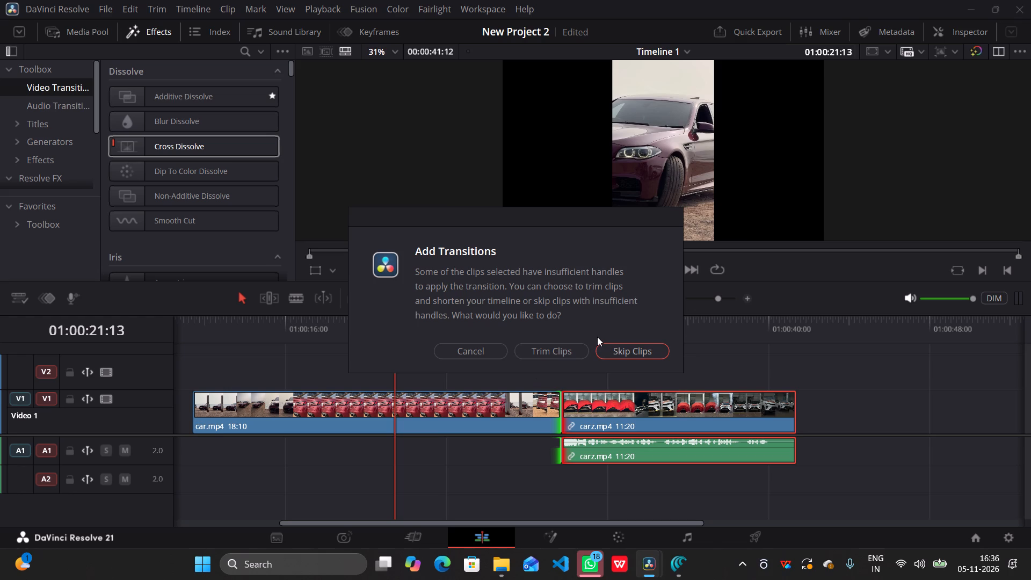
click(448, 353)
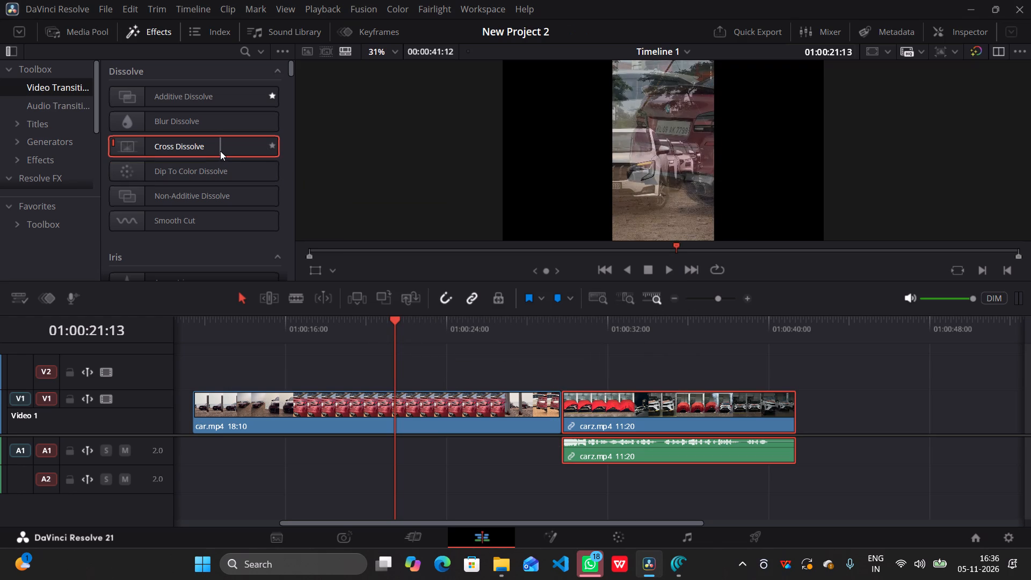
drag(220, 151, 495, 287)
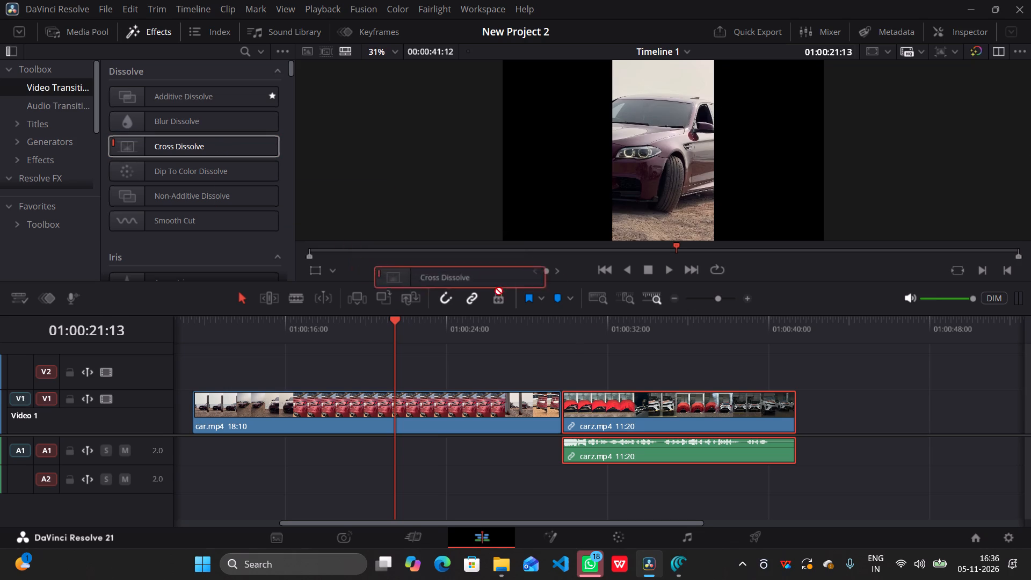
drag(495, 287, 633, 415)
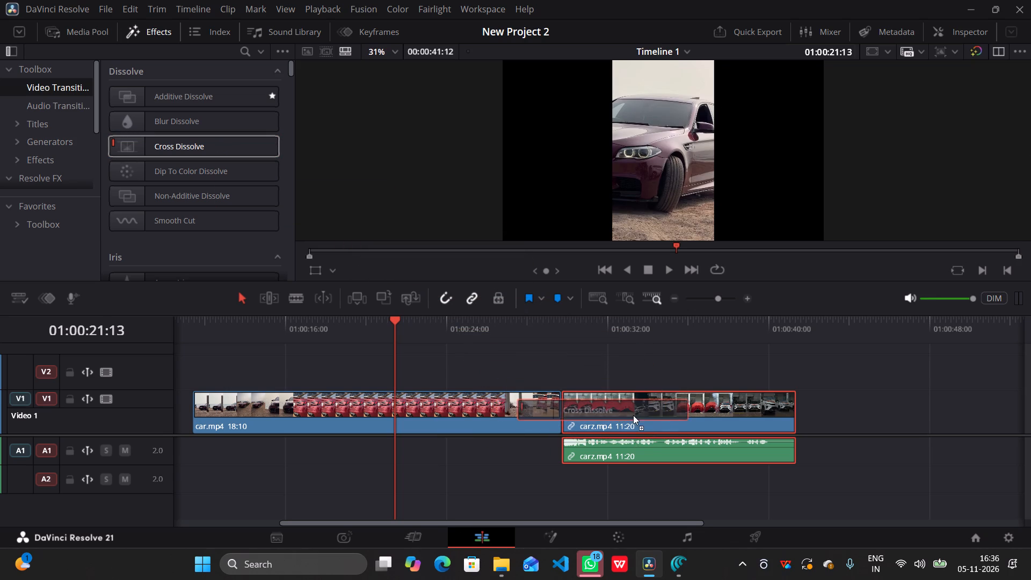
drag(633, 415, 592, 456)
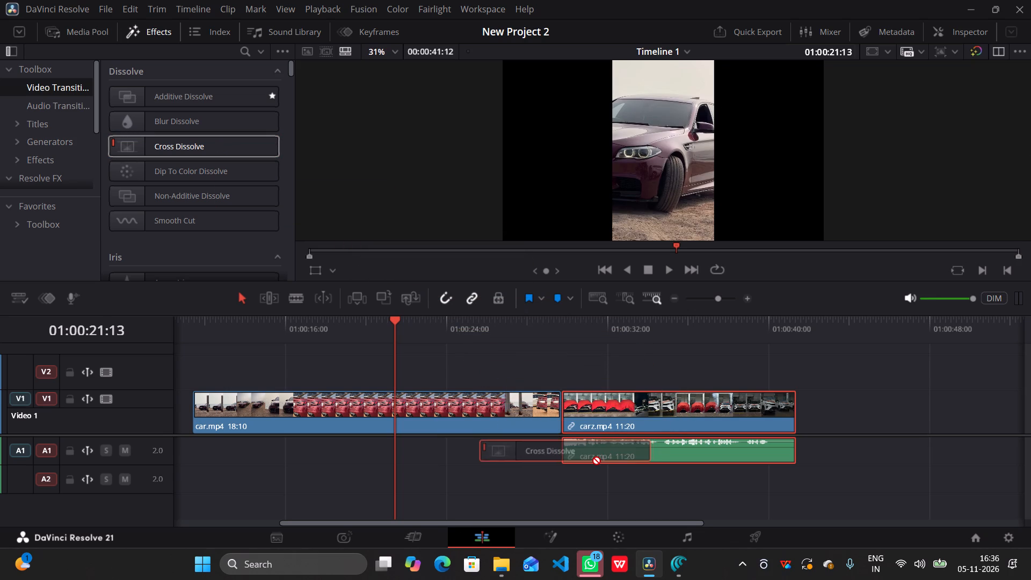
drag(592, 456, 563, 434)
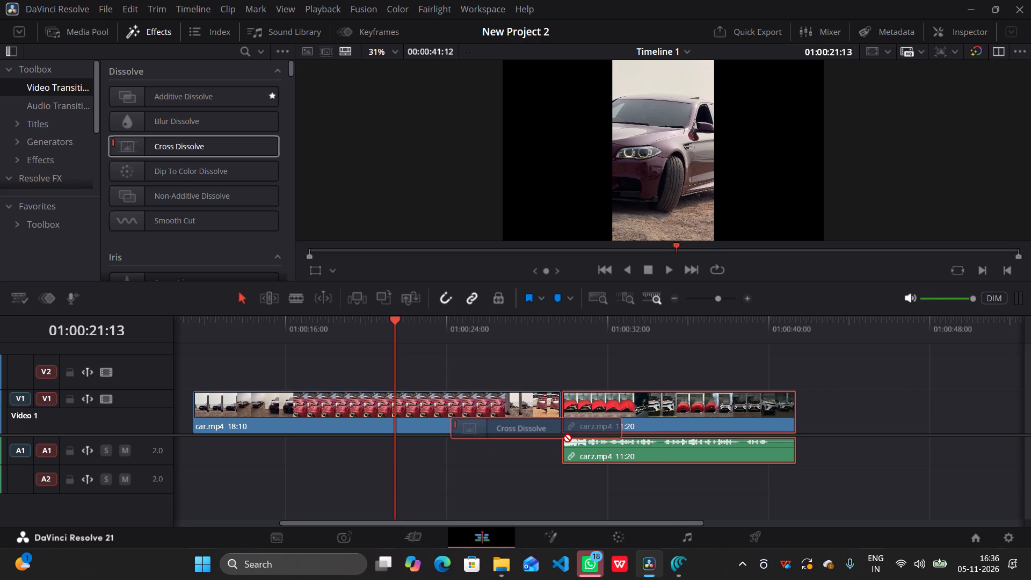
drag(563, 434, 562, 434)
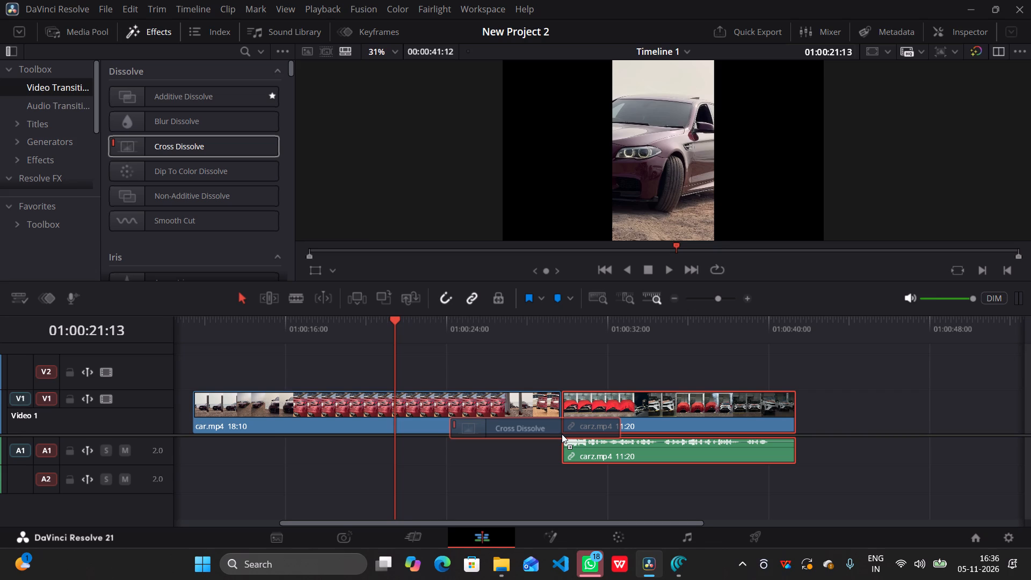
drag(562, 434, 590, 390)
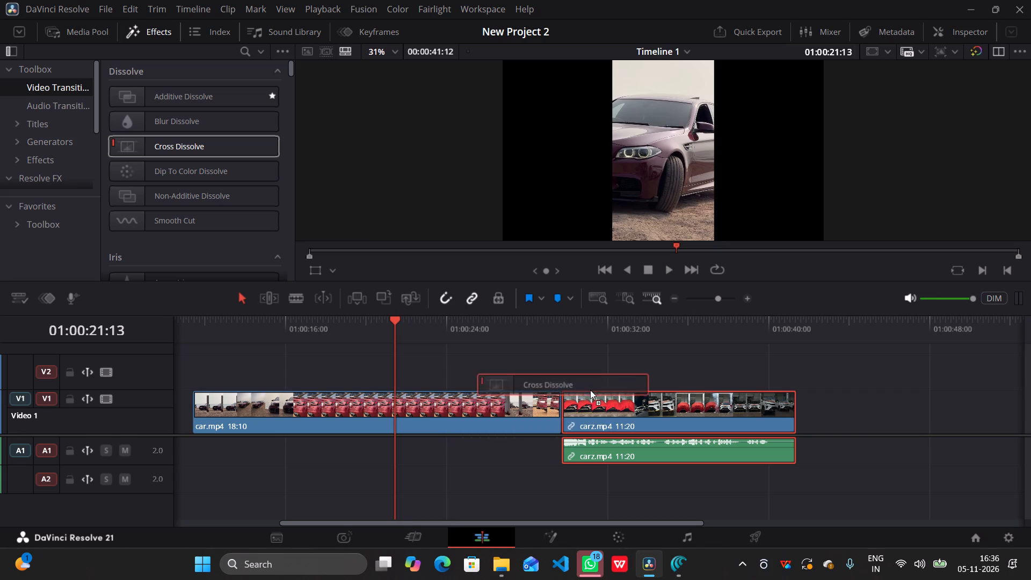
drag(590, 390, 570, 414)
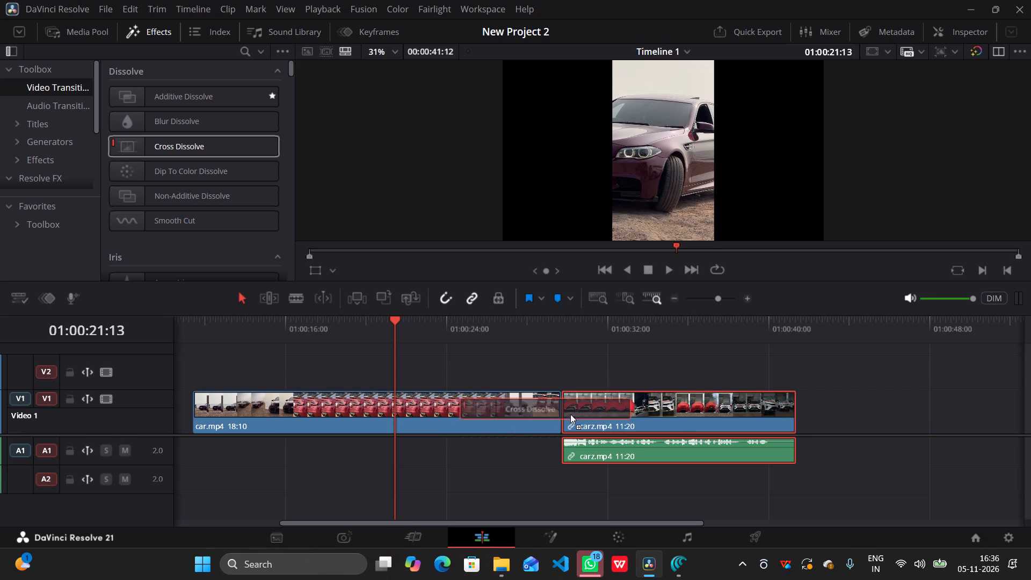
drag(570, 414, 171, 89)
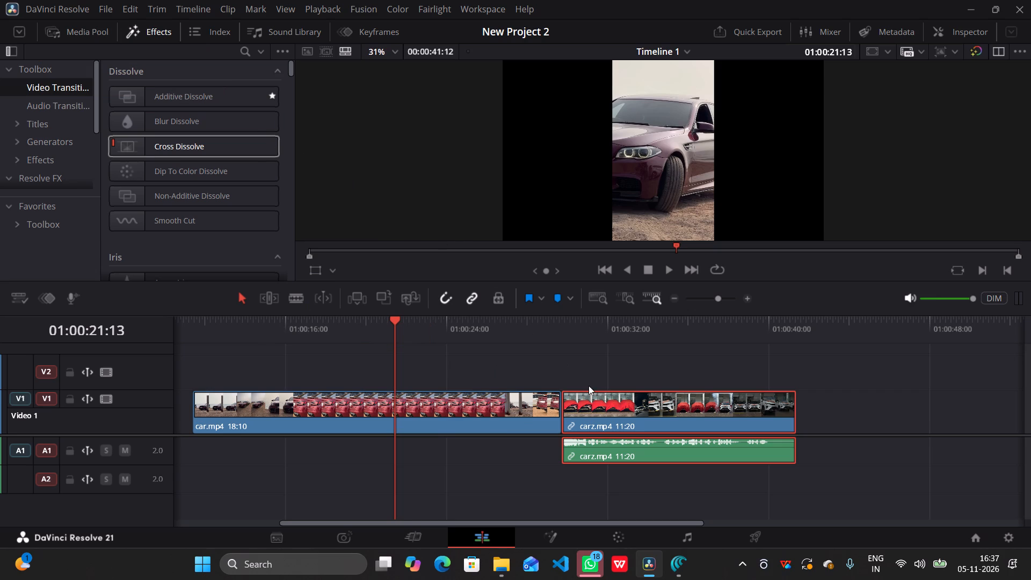
Apply a Cross Dissolve to the end of car.mp4 at its cut with carz.mp4.
click(620, 422)
click(620, 422)
drag(175, 147, 483, 441)
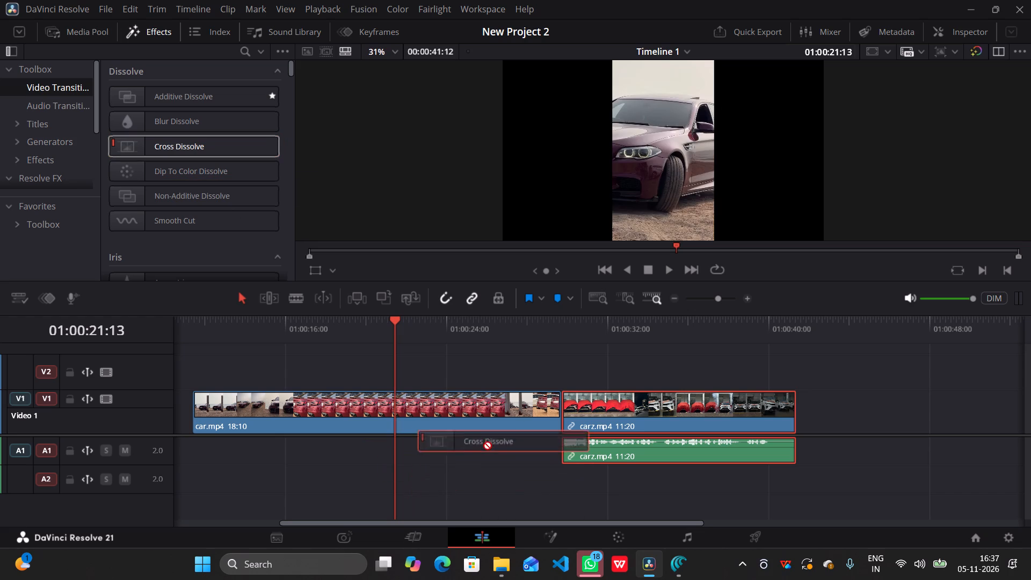
drag(483, 441, 459, 409)
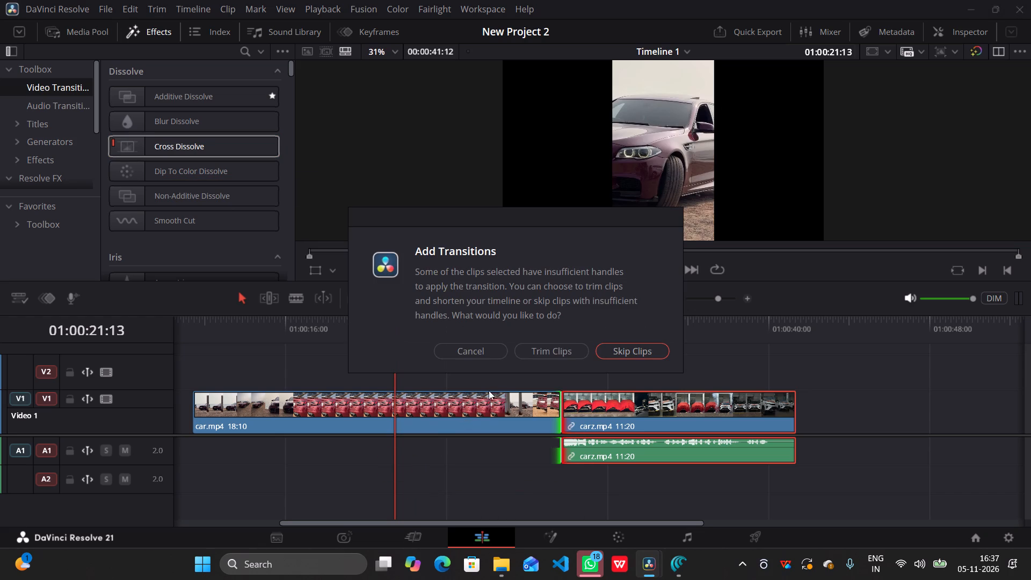
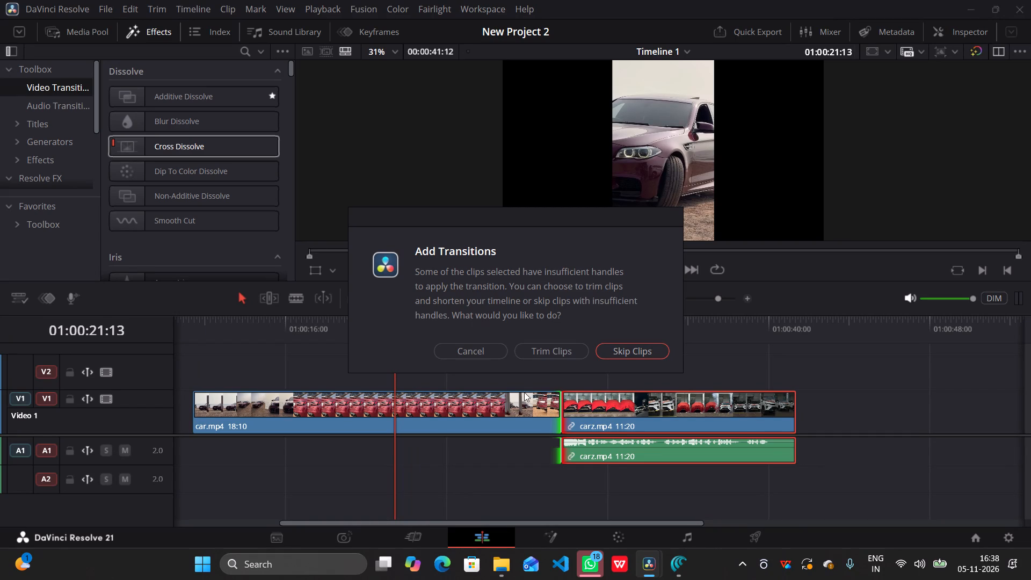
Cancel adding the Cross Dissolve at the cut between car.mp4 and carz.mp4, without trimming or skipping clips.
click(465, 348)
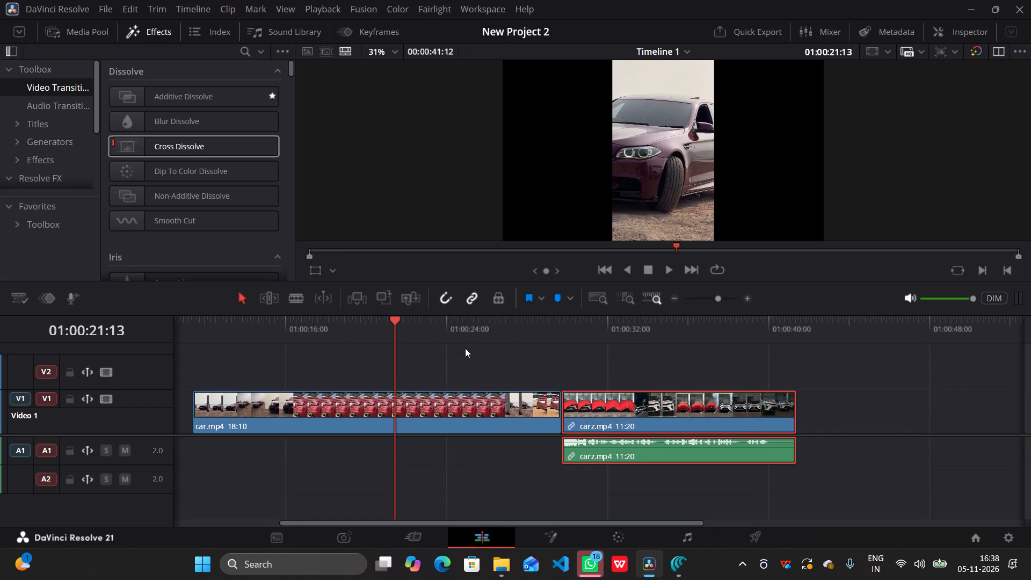
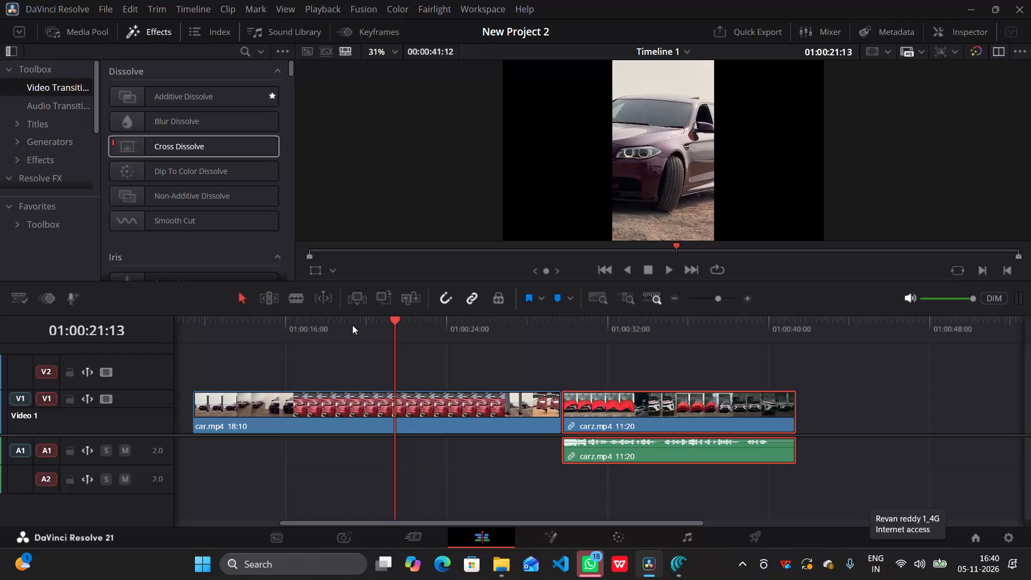
Add a Cross Dissolve at the cut between car.mp4 and carz.mp4, trimming the clips to provide the needed handles.
drag(251, 147, 505, 439)
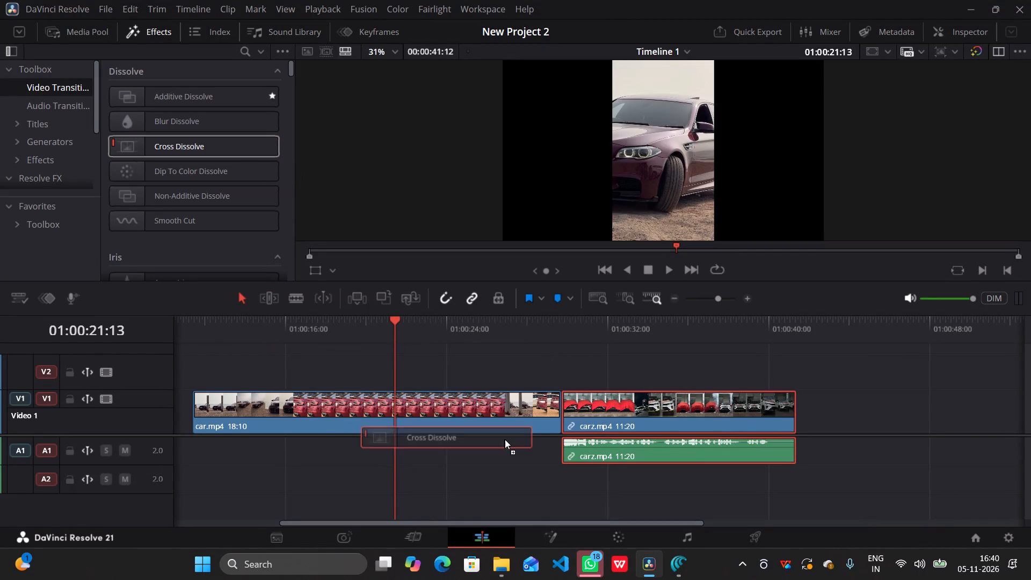
drag(505, 439, 543, 409)
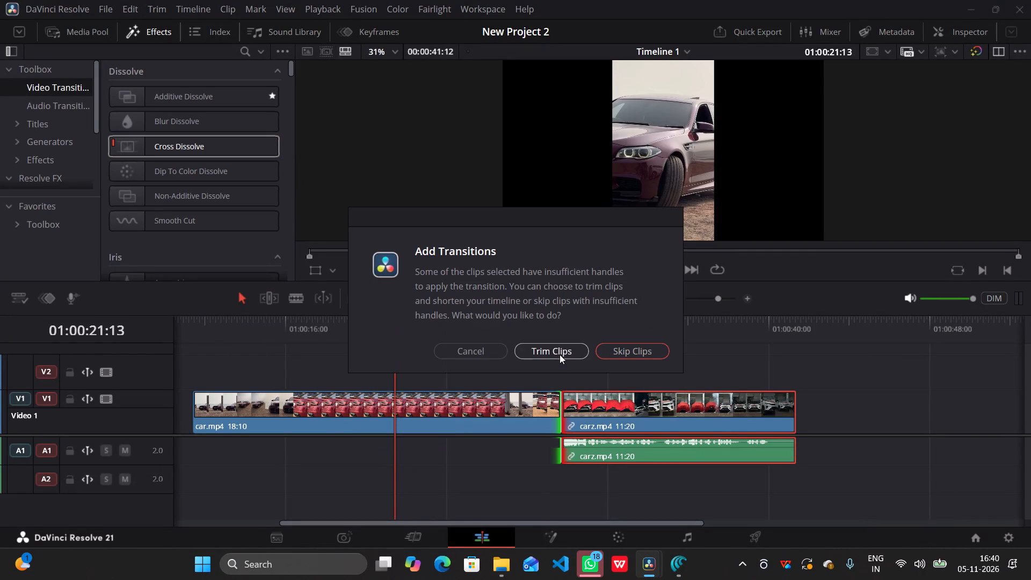
click(560, 354)
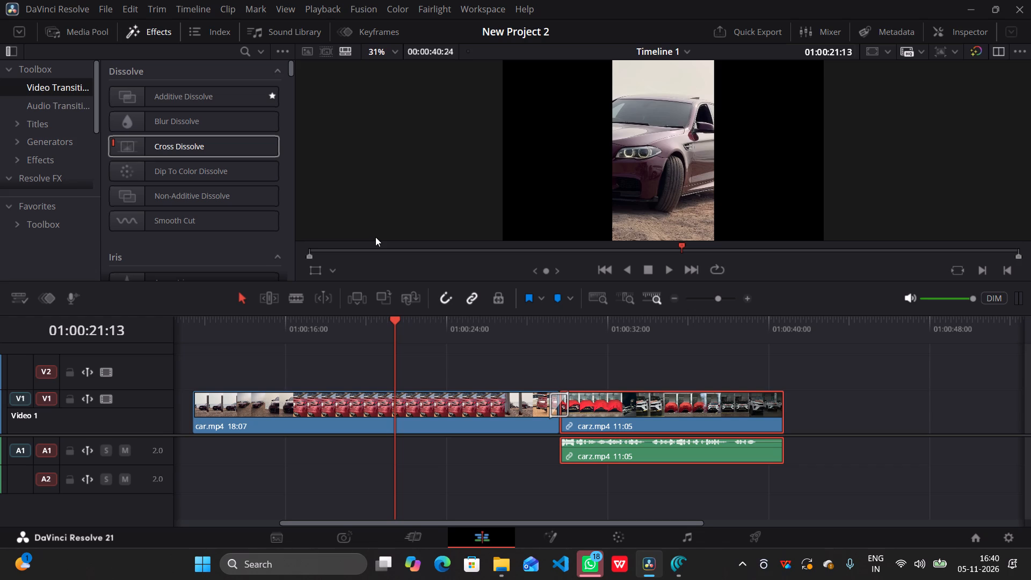
Play and scrub through the join between car.mp4 and carz.mp4 to review the Cross Dissolve transition.
key(l)
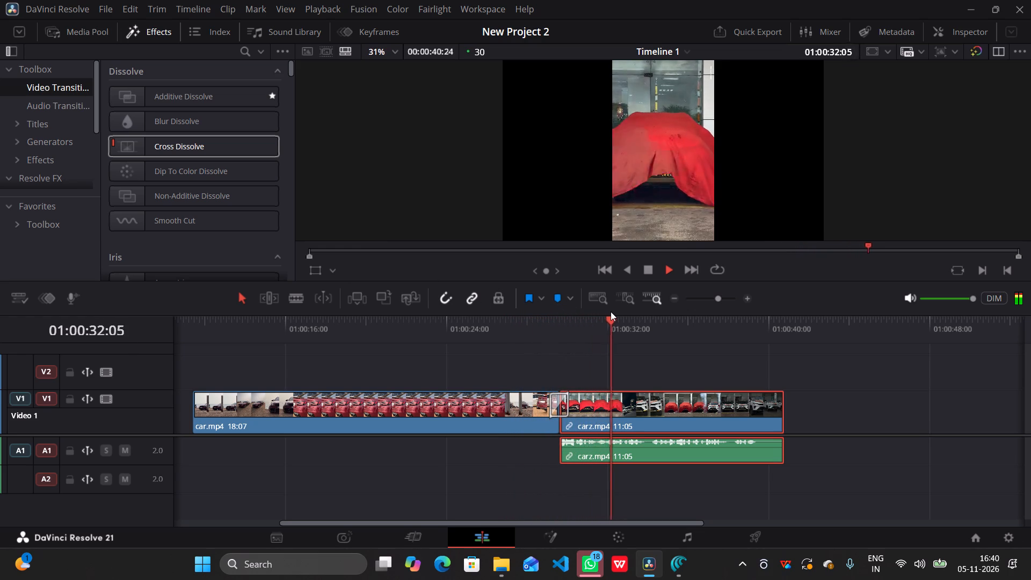
click(643, 316)
drag(643, 316, 657, 337)
click(657, 337)
drag(657, 337, 582, 361)
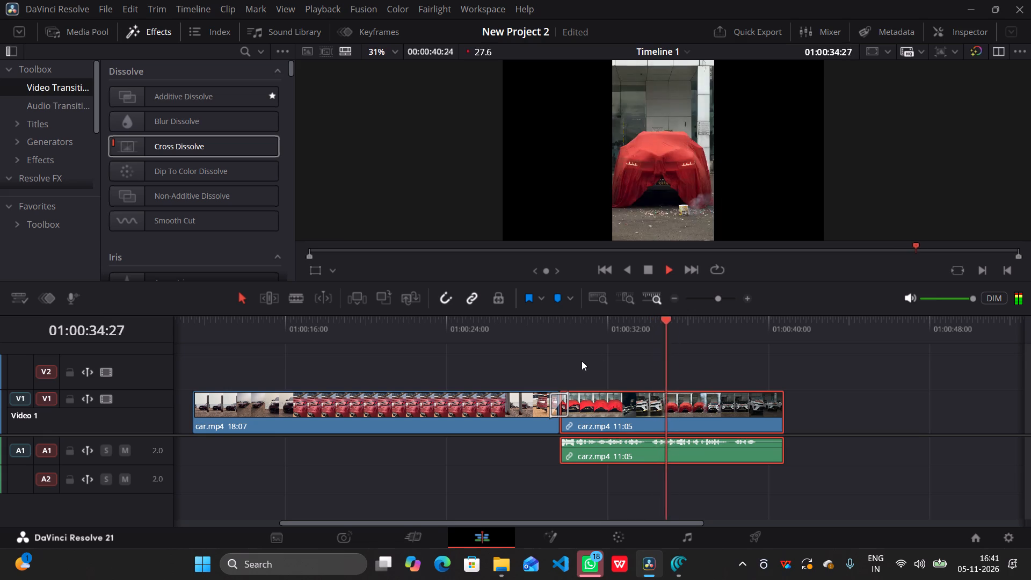
drag(582, 361, 688, 334)
drag(688, 334, 531, 382)
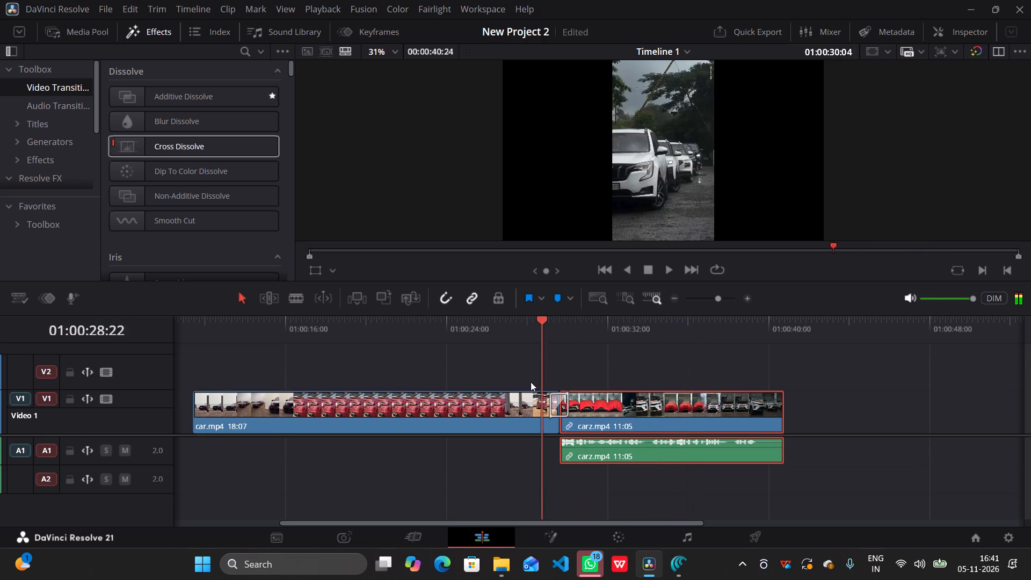
drag(531, 382, 519, 386)
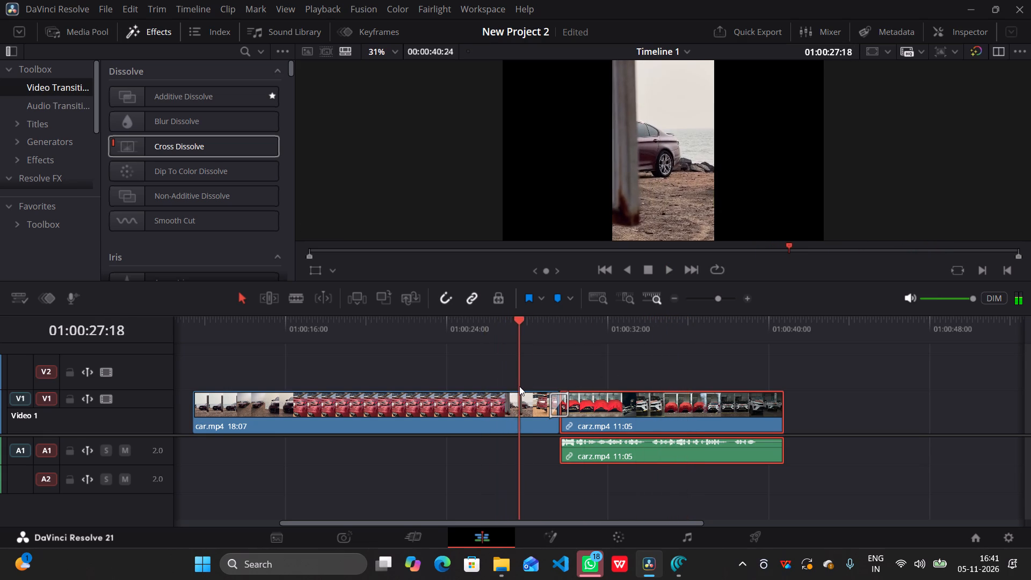
drag(519, 386, 529, 388)
drag(529, 388, 582, 308)
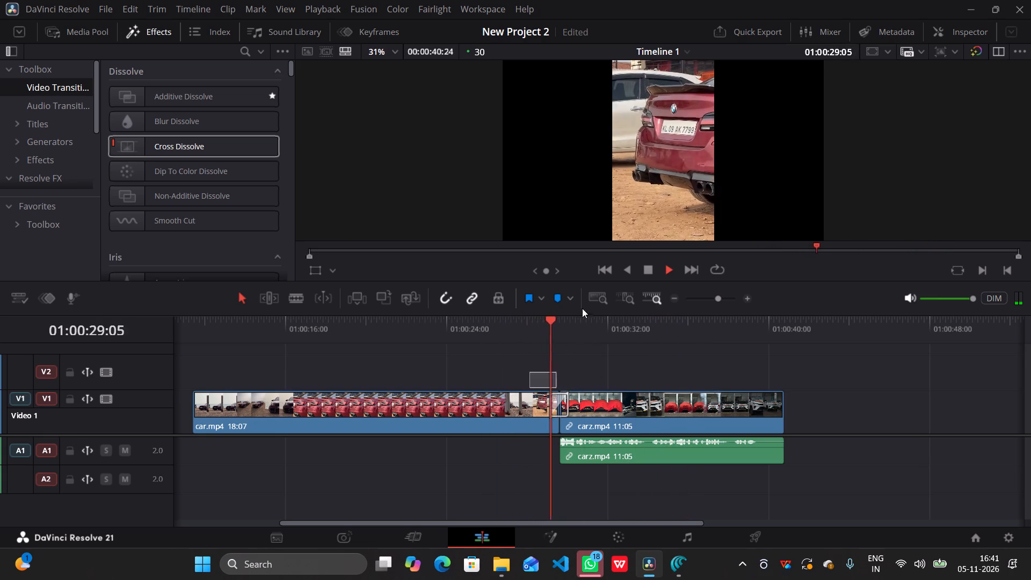
drag(582, 308, 630, 272)
click(648, 263)
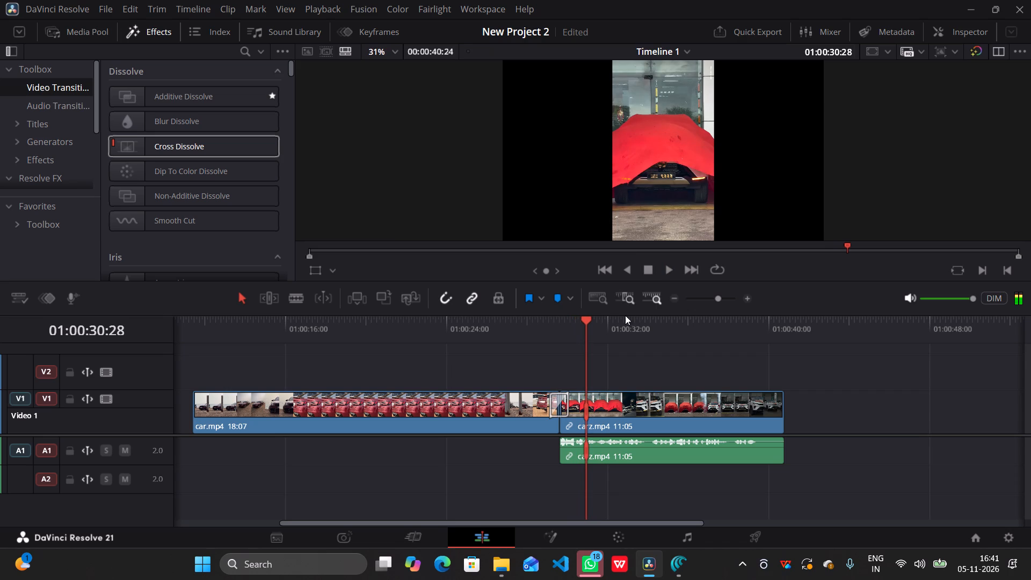
drag(585, 342, 508, 368)
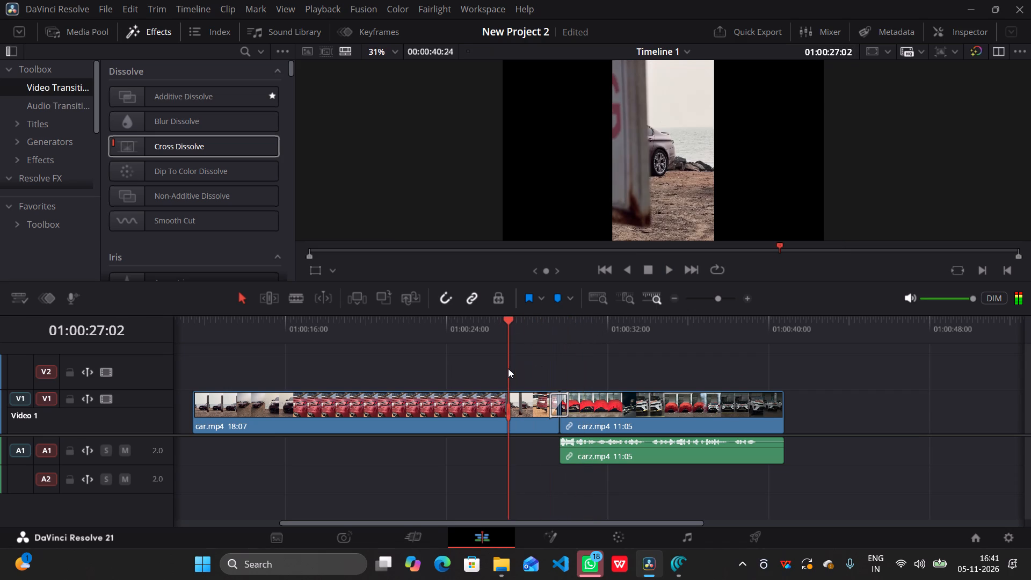
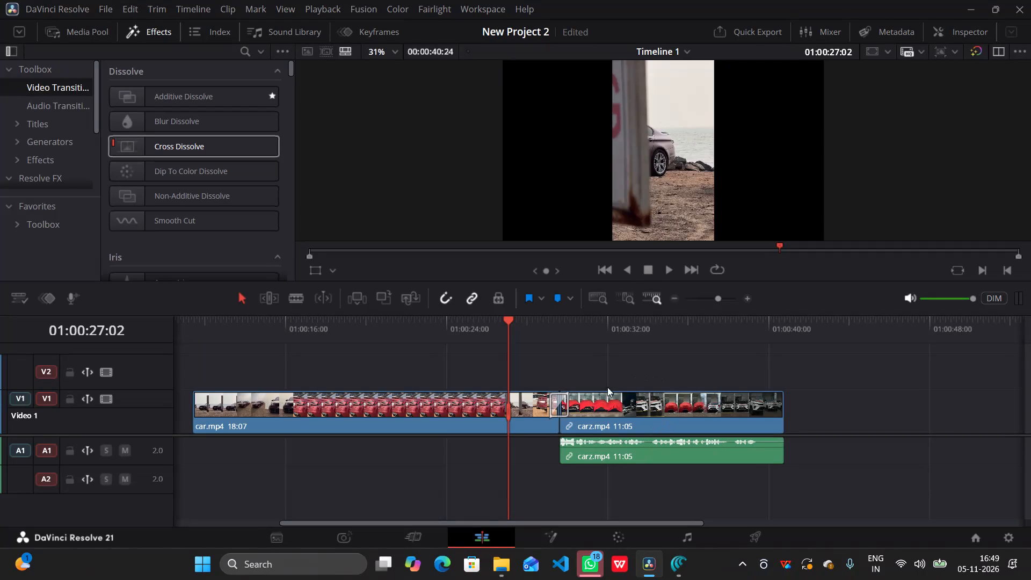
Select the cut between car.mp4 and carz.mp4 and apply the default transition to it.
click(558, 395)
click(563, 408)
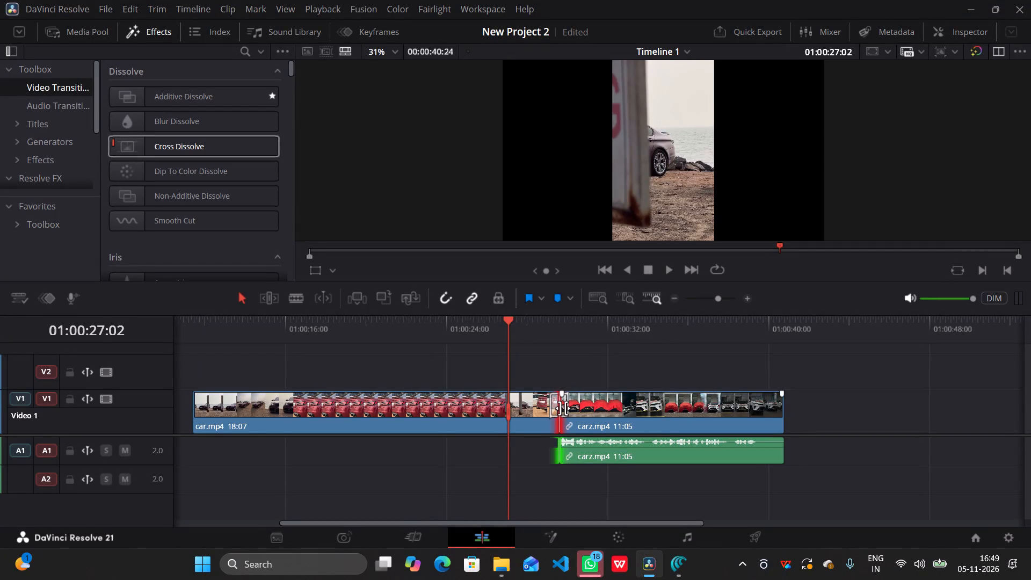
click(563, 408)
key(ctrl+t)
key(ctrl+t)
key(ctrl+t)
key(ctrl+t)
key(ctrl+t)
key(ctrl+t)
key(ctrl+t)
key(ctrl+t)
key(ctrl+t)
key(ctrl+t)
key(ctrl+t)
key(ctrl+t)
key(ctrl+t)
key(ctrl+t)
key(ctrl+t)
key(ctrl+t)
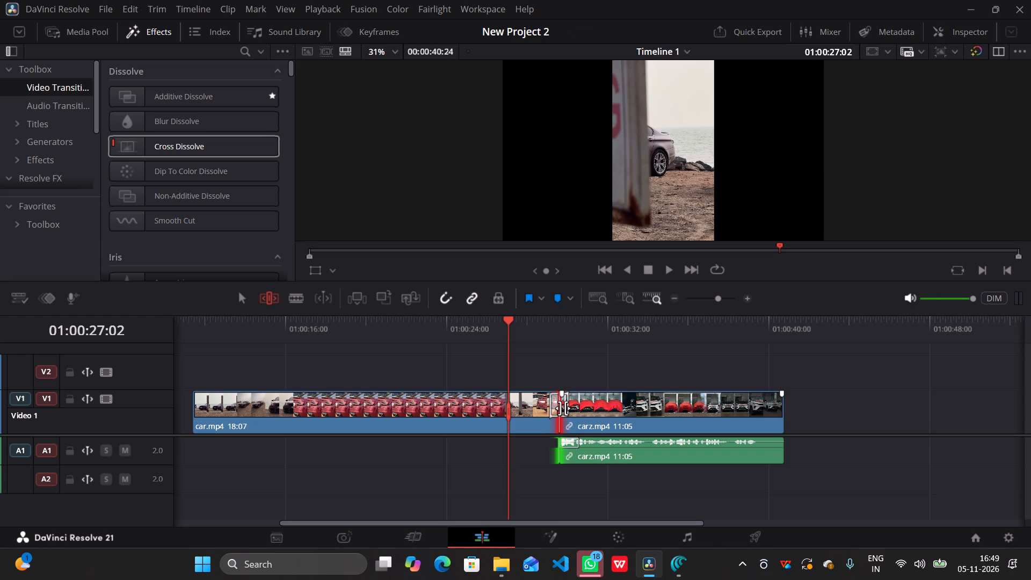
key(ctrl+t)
Scrub back and forth through the join between car.mp4 and carz.mp4 to examine the dissolve.
scroll(563, 408, left, 1)
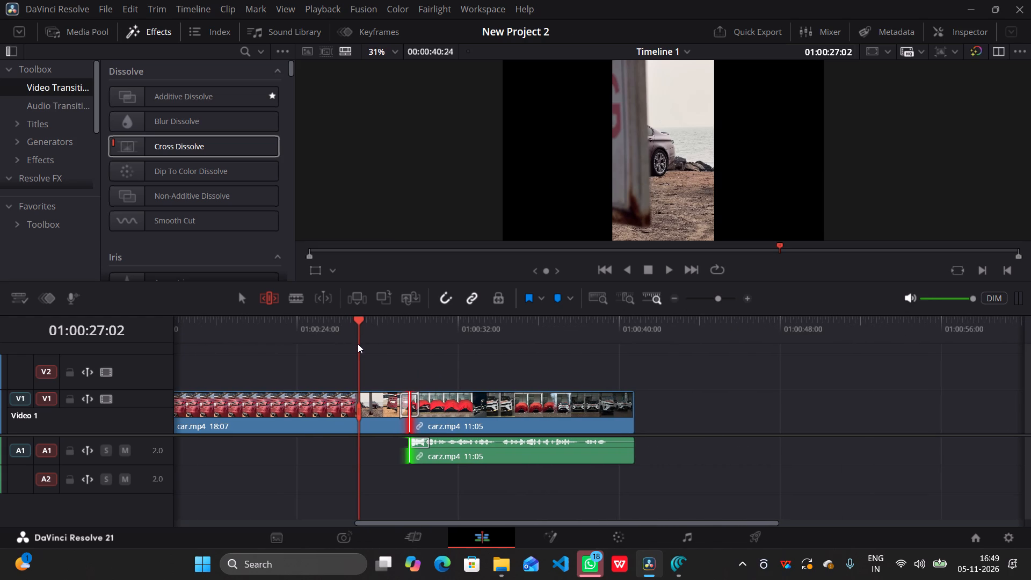
drag(358, 344, 405, 358)
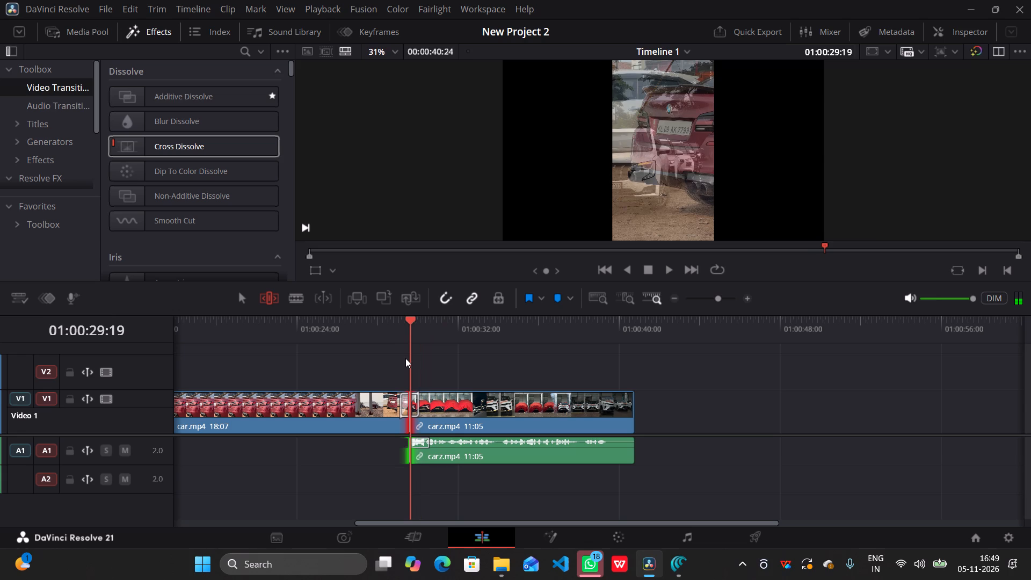
drag(405, 358, 398, 369)
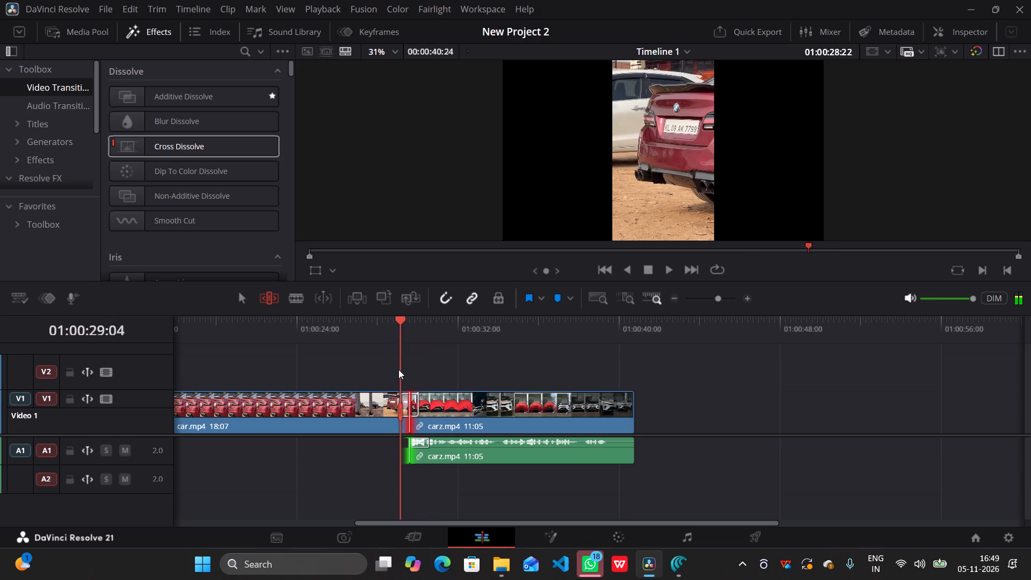
drag(398, 369, 427, 368)
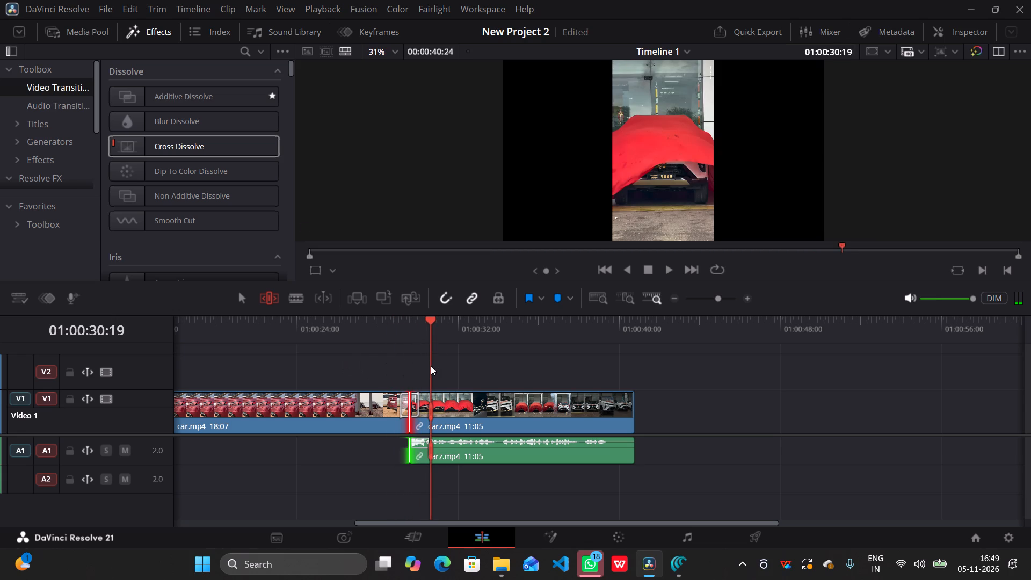
drag(429, 366, 126, 467)
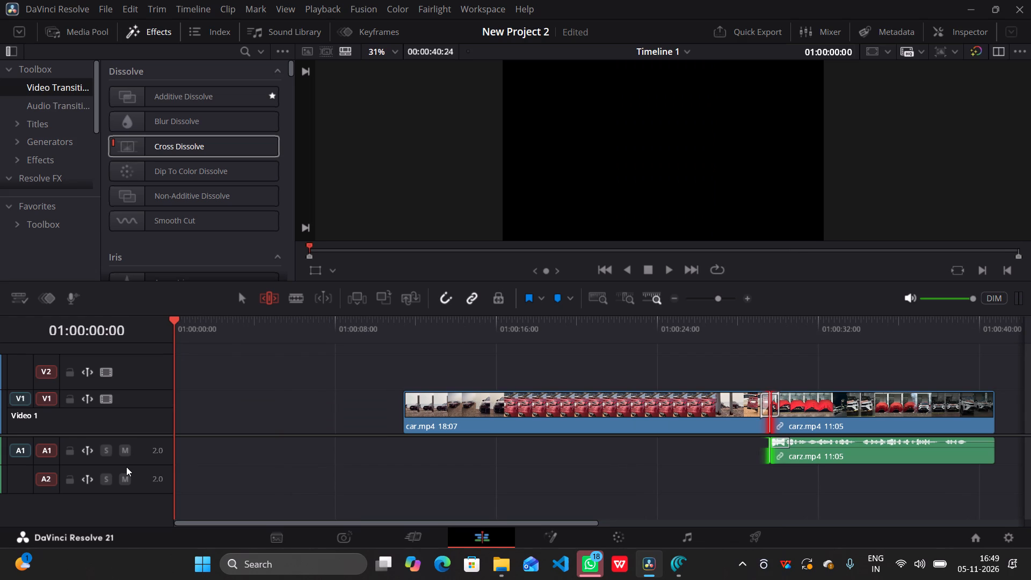
Return to the Selection tool and delete the video and audio transitions at the cut between car.mp4 and carz.mp4.
click(264, 307)
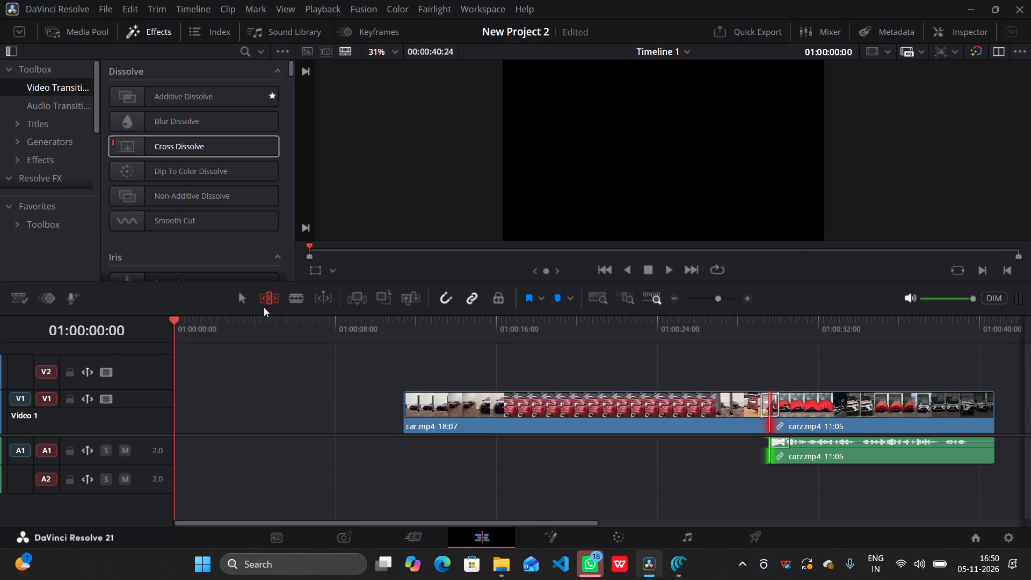
click(265, 303)
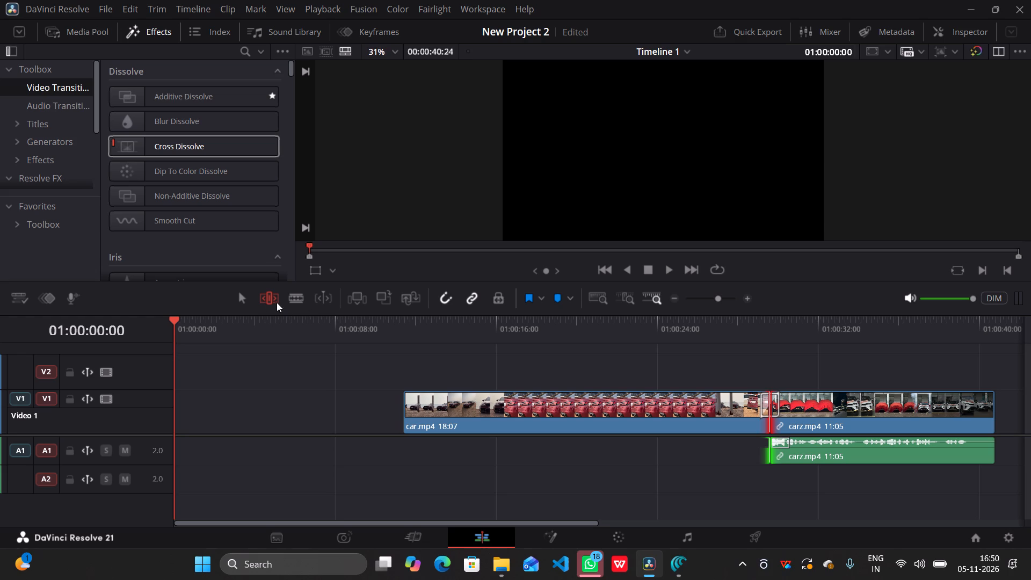
click(269, 308)
click(268, 299)
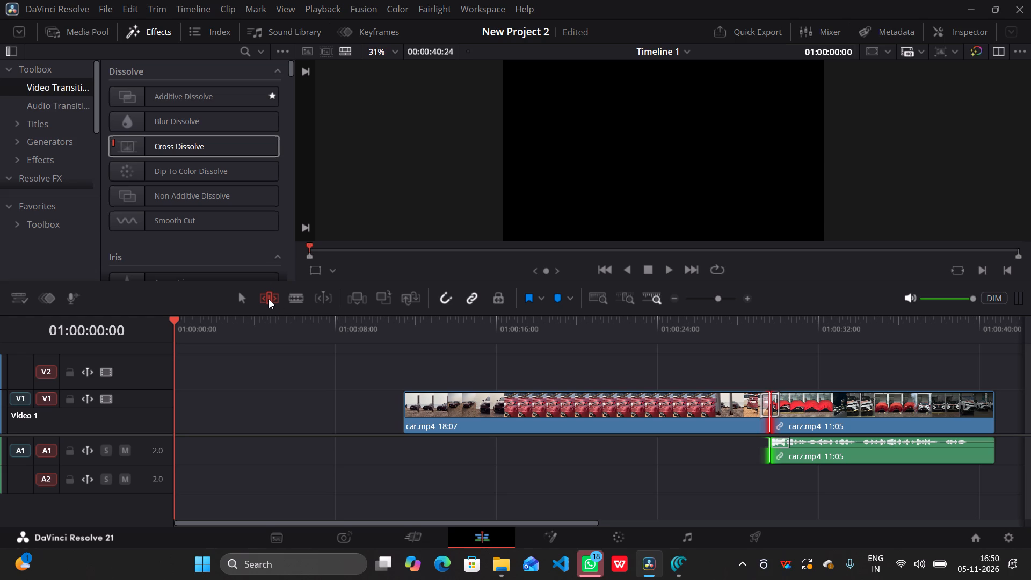
click(268, 299)
drag(268, 299, 237, 294)
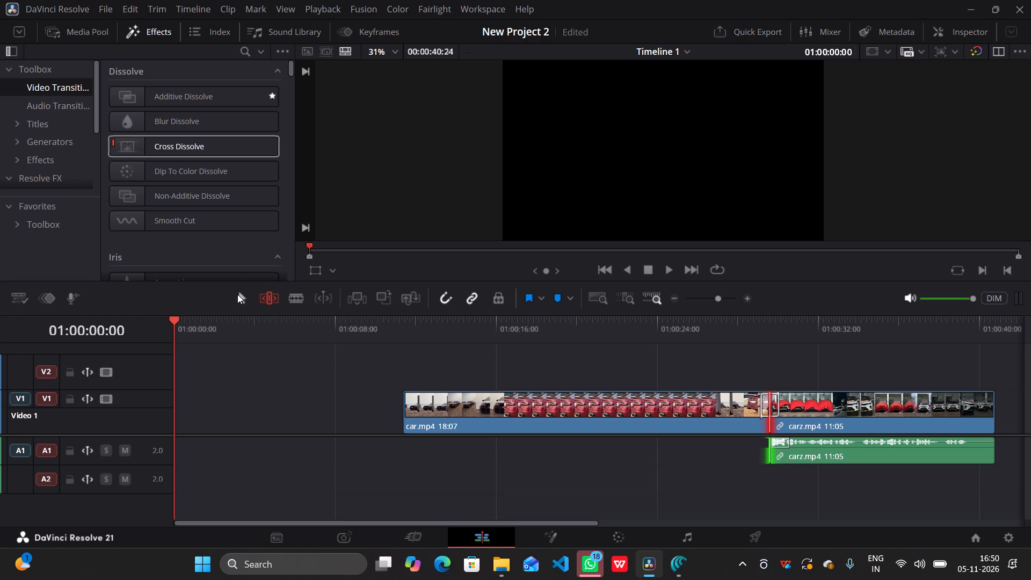
click(237, 294)
scroll(397, 367, left, 1)
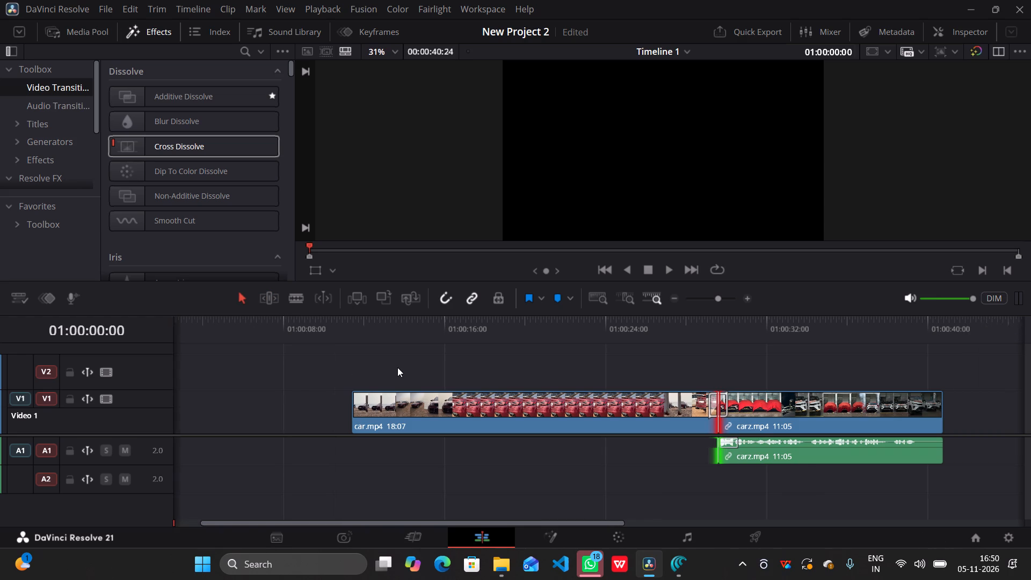
scroll(397, 367, left, 1)
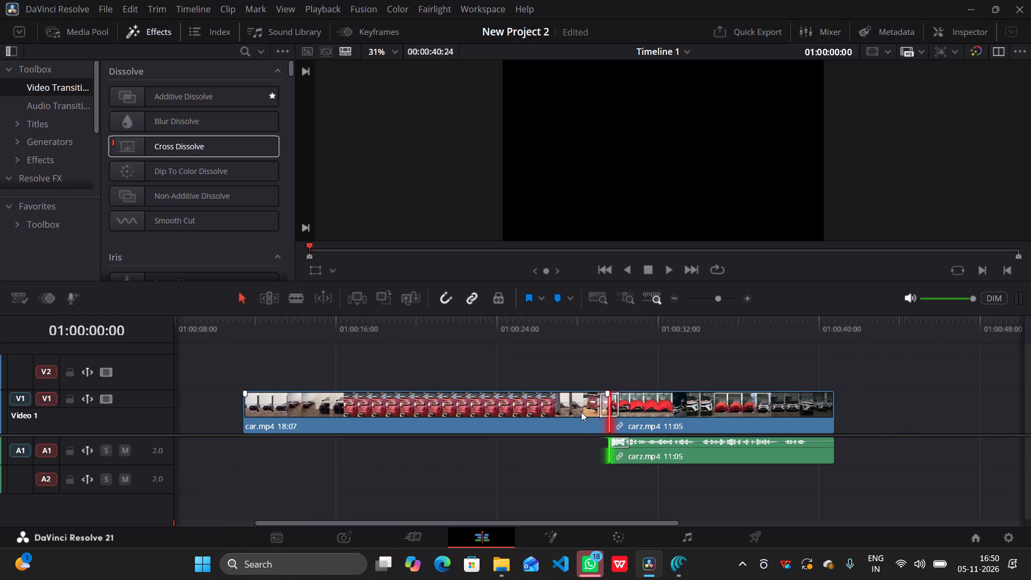
click(601, 394)
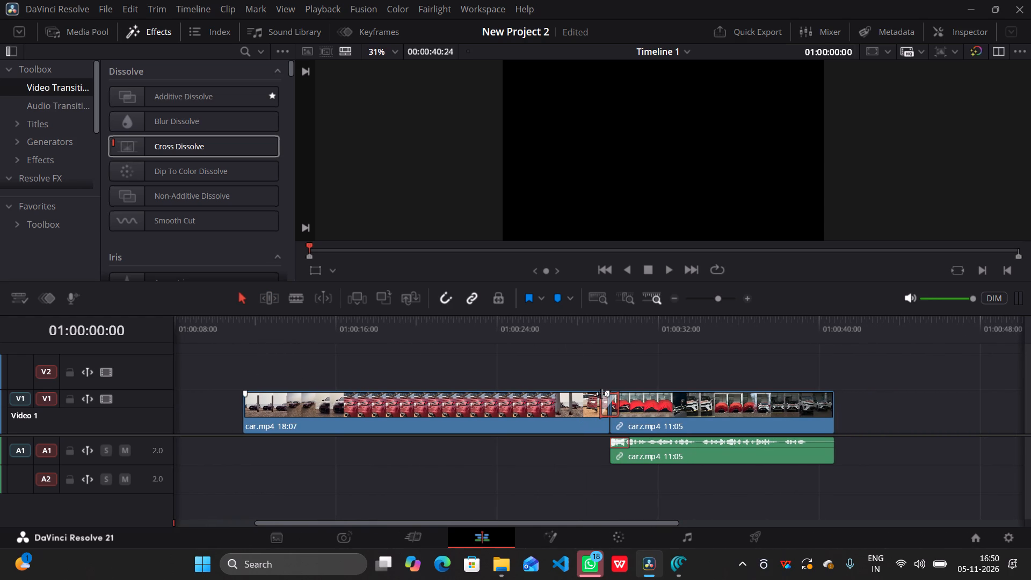
key(BackSpace)
Roll the cut between car.mp4 and carz.mp4 earlier by 15 frames, making car.mp4 17:22 and carz.mp4 11:20 long.
drag(612, 411, 590, 411)
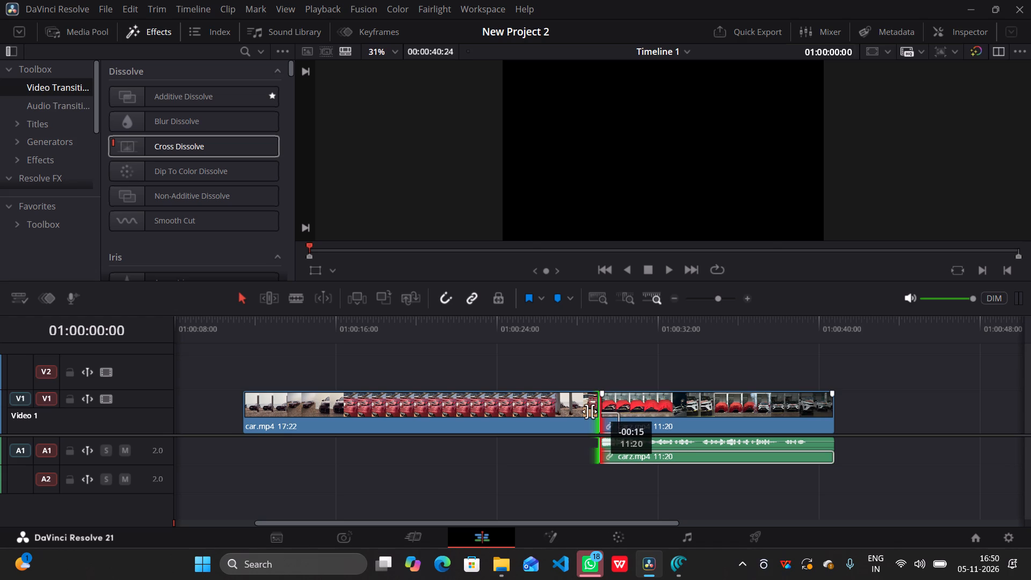
drag(590, 411, 586, 410)
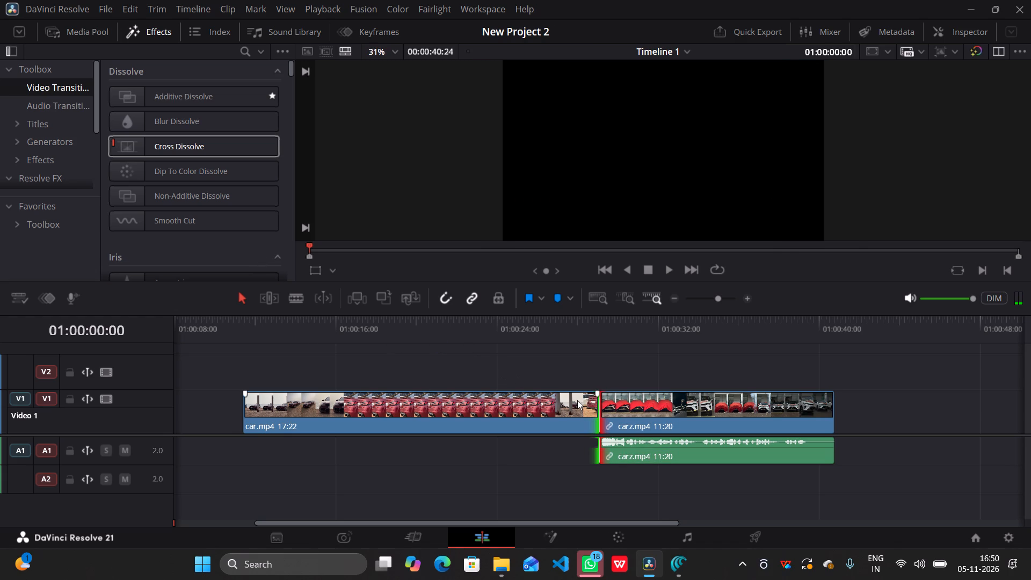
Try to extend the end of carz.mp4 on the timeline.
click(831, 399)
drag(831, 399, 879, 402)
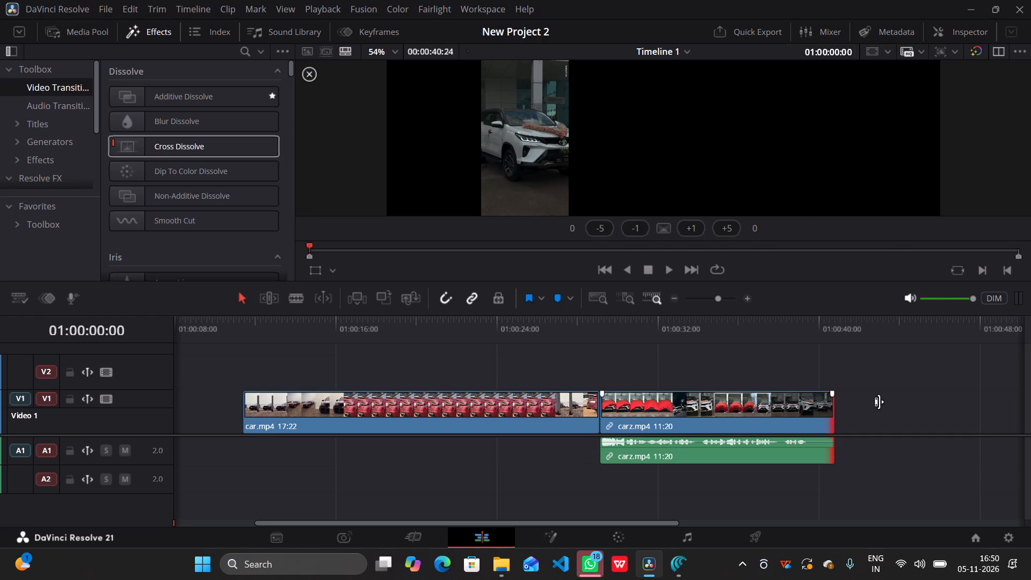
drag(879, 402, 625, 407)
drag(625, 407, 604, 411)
Add a Cross Dissolve at the start of car.mp4.
scroll(180, 346, right, 2)
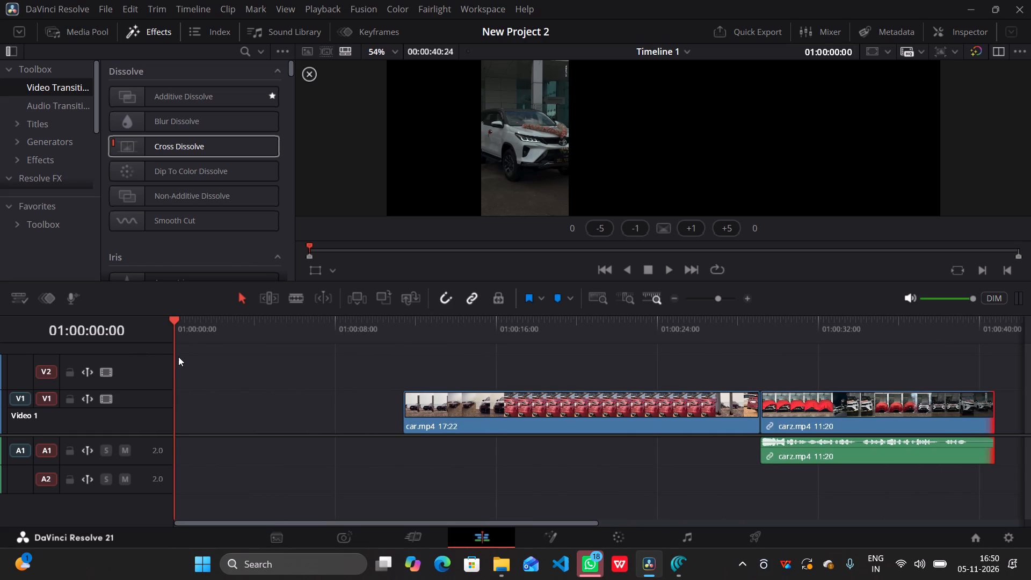
drag(172, 358, 291, 357)
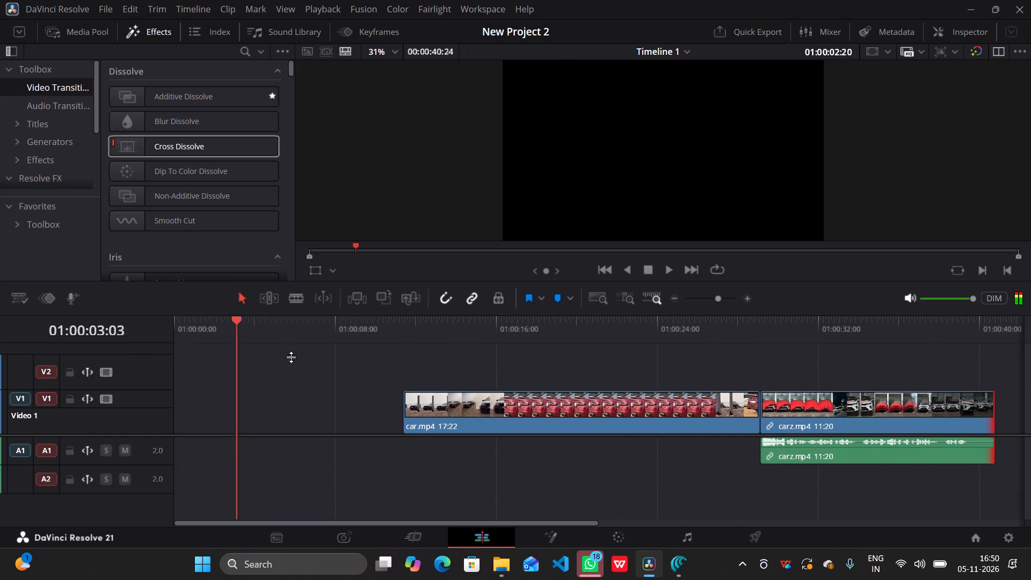
drag(291, 357, 573, 306)
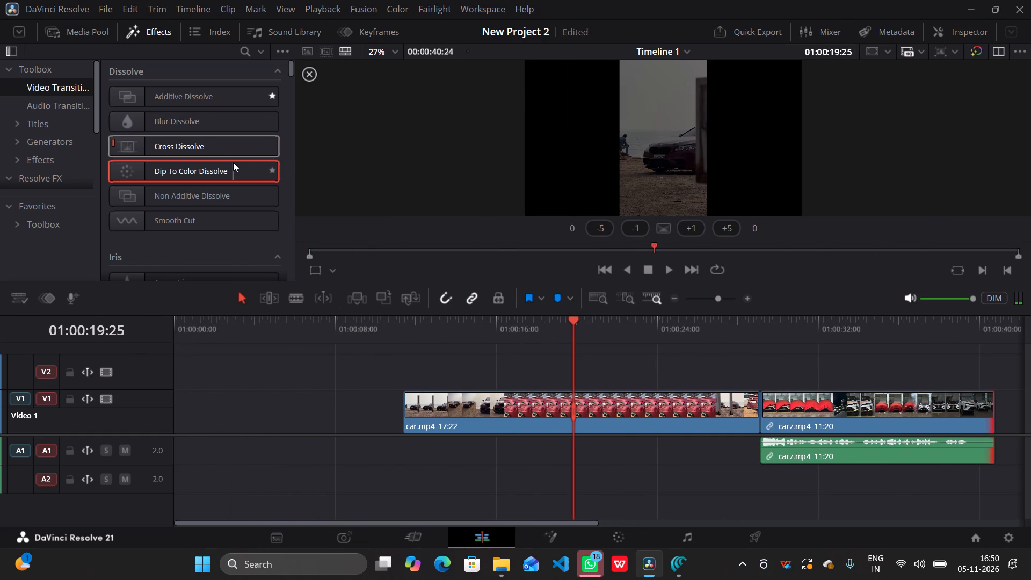
click(217, 153)
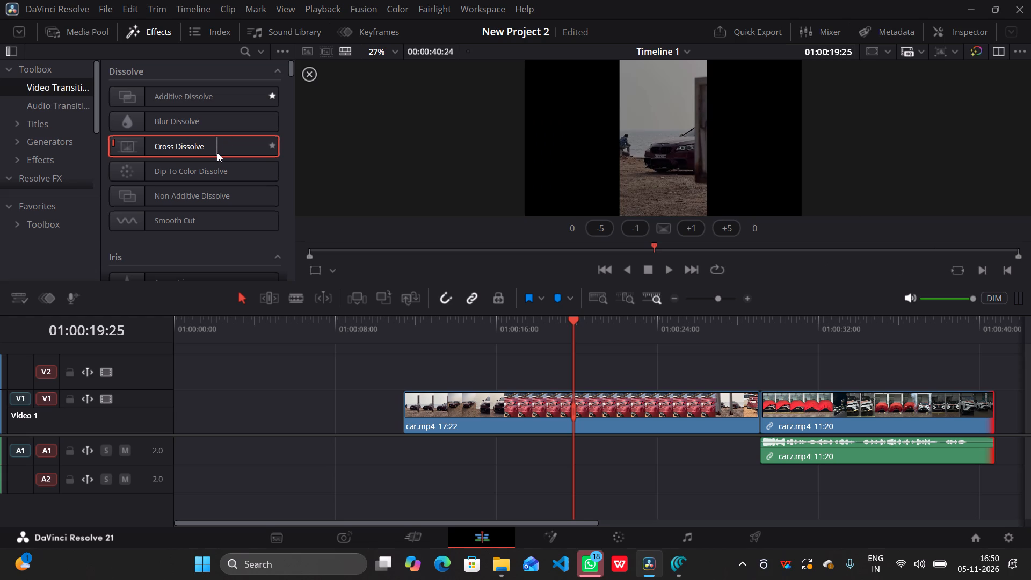
drag(217, 153, 210, 146)
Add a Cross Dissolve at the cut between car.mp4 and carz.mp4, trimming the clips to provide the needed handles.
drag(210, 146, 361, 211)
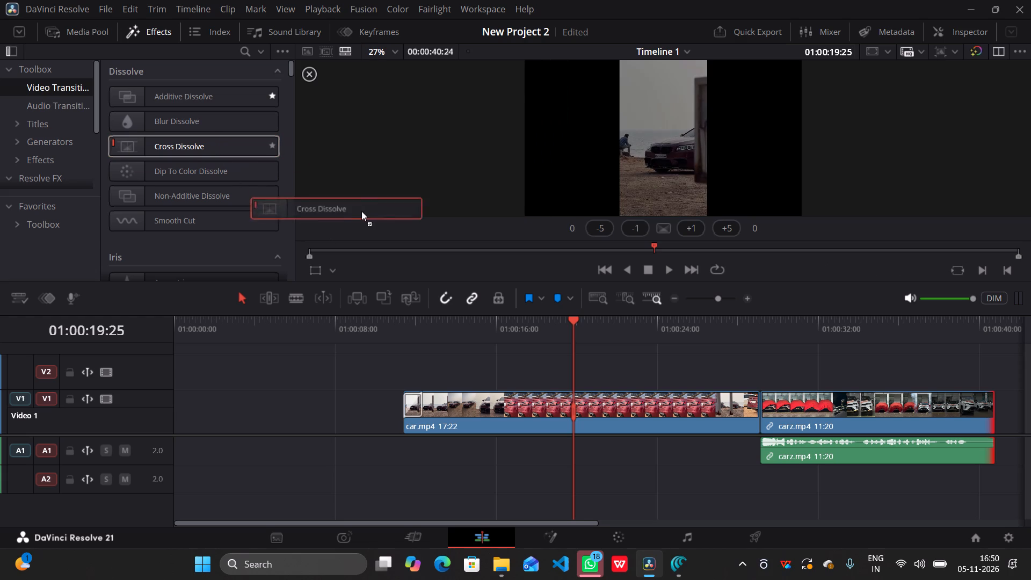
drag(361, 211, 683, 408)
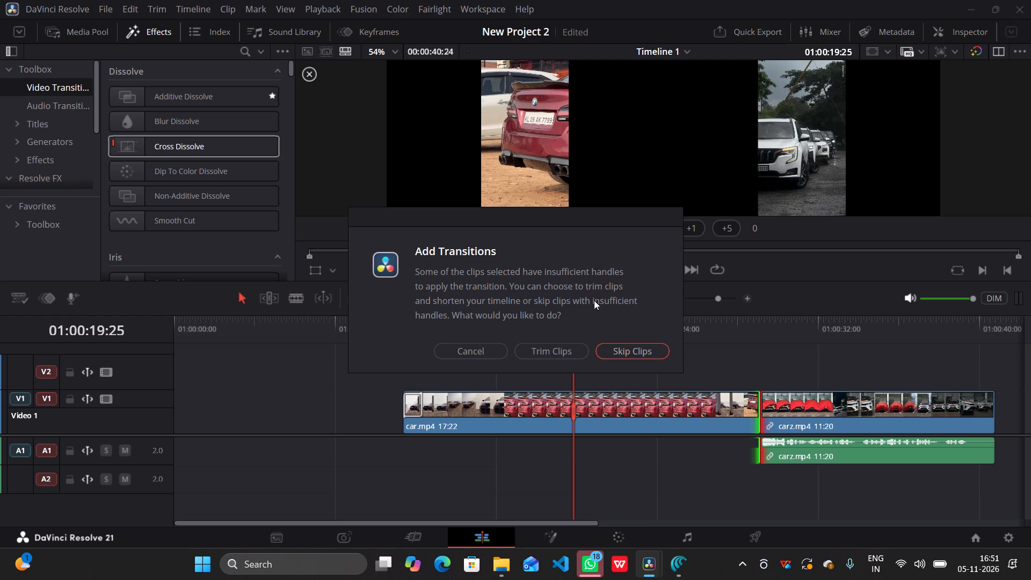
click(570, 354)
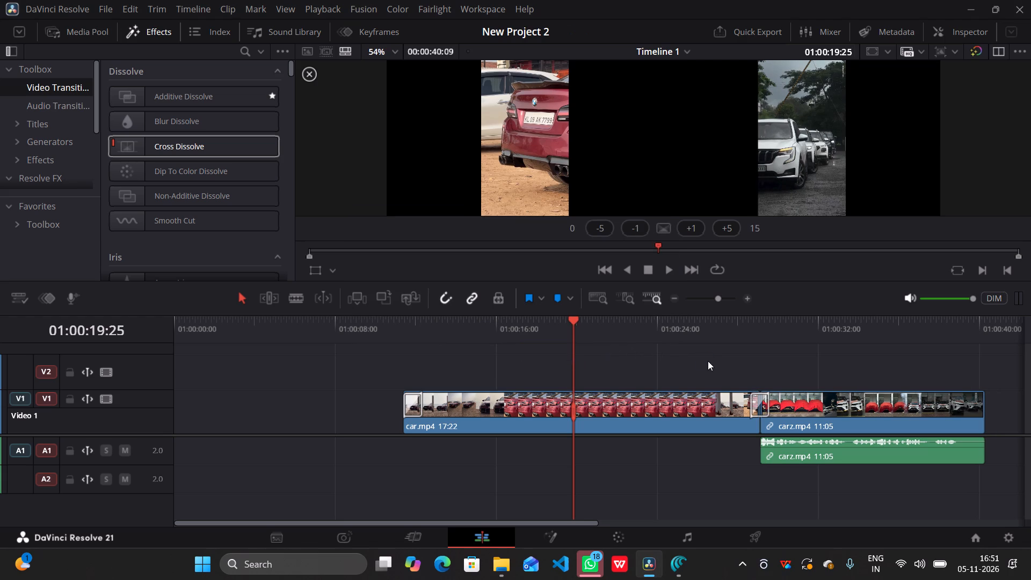
Delete the carz.mp4 clip with its linked audio from the timeline.
click(840, 385)
click(829, 396)
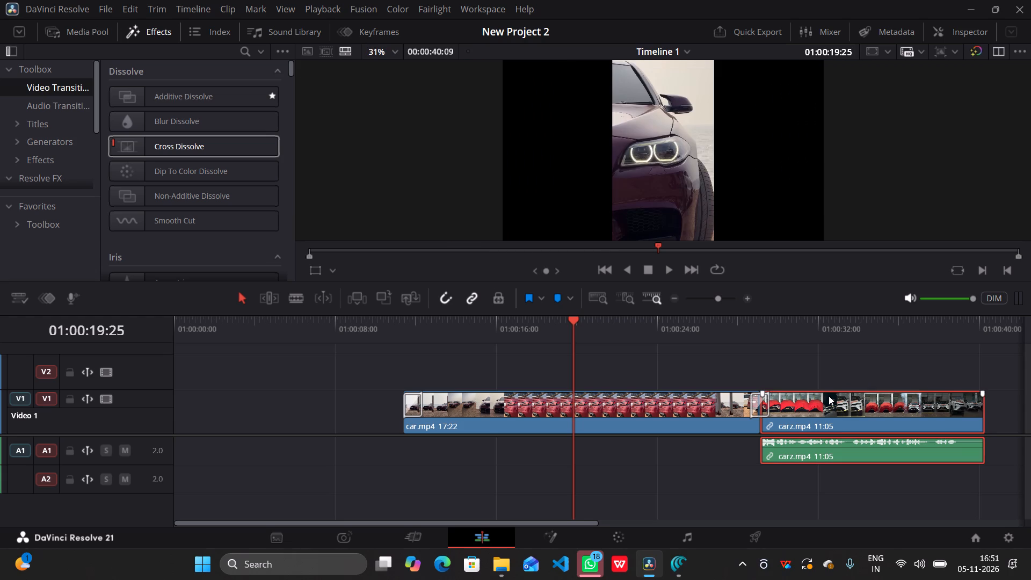
key(BackSpace)
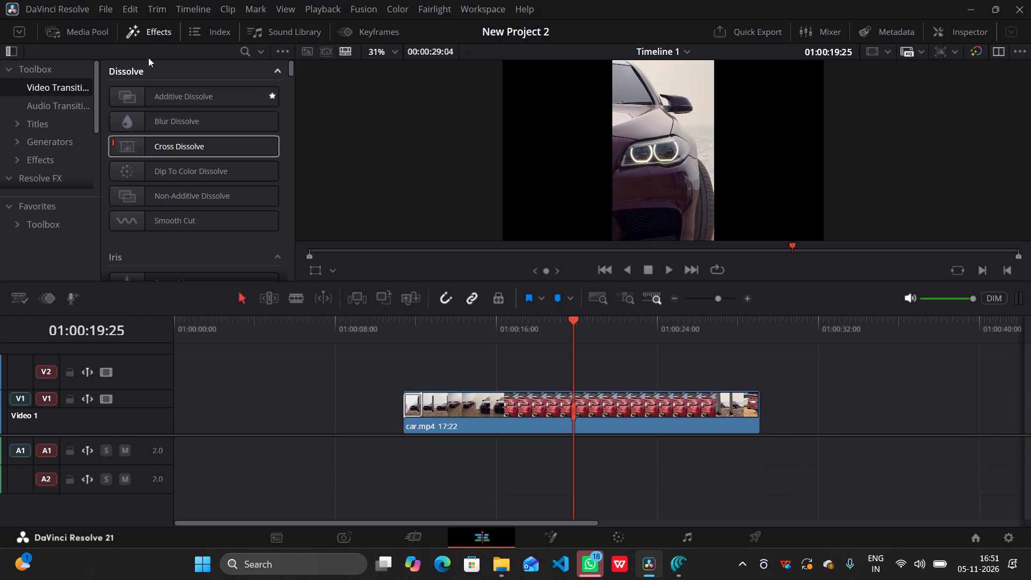
Place cars.mp4 from the Master bin on Video 1 with its audio on A1, directly after the end of car.mp4.
click(96, 31)
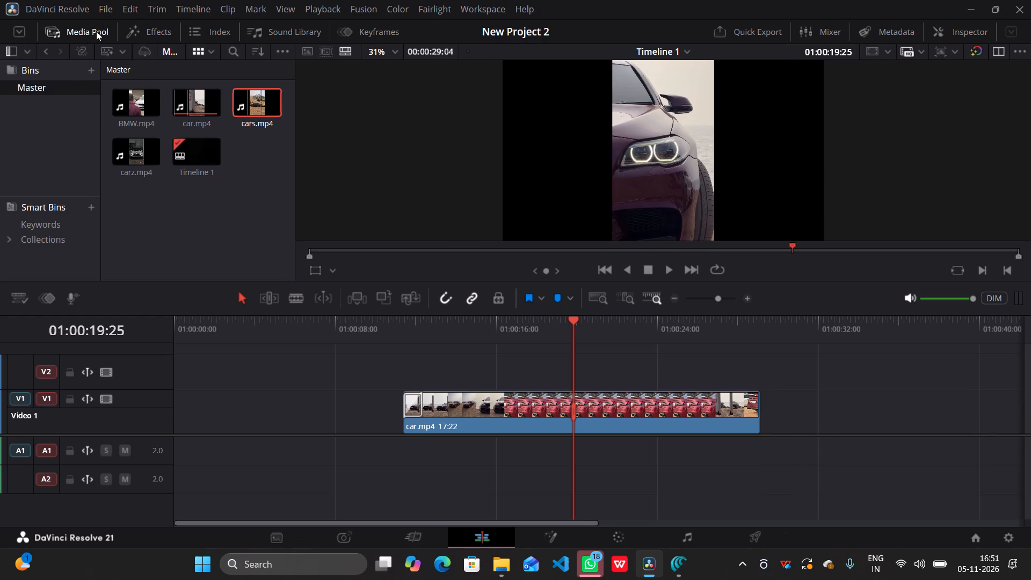
drag(258, 108, 750, 305)
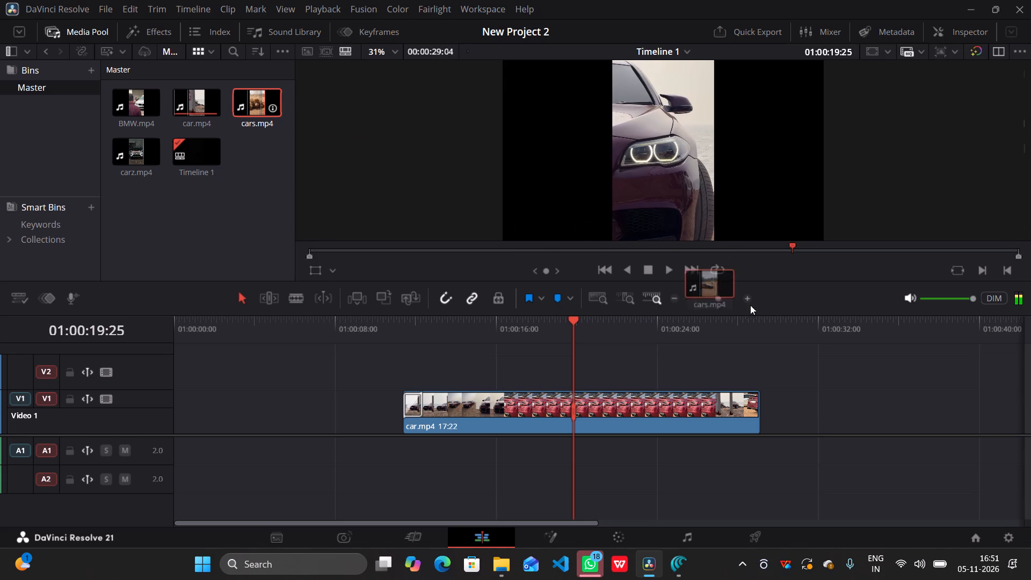
drag(750, 305, 795, 381)
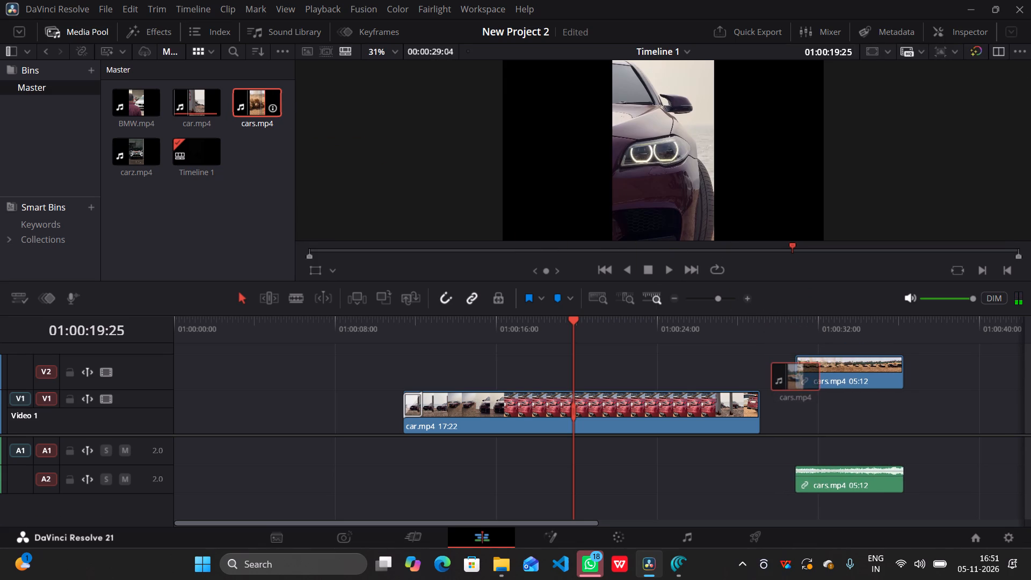
drag(795, 381, 785, 380)
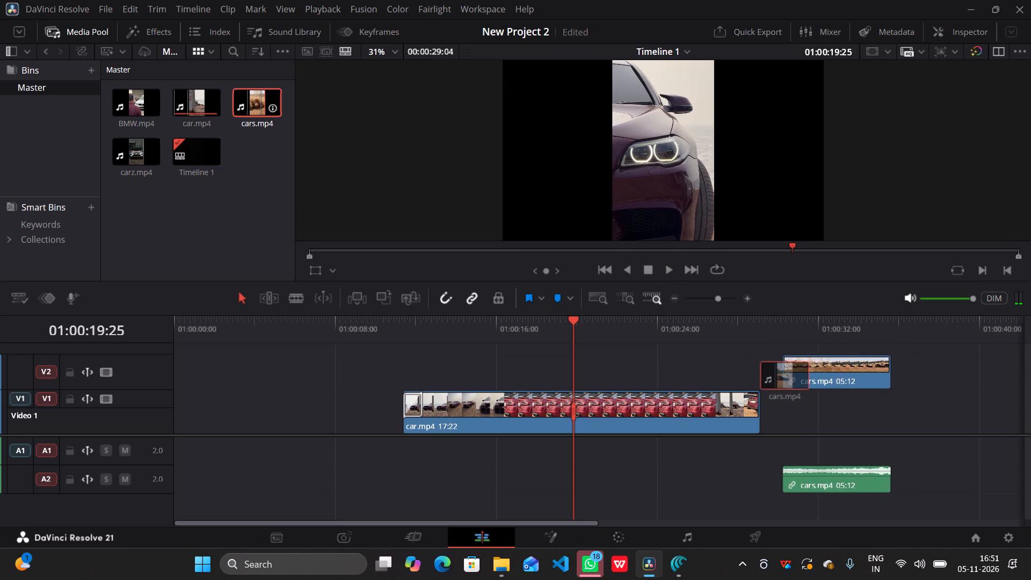
drag(785, 380, 777, 409)
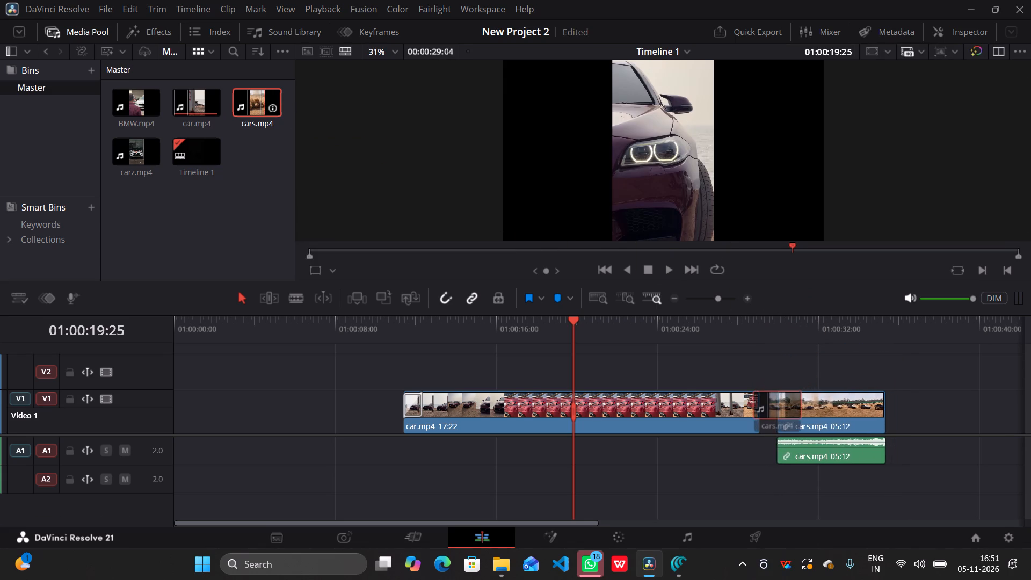
drag(777, 409, 764, 437)
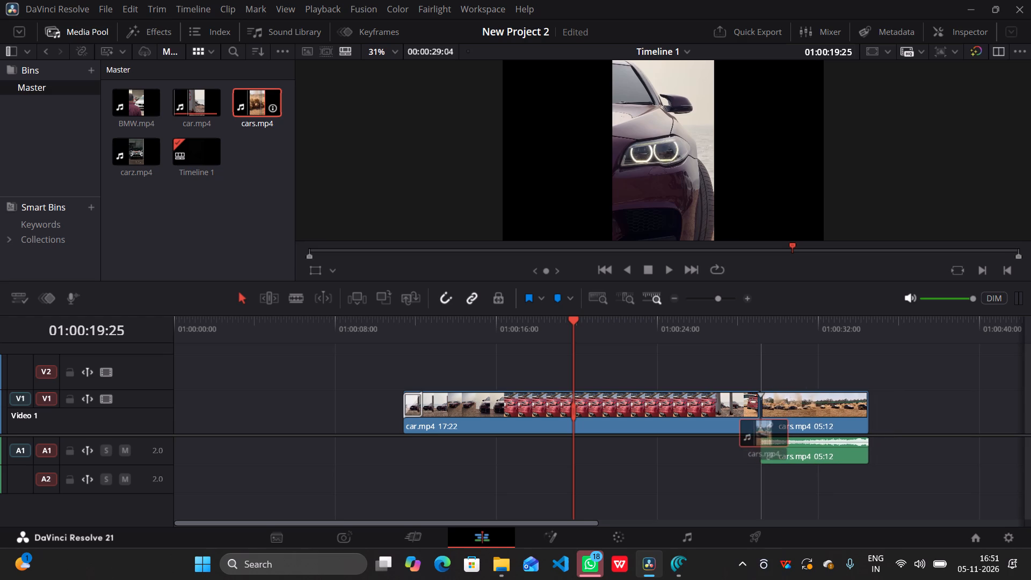
drag(764, 437, 764, 437)
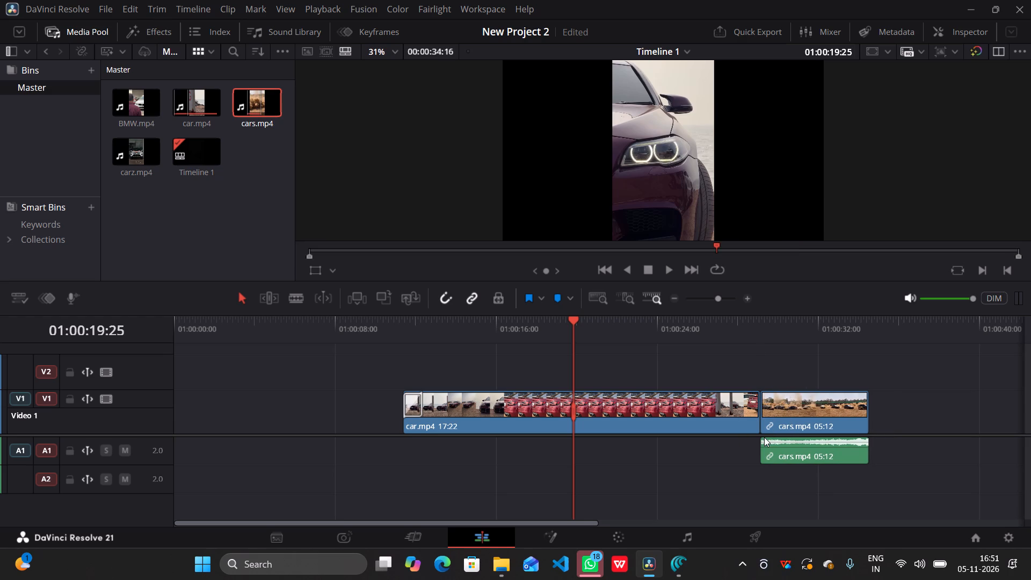
Extend the end of the cars.mp4 clip on the timeline to a clip duration of 12:20.
drag(868, 400, 1030, 386)
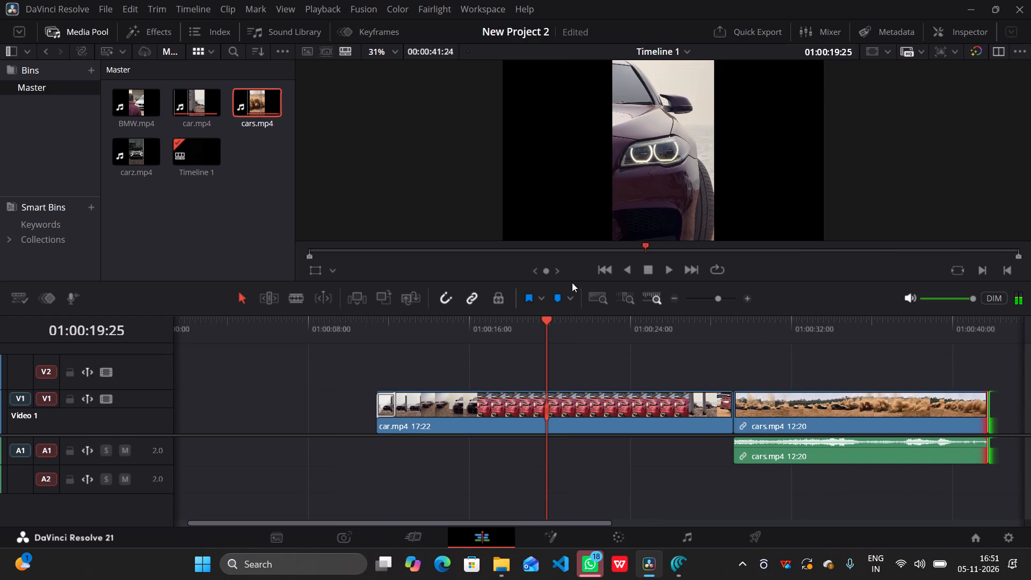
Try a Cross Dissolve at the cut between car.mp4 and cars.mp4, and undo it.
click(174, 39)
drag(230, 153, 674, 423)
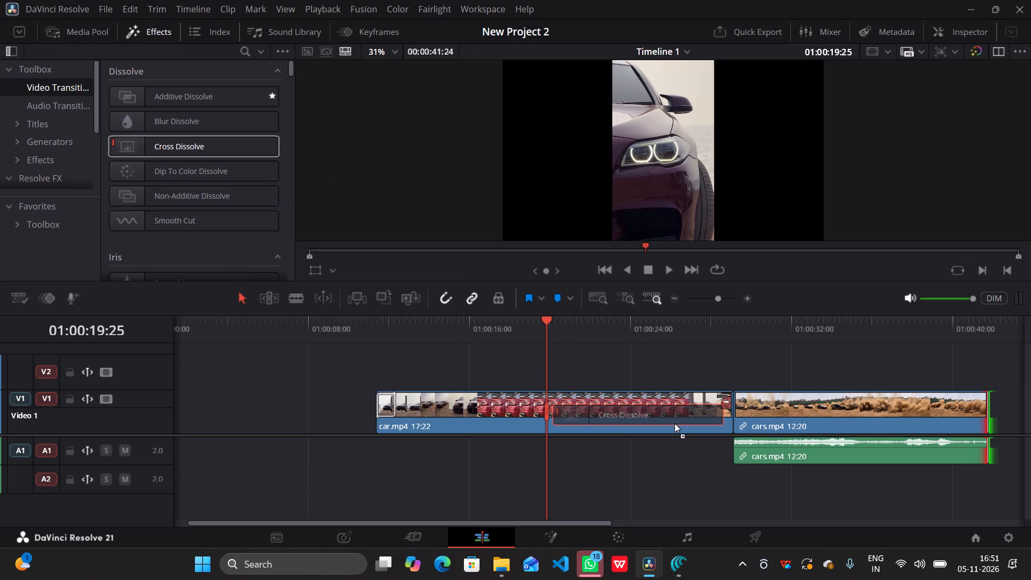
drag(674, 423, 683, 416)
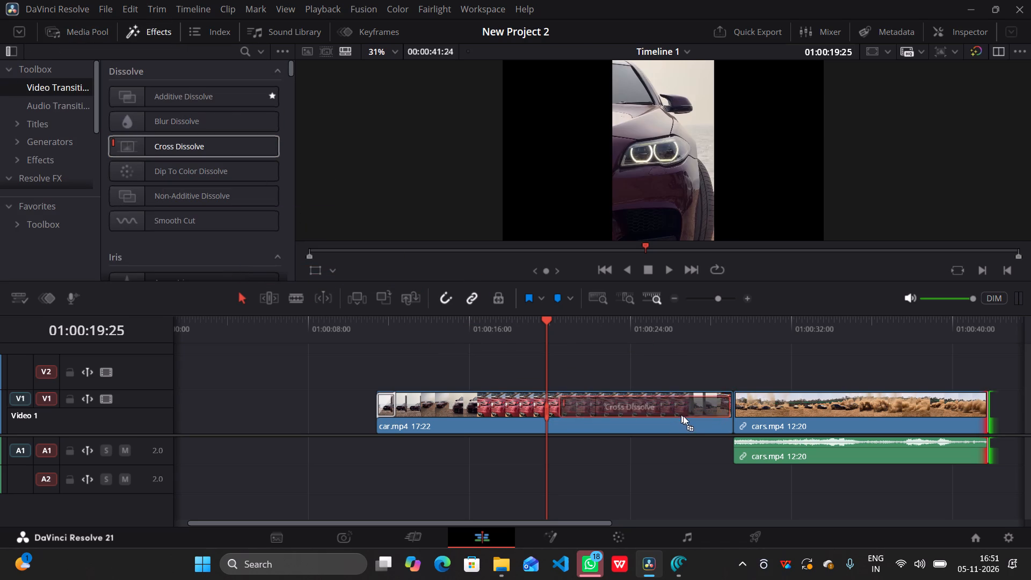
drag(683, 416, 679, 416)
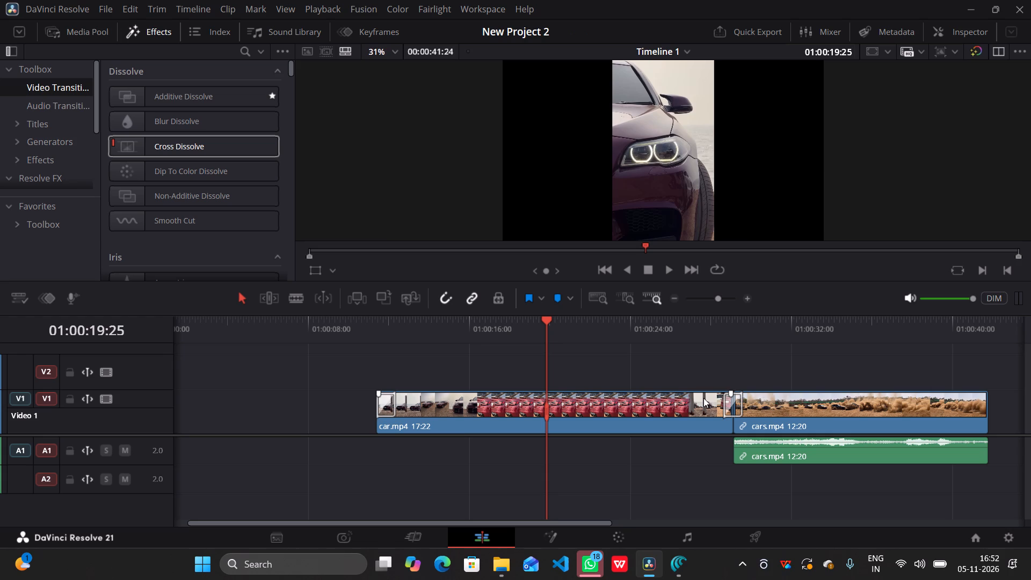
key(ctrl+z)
Add a Cross Dissolve video transition at the cut between car.mp4 and cars.mp4 on Video 1.
click(755, 393)
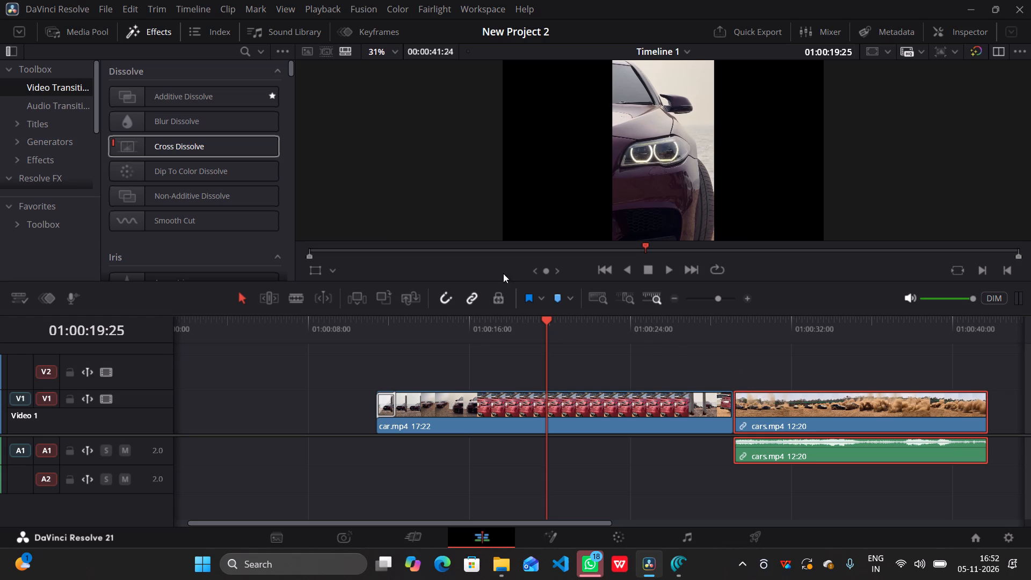
drag(230, 135, 505, 237)
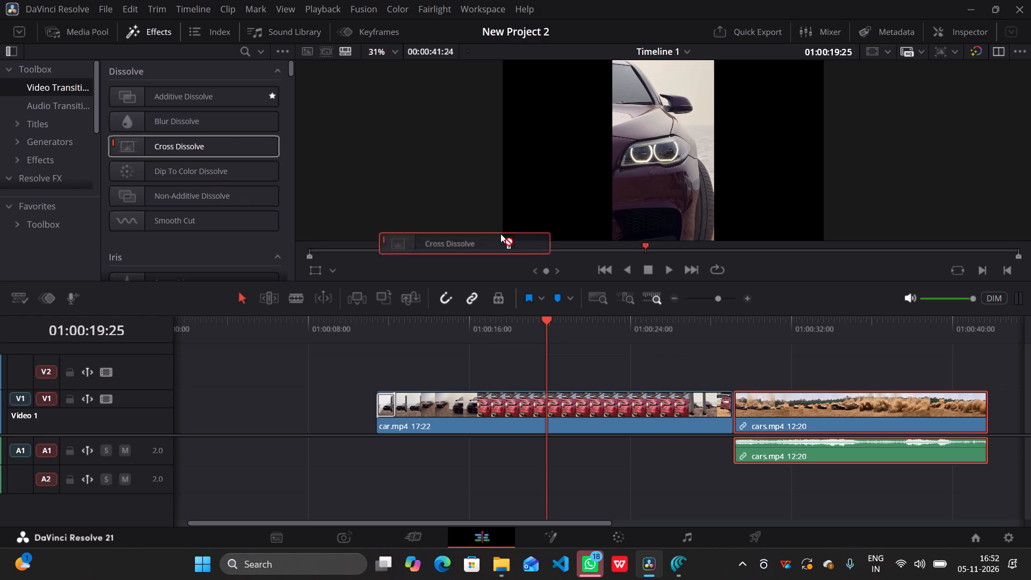
drag(505, 237, 674, 393)
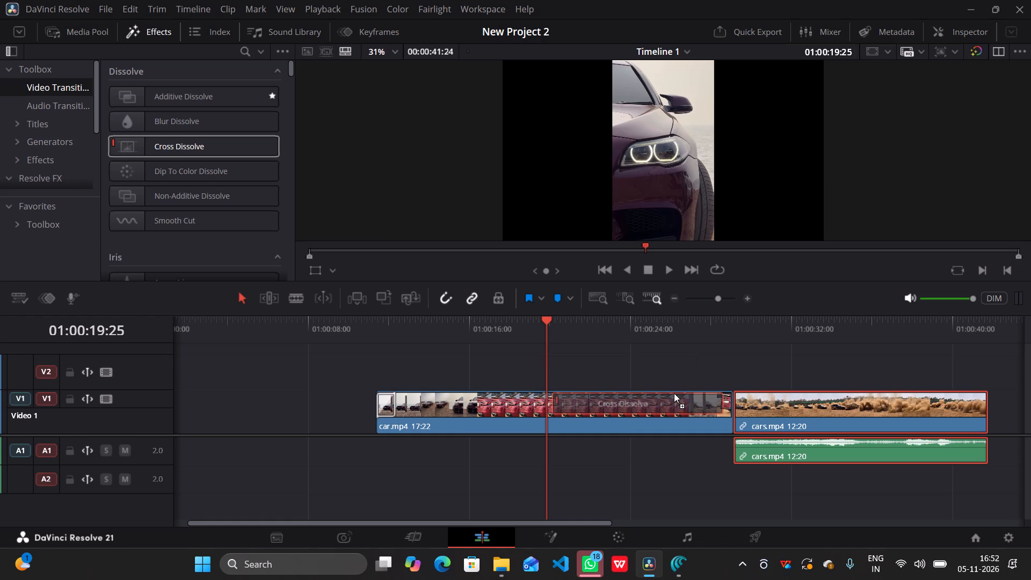
drag(674, 393, 709, 363)
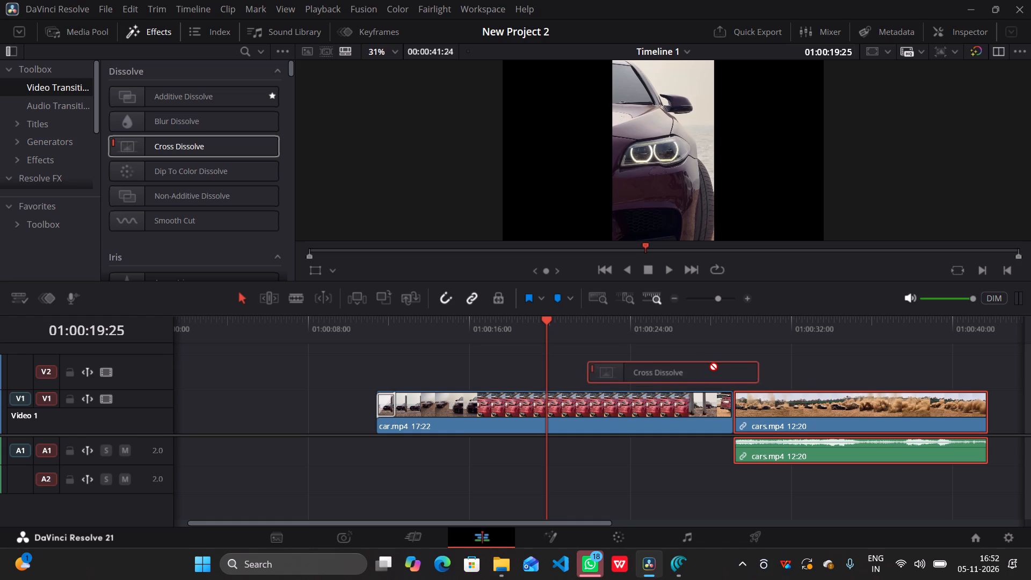
drag(709, 363, 731, 409)
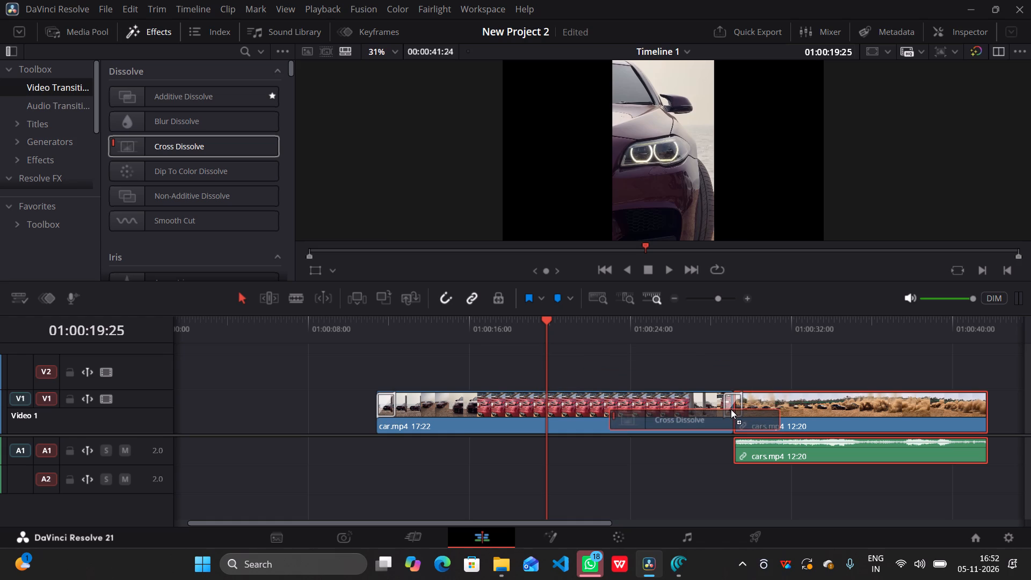
drag(731, 409, 674, 397)
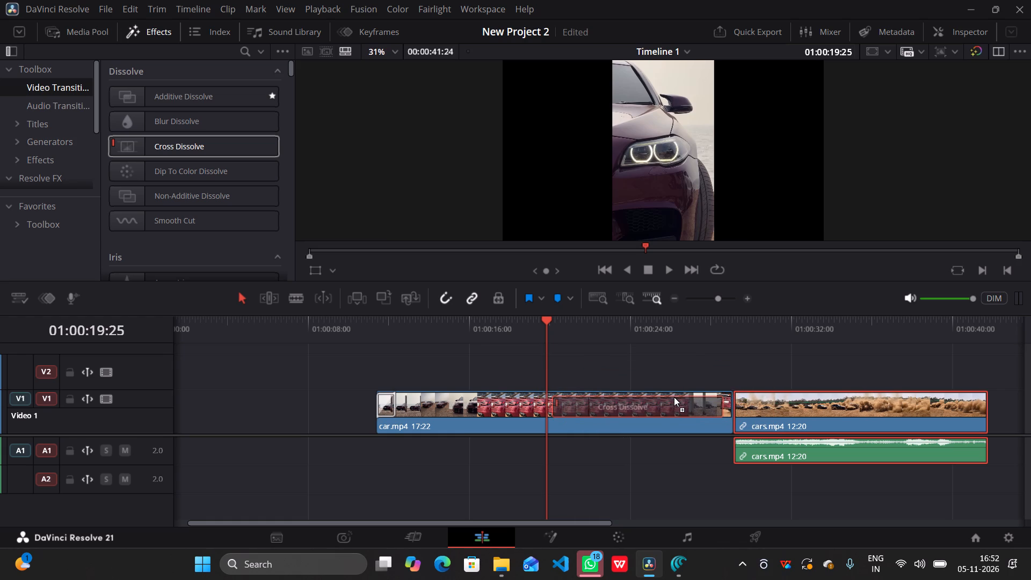
drag(674, 397, 683, 397)
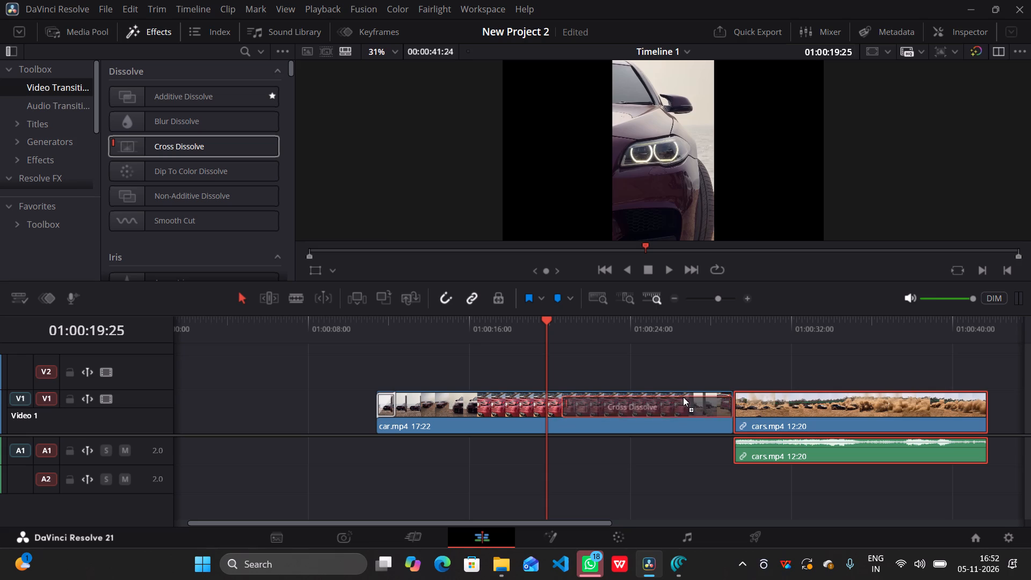
drag(683, 397, 683, 396)
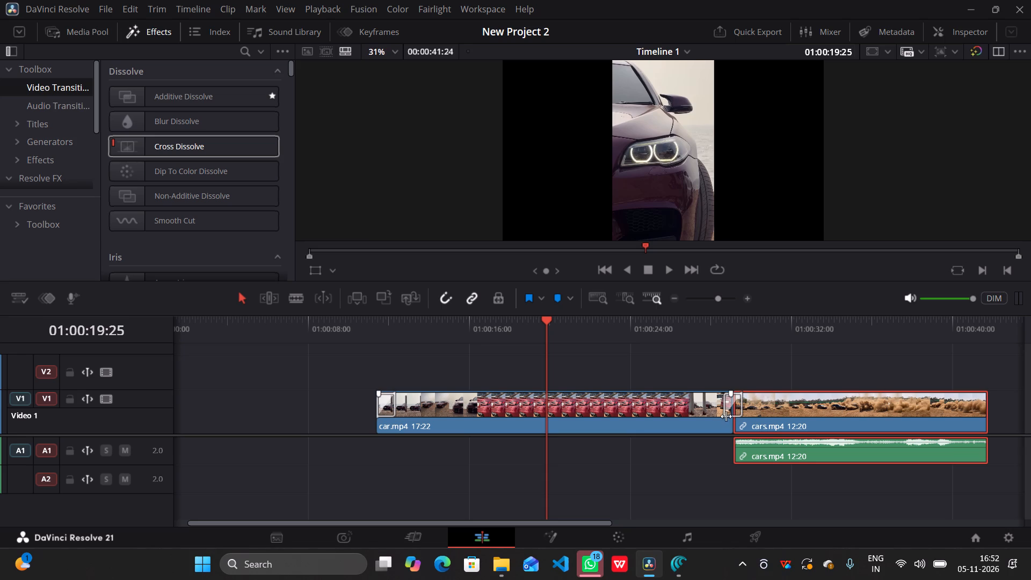
Lengthen the Cross Dissolve at the cut between car.mp4 and cars.mp4 by extending its start edge into car.mp4.
drag(724, 407, 648, 397)
key(l)
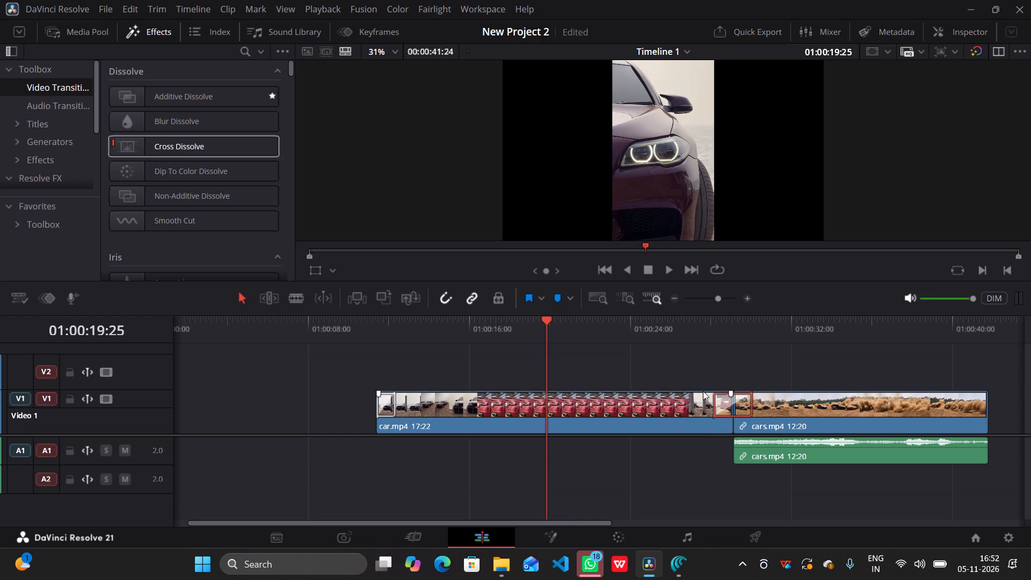
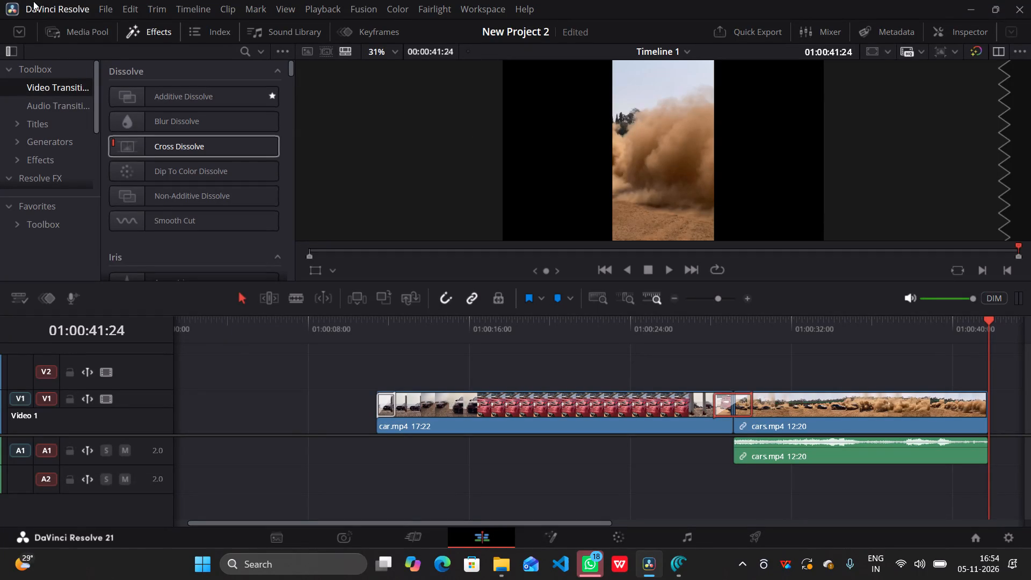
Append the carz.mp4 clip from the Master bin to the end of Timeline 1, after cars.mp4.
click(78, 35)
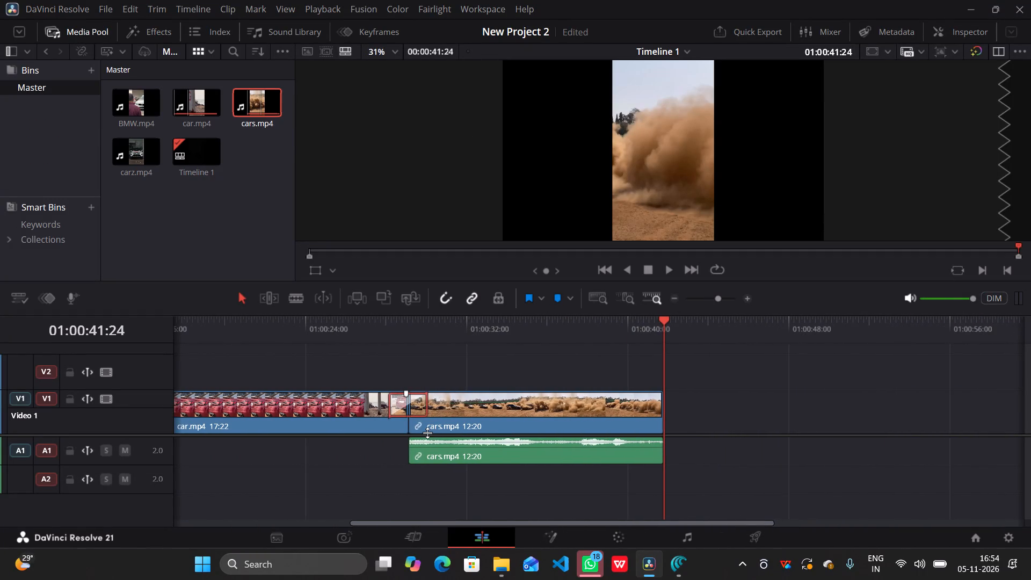
click(129, 160)
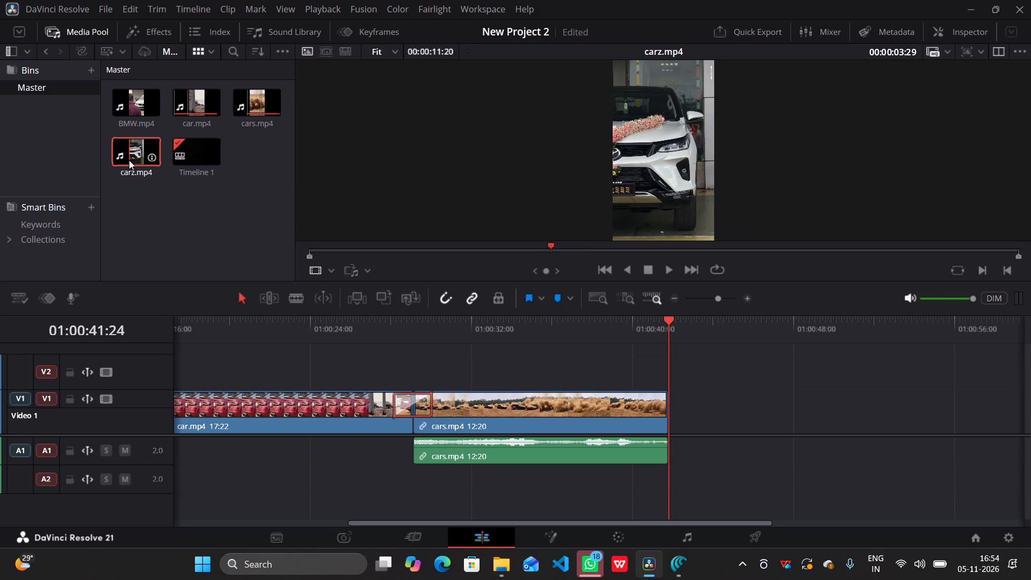
key(ctrl+F12)
key(shift+F12)
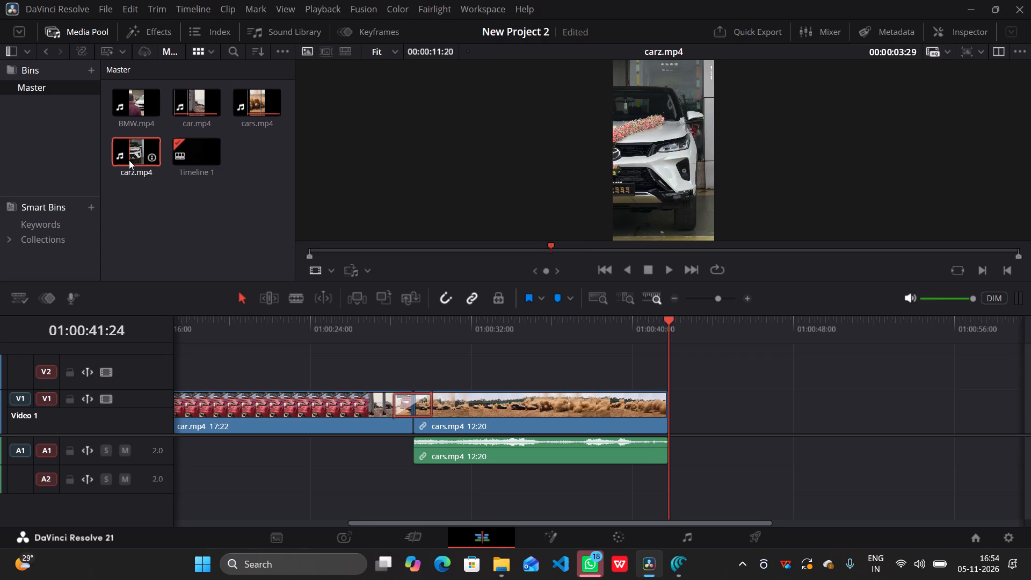
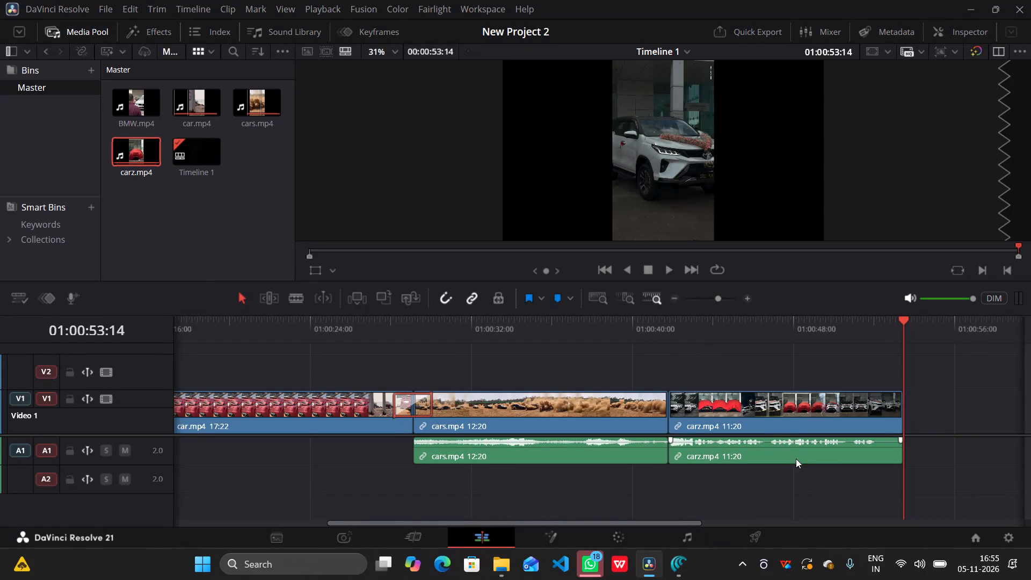
Open the carz.mp4 clip at the end of Timeline 1 in the source viewer.
double_click(757, 424)
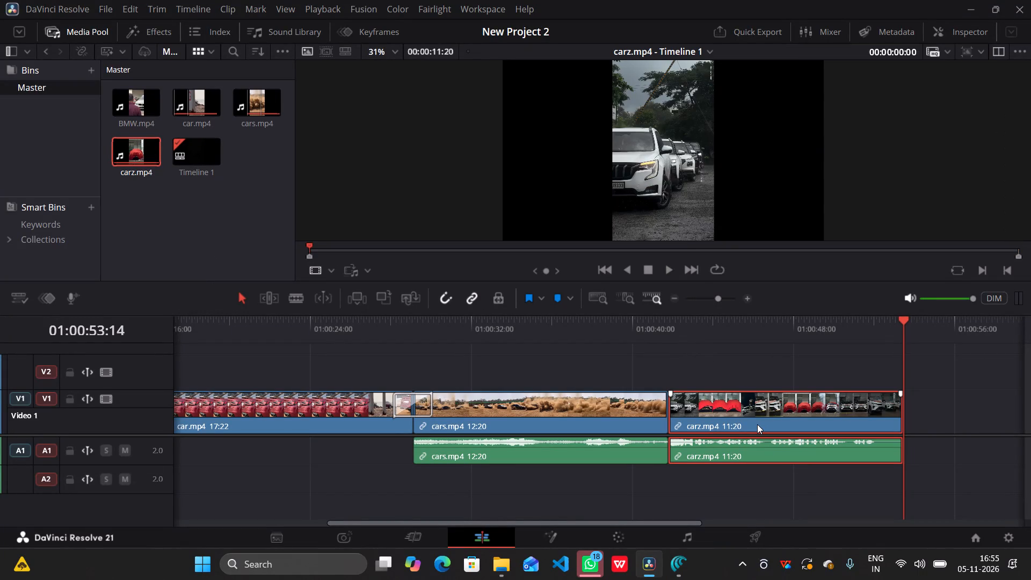
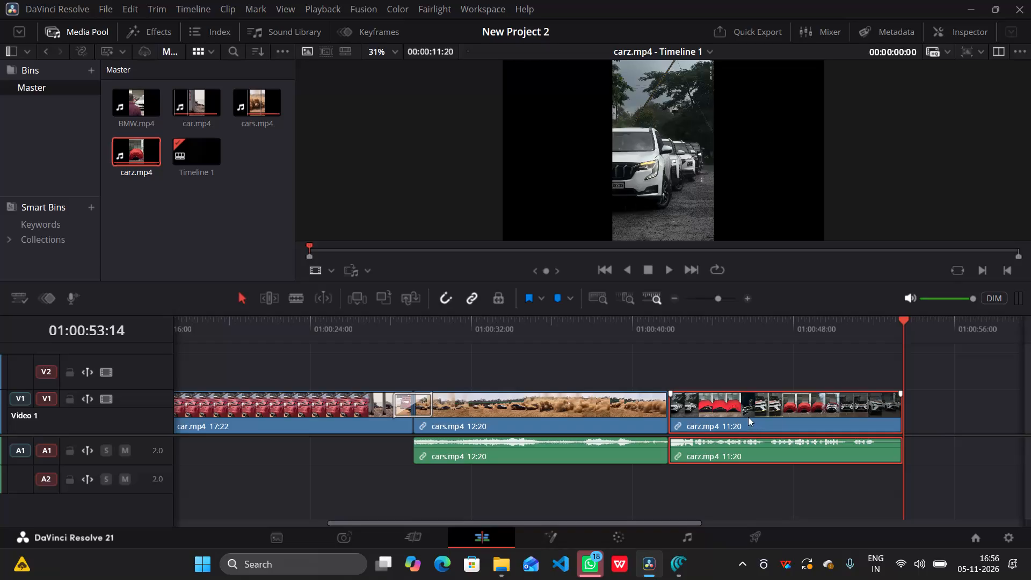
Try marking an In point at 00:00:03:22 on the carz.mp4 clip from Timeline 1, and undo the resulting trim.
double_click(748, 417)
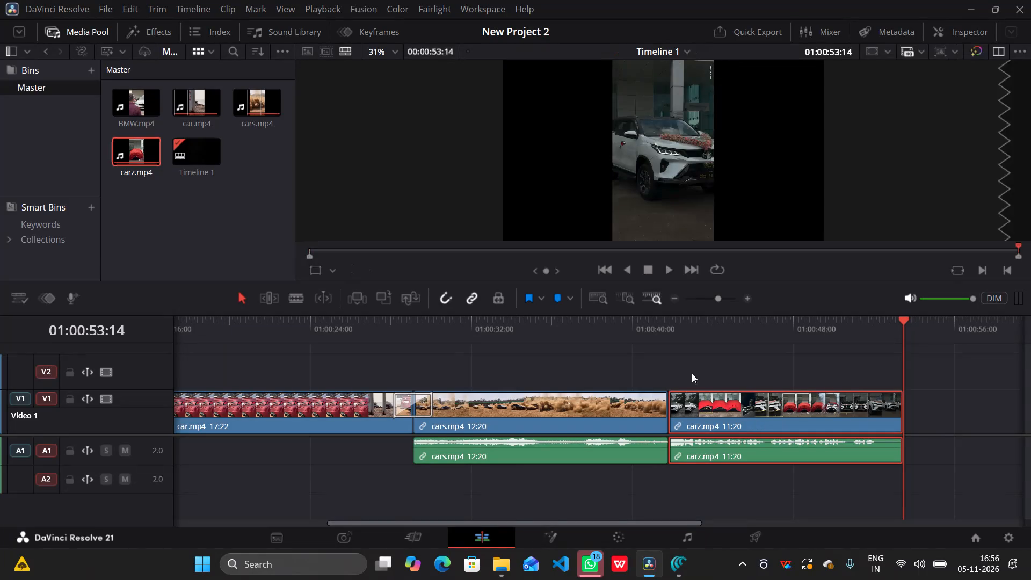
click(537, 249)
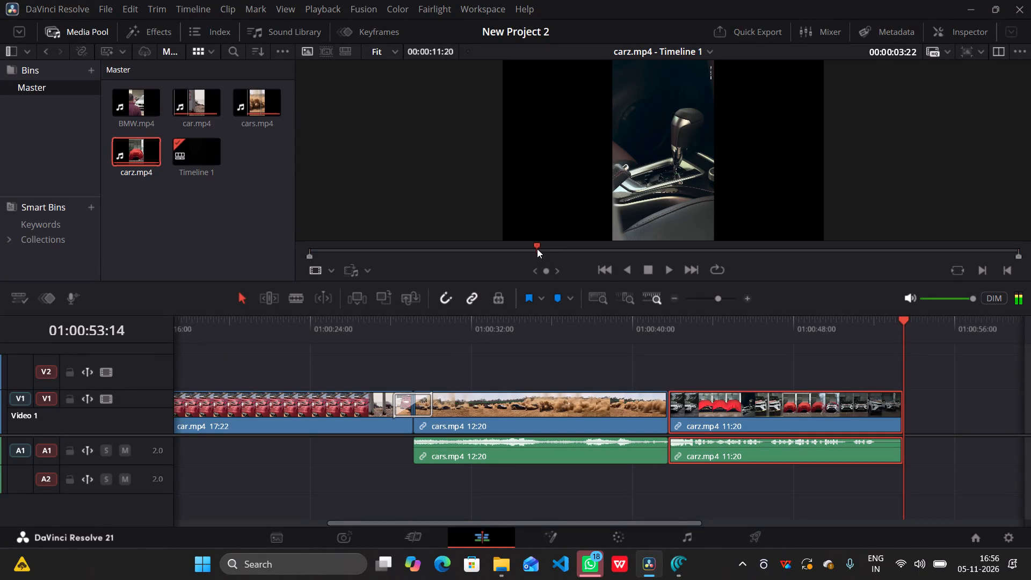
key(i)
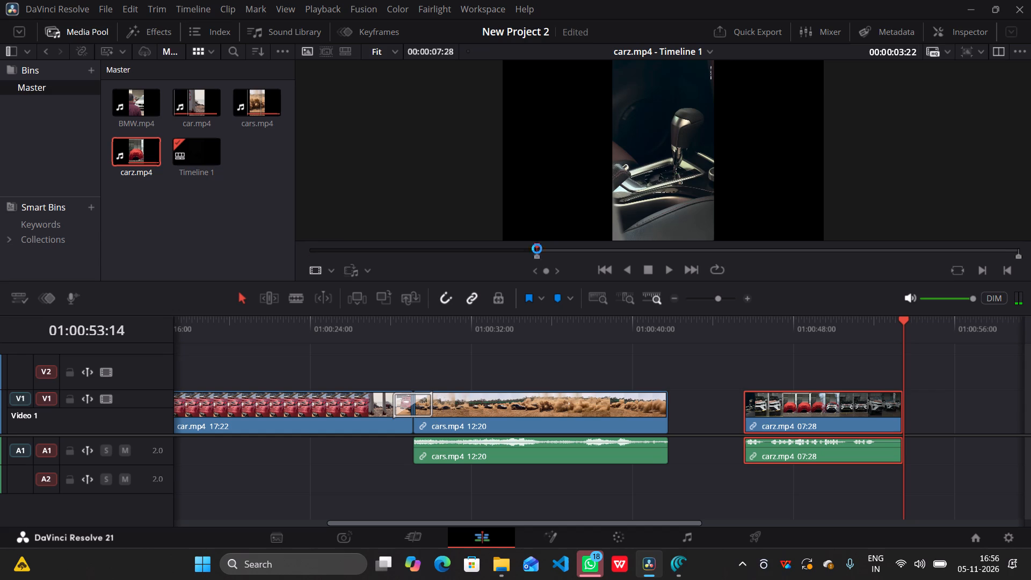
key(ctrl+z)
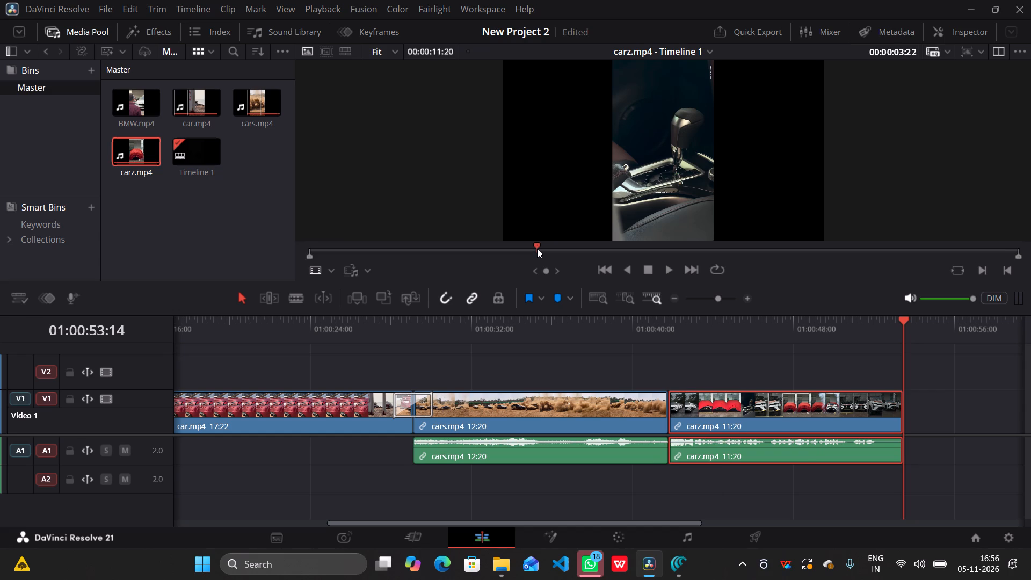
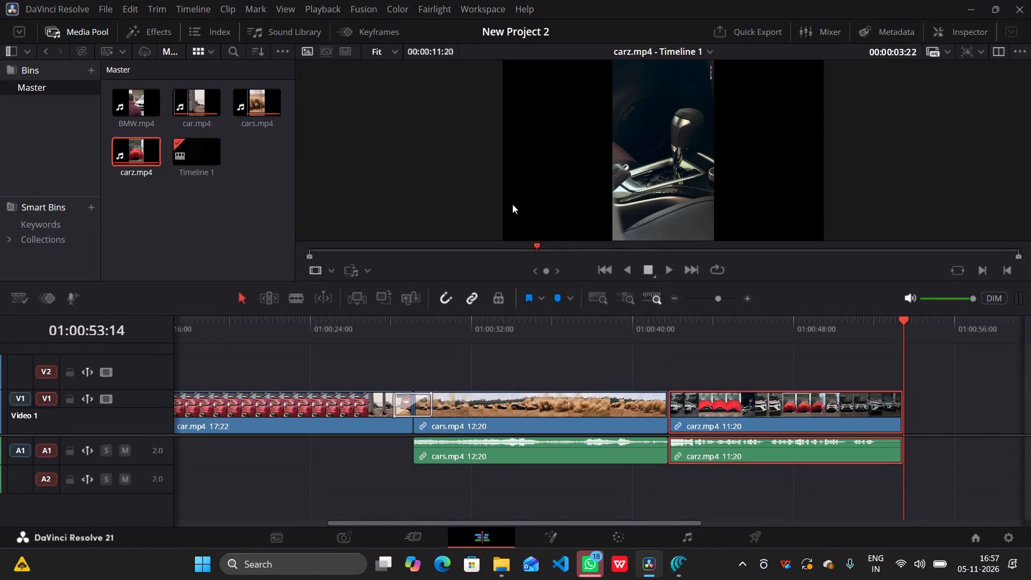
Mark an In point at 00:00:03:22 on the carz.mp4 clip from Timeline 1 to trim its start.
key(i)
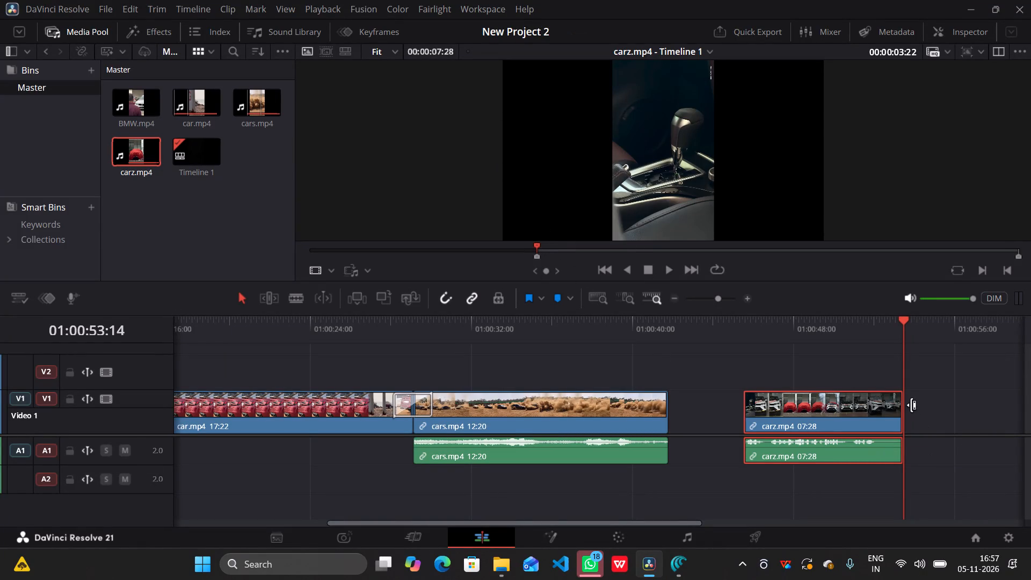
With the playhead at 01:00:45:16, fine-trim the start edge of carz.mp4 frame by frame to a clip duration of 07:26.
drag(902, 370, 754, 369)
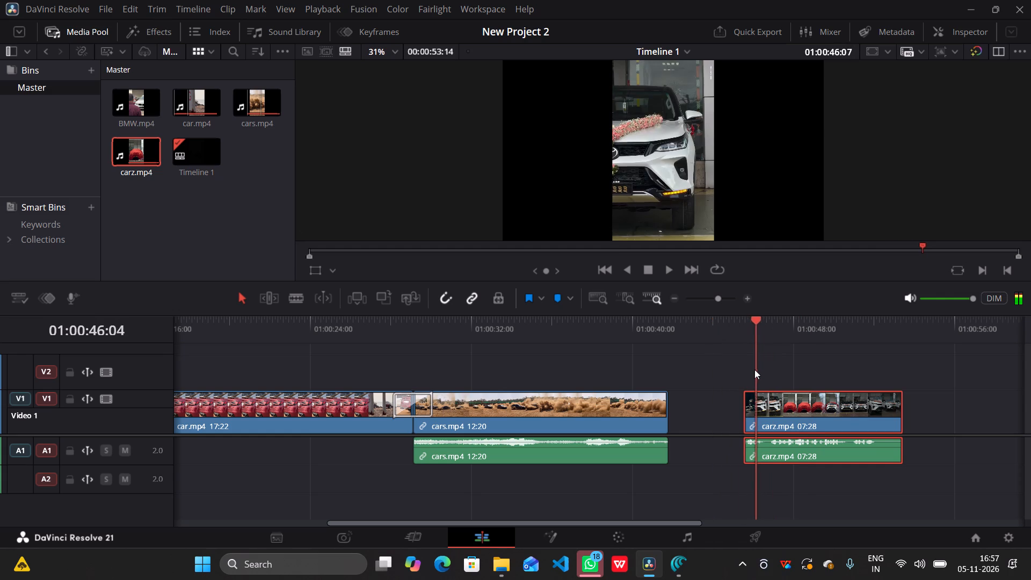
drag(754, 369, 751, 369)
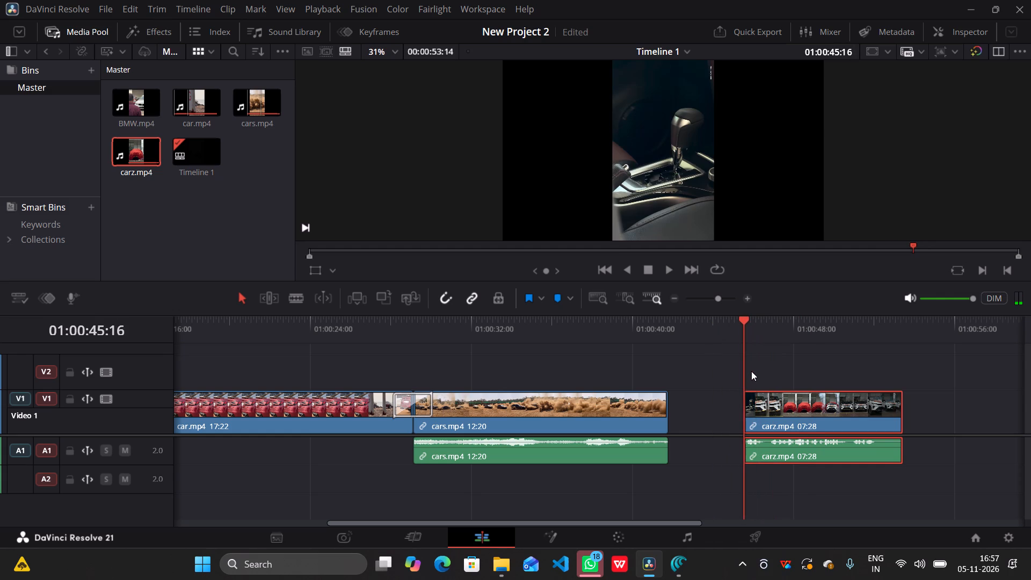
click(751, 417)
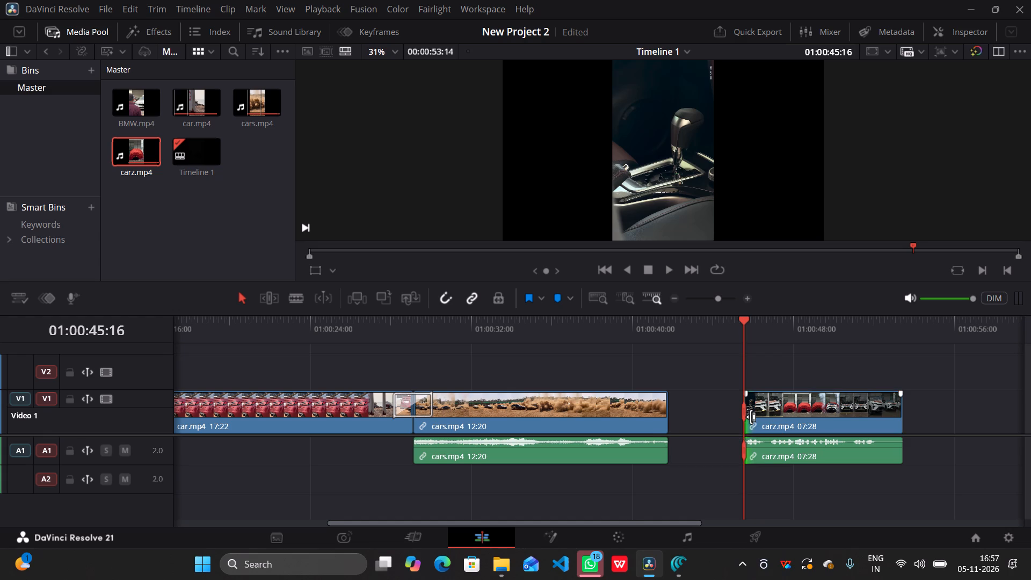
key(comma)
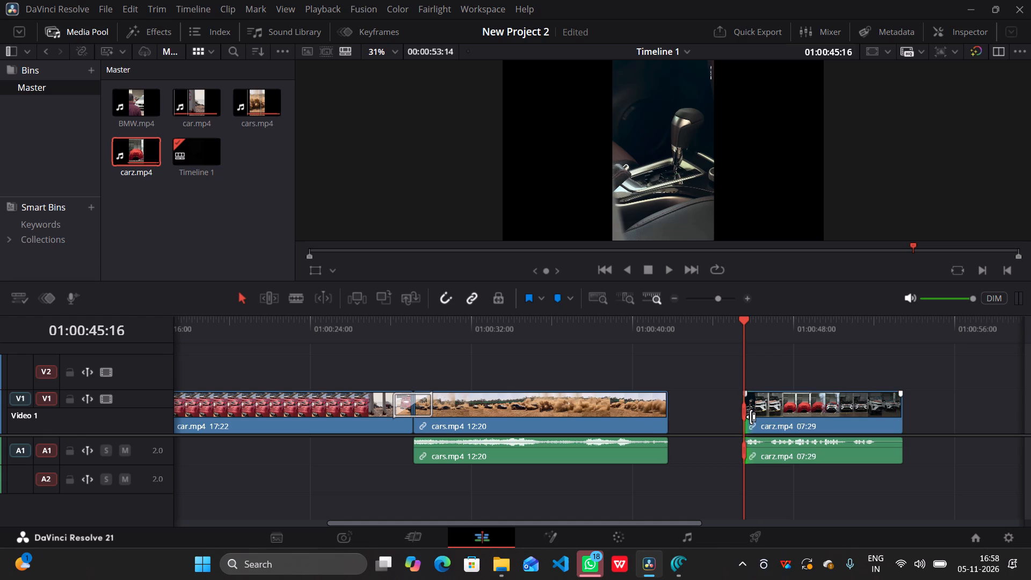
text(,,,)
text(,,,,,,,,,,,,,,)
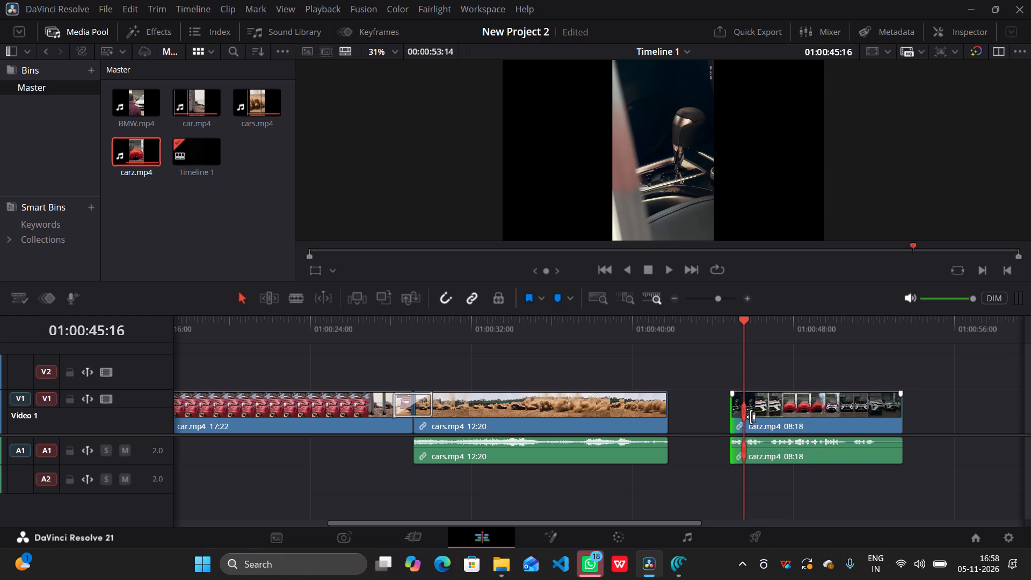
text(........................)
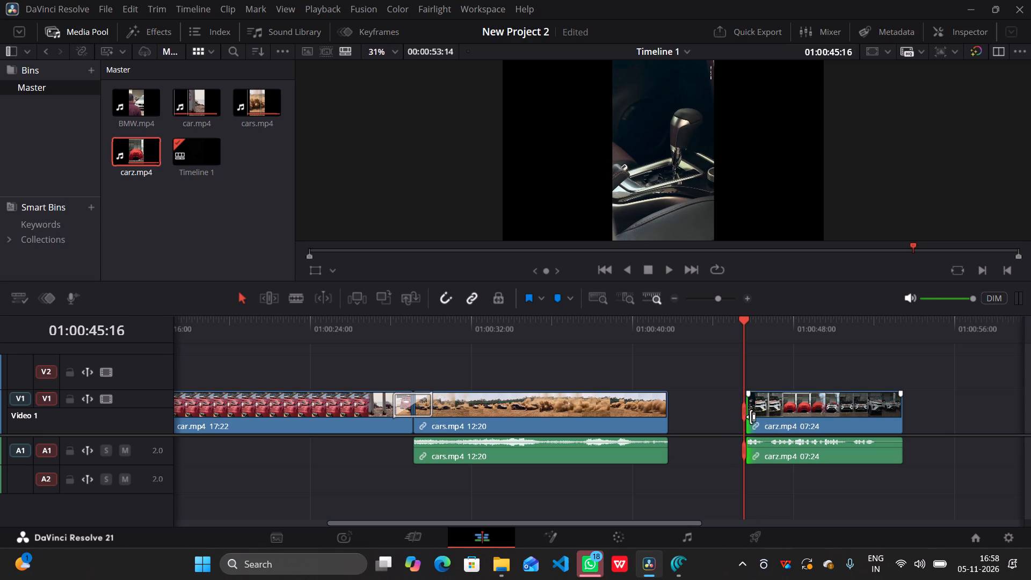
text(,,)
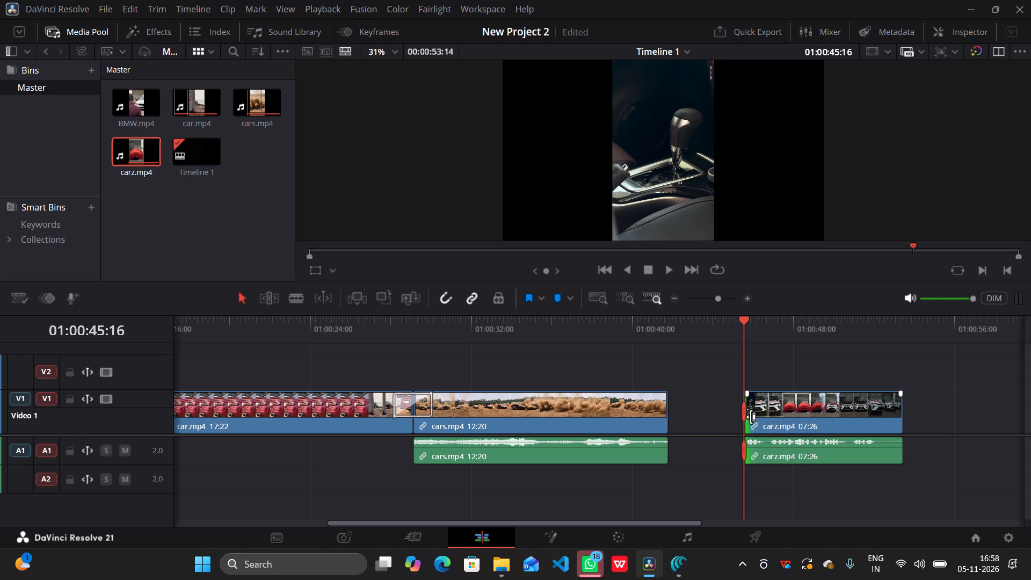
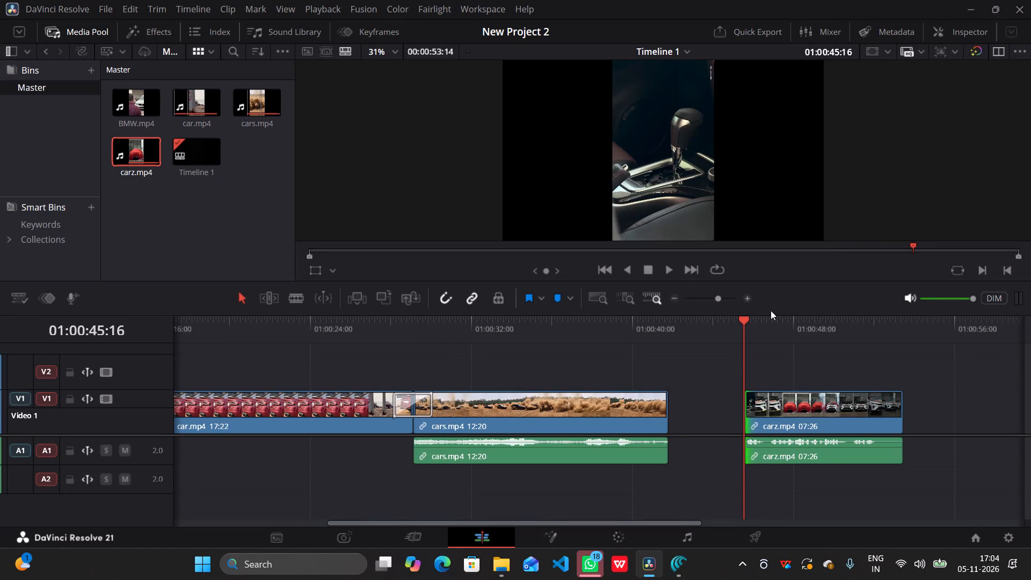
Scrub through the cross dissolve between car.mp4 and cars.mp4, the gap after it, and the carz.mp4 clip to review the edit.
drag(743, 334, 709, 344)
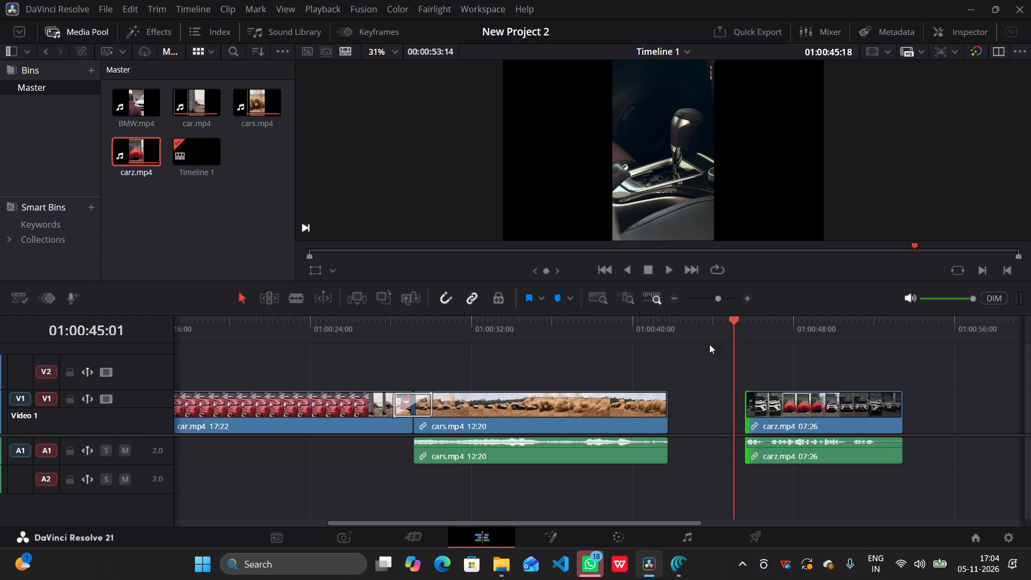
drag(709, 344, 429, 450)
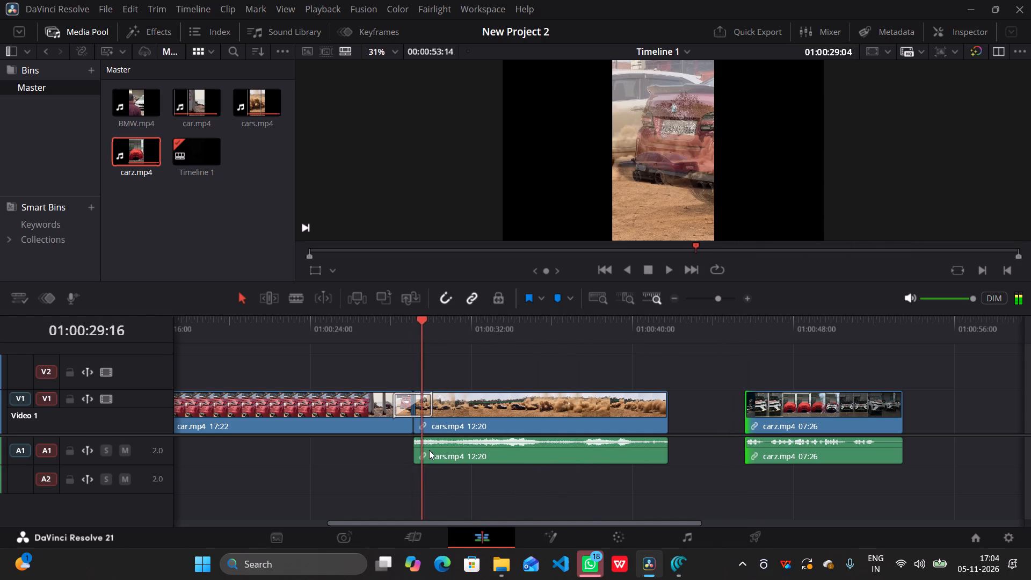
drag(429, 450, 398, 454)
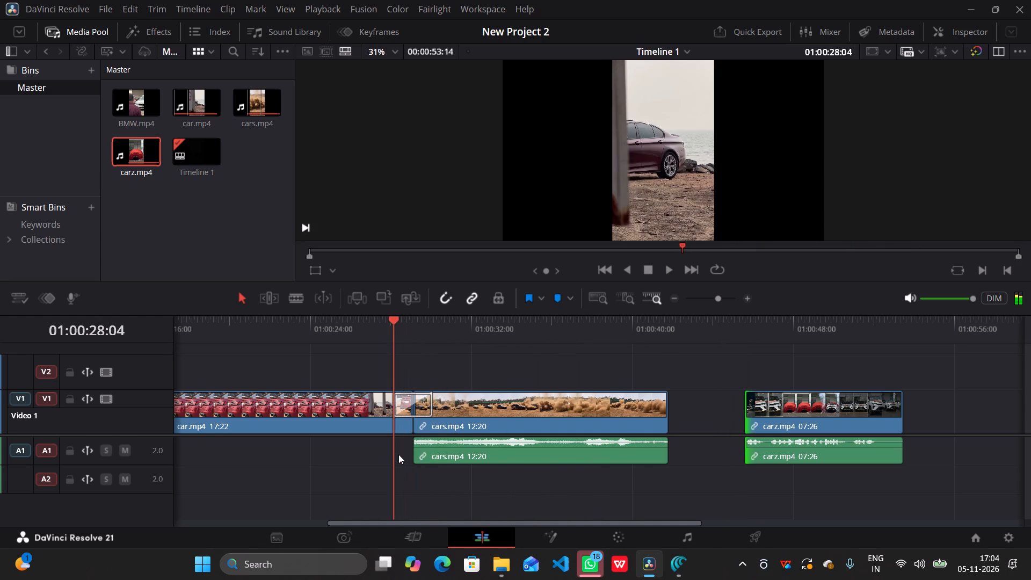
drag(398, 454, 437, 457)
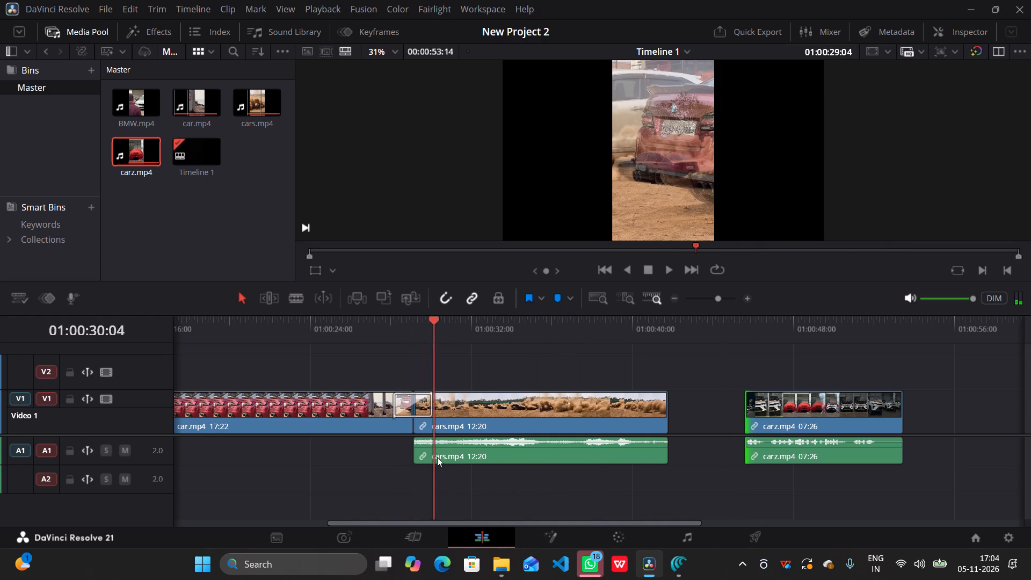
drag(437, 457, 836, 406)
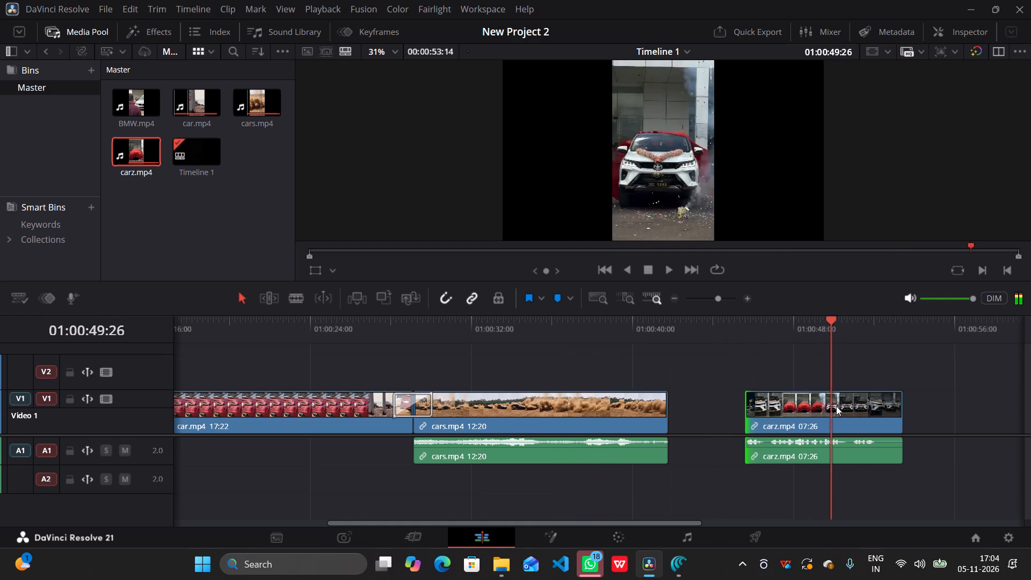
drag(836, 406, 597, 464)
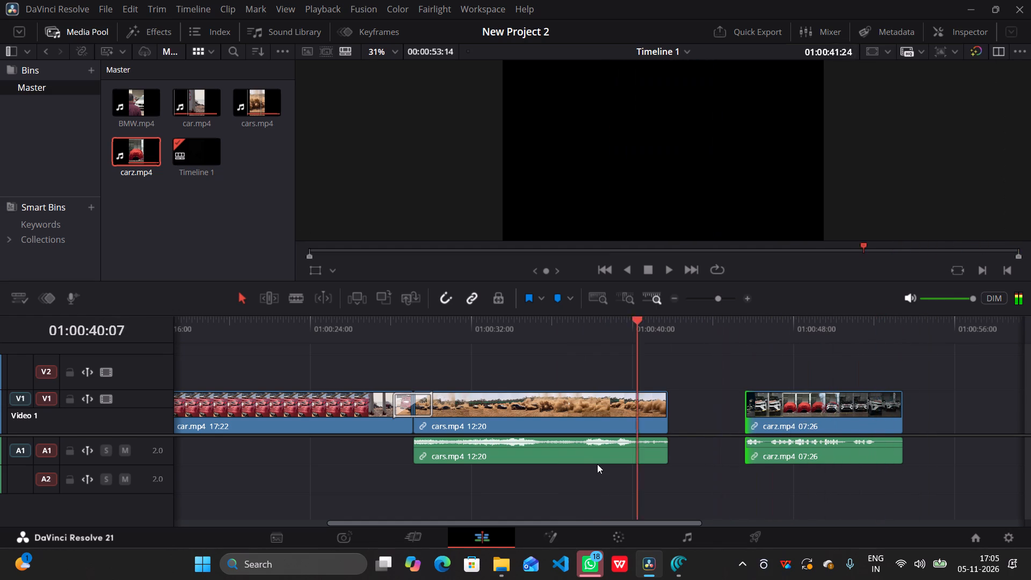
drag(597, 464, 718, 451)
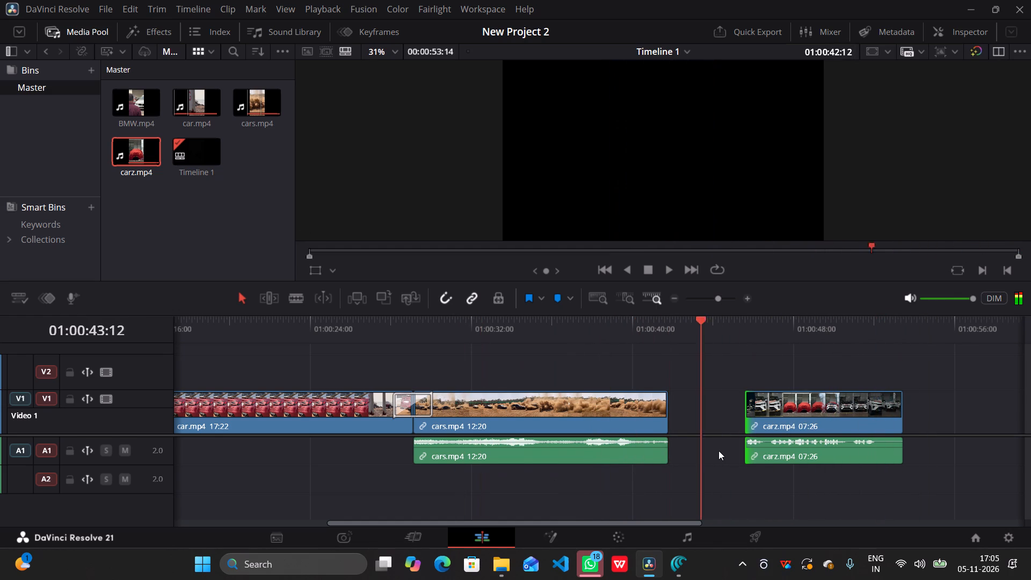
drag(718, 451, 721, 449)
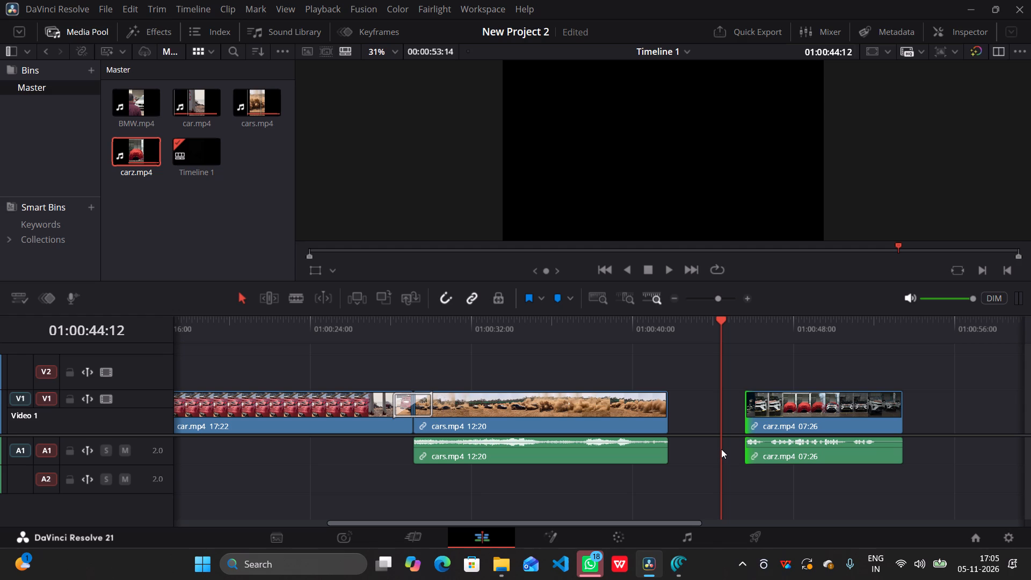
Trim the start of carz.mp4 to the playhead at 01:00:47:20 with Extend Edit, for a clip duration of 05:24.
drag(716, 446, 787, 477)
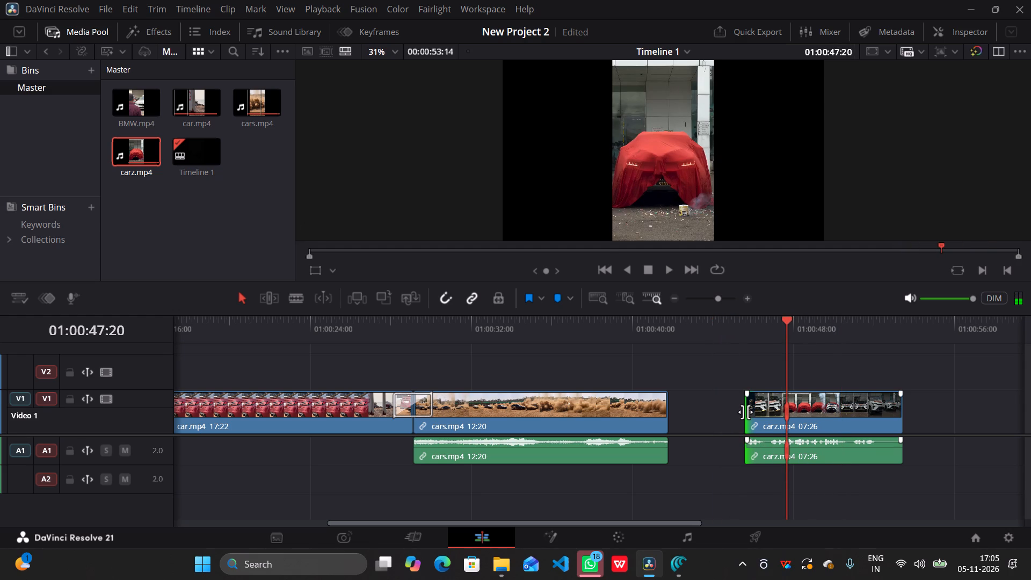
click(752, 414)
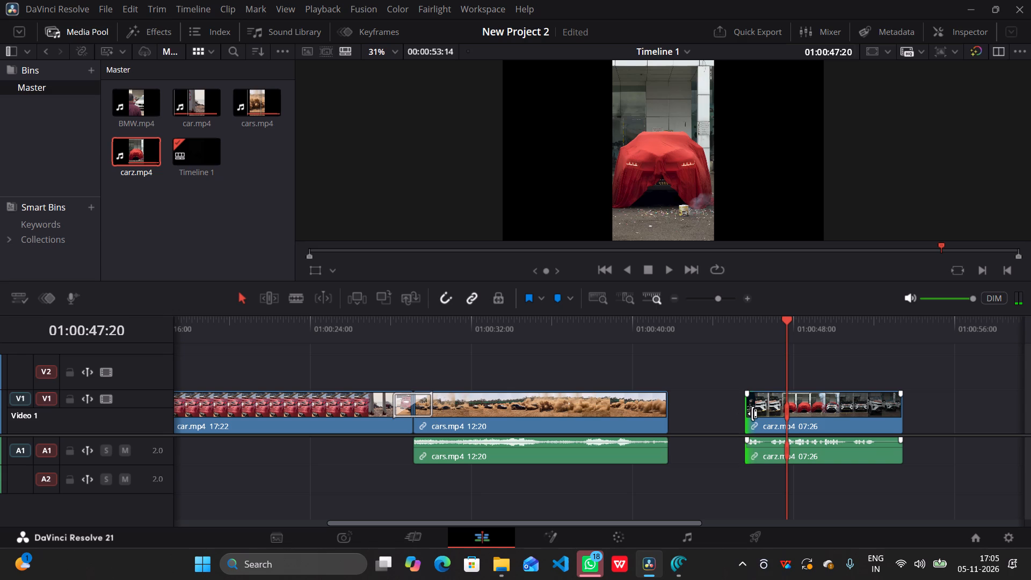
click(756, 413)
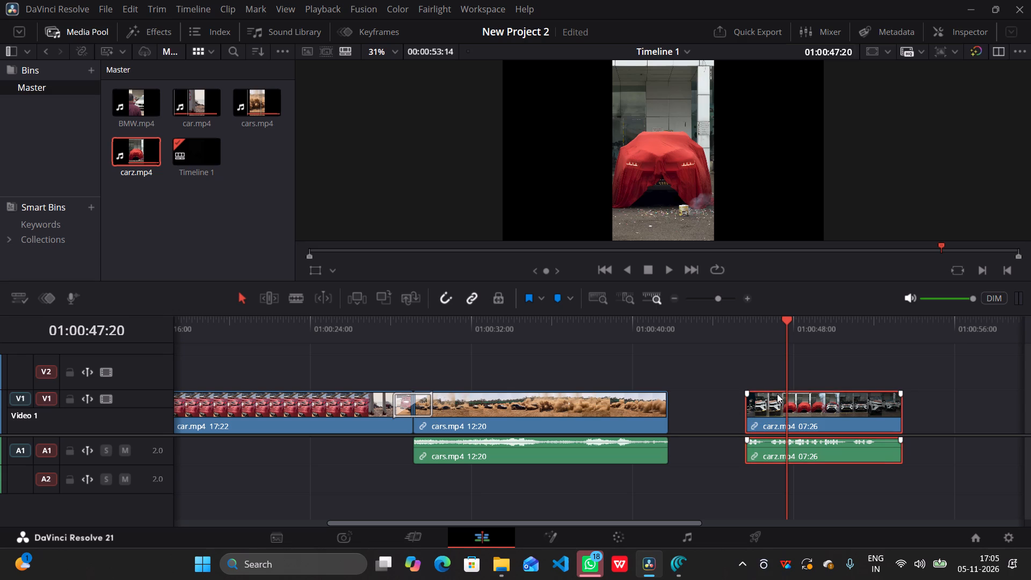
text(ee)
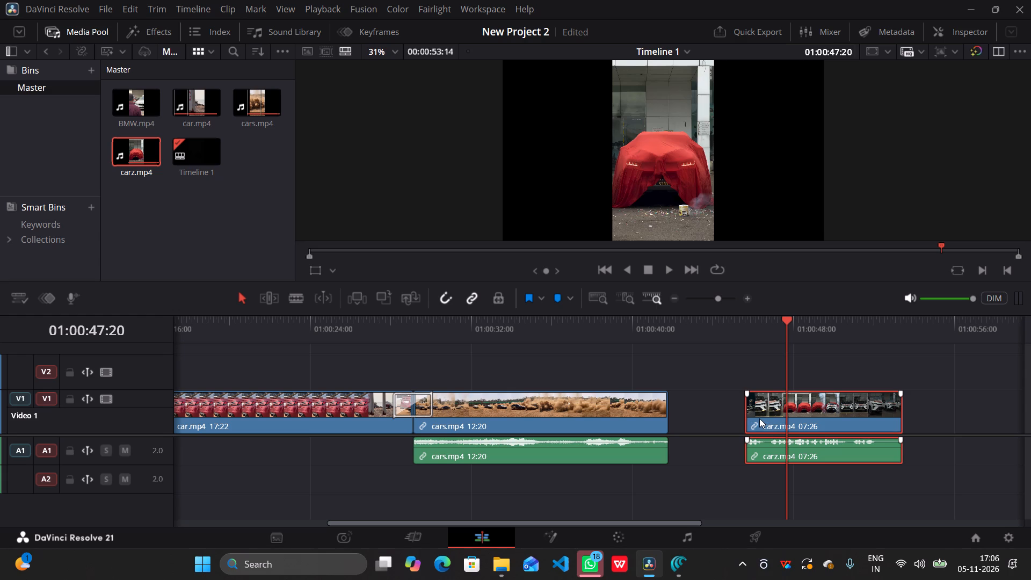
click(756, 418)
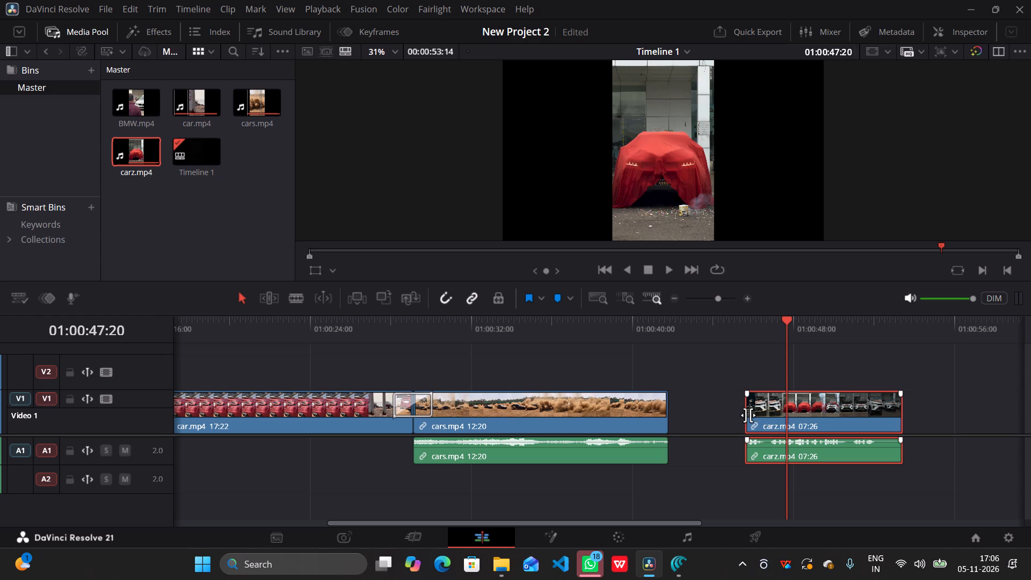
click(749, 415)
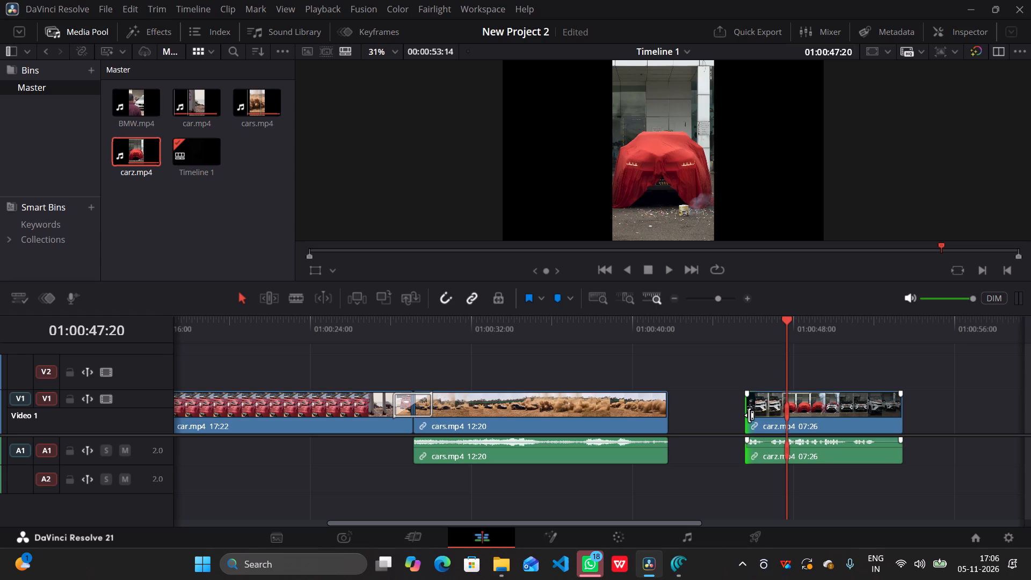
key(e)
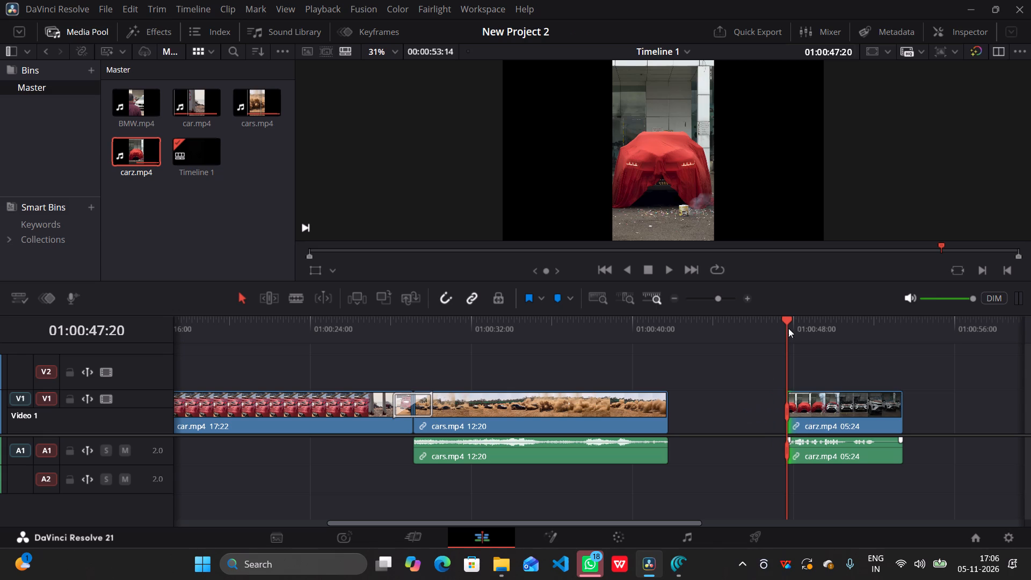
Trim the end of carz.mp4 to the playhead at 01:00:50:16 with Extend Edit.
drag(788, 323, 845, 340)
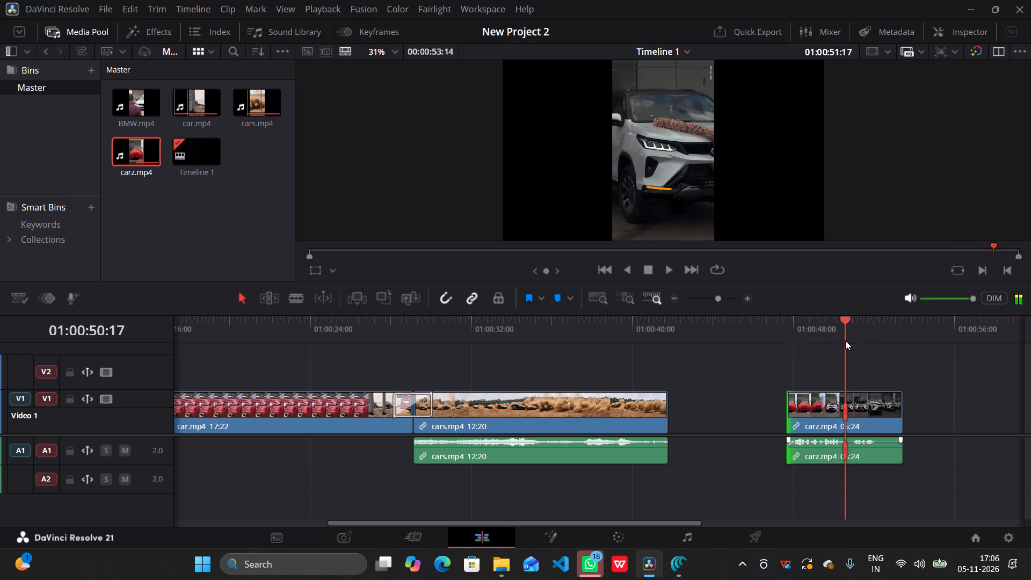
drag(845, 340, 845, 340)
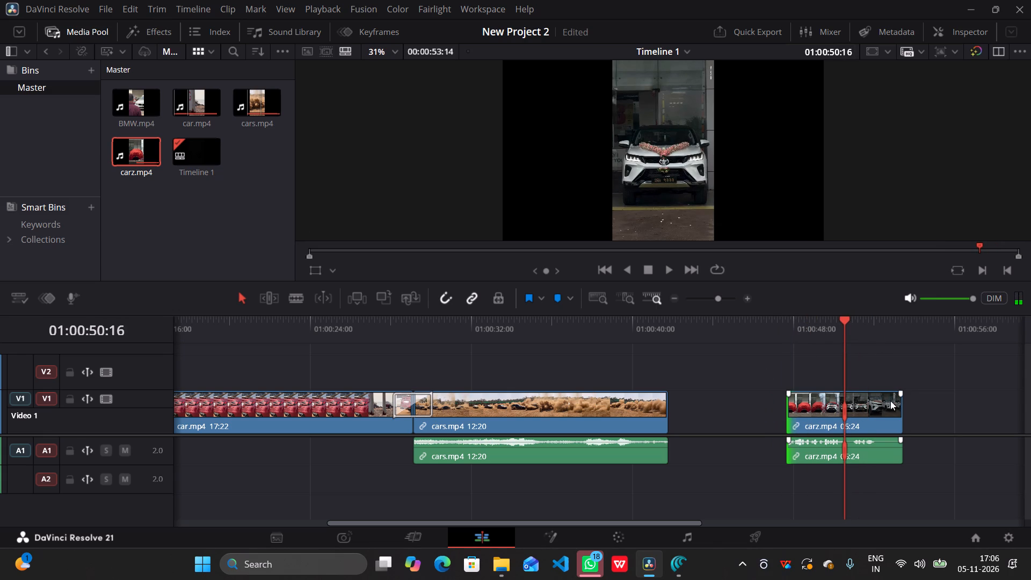
click(900, 405)
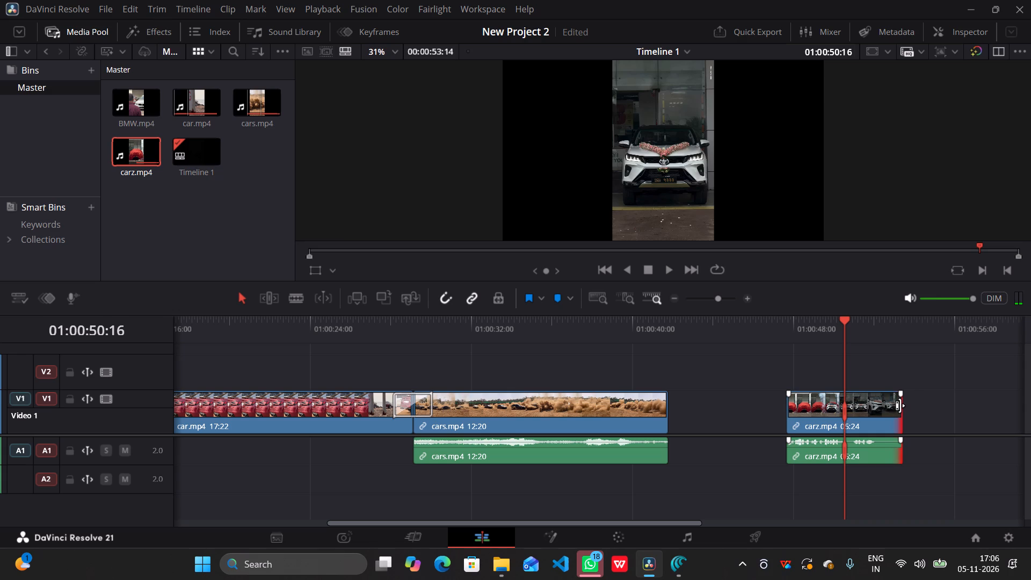
key(e)
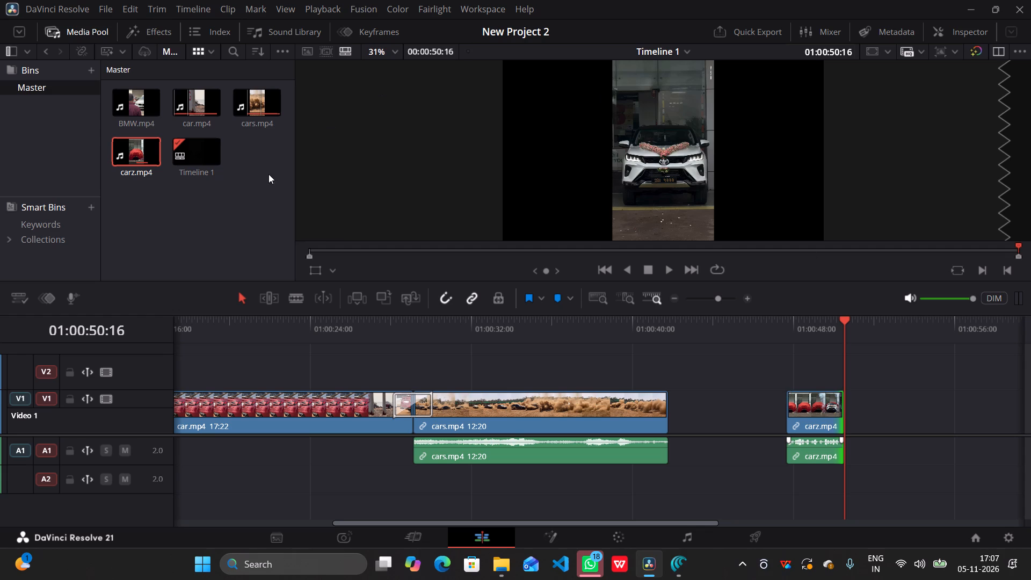
Add car.mp4 from the Master bin to tracks V2 and A2, a short gap after the end of carz.mp4.
drag(186, 93, 412, 308)
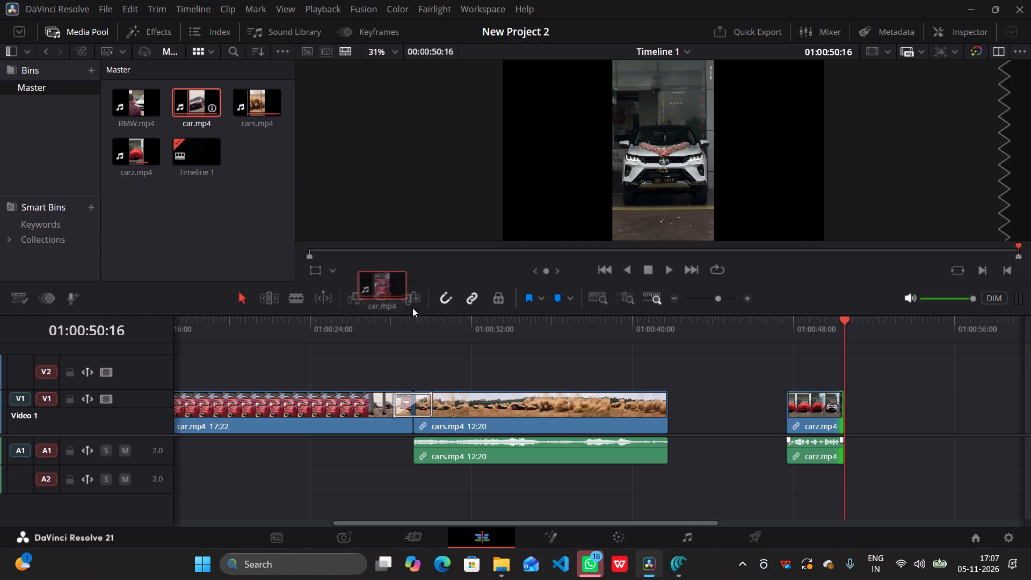
drag(412, 308, 885, 390)
scroll(891, 393, left, 1)
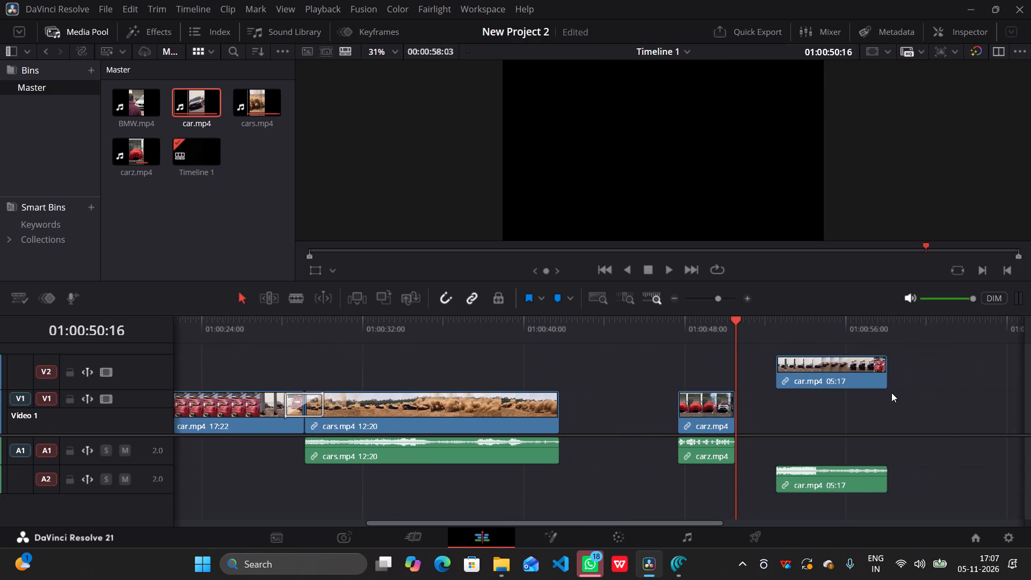
scroll(891, 393, left, 1)
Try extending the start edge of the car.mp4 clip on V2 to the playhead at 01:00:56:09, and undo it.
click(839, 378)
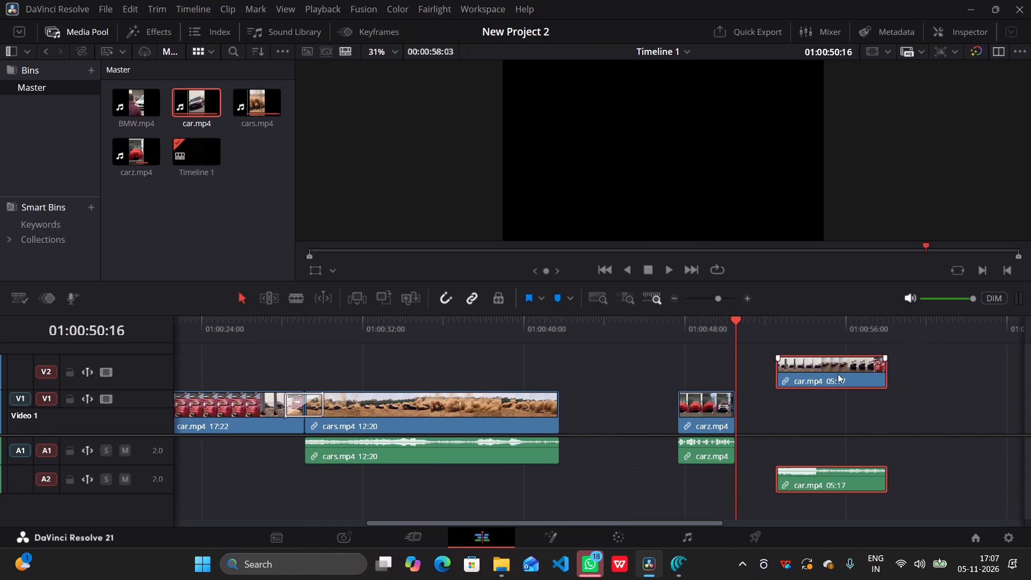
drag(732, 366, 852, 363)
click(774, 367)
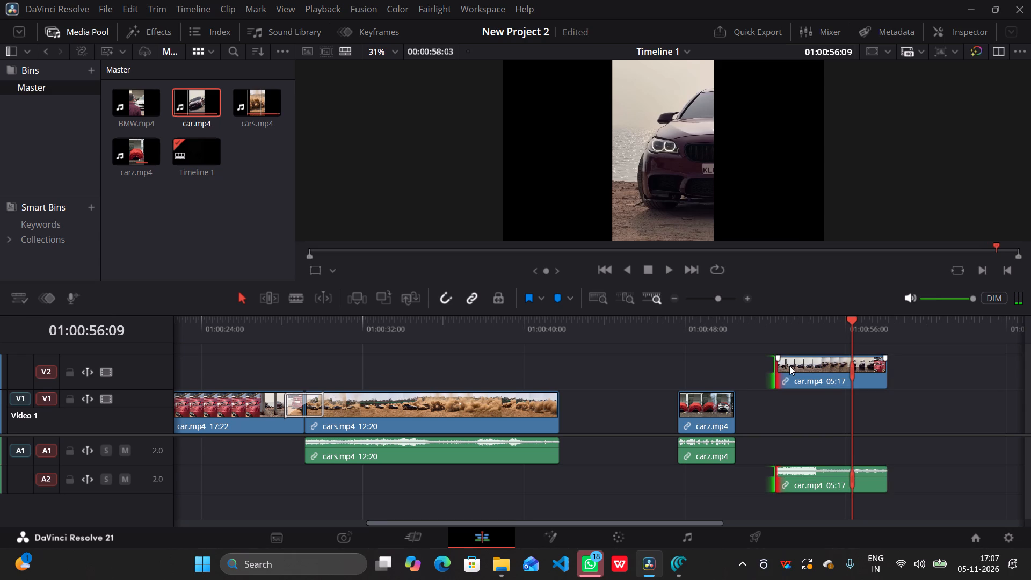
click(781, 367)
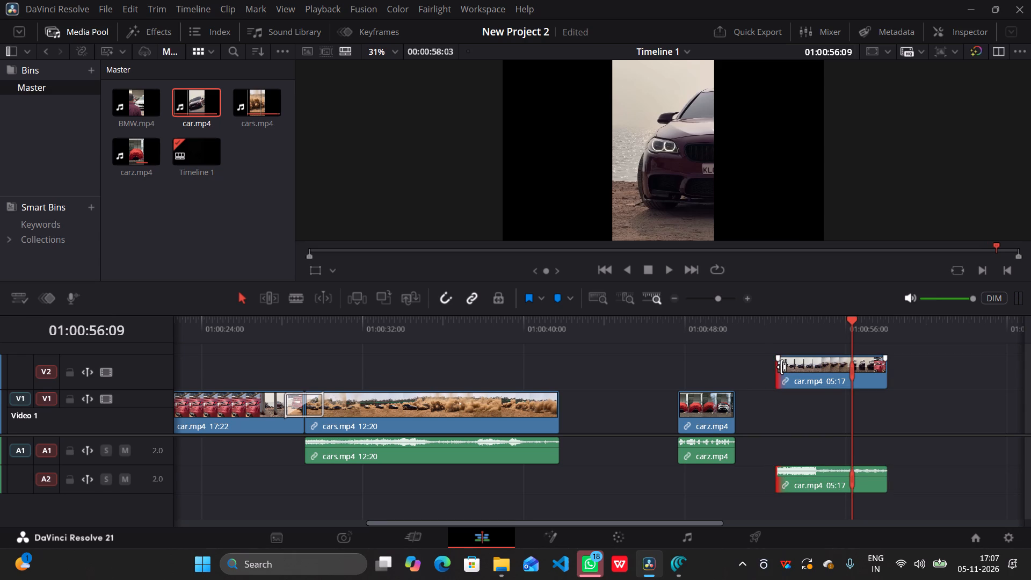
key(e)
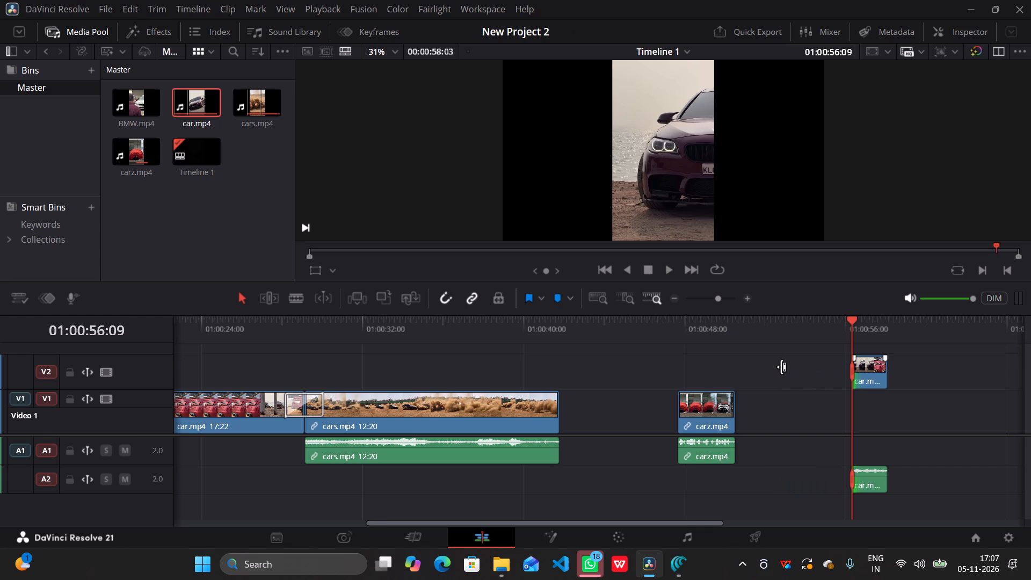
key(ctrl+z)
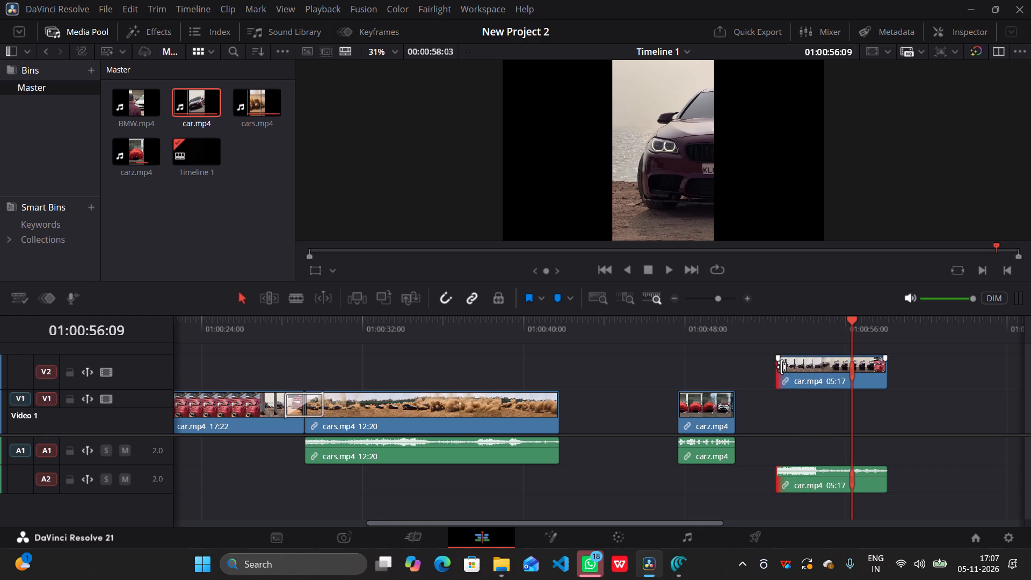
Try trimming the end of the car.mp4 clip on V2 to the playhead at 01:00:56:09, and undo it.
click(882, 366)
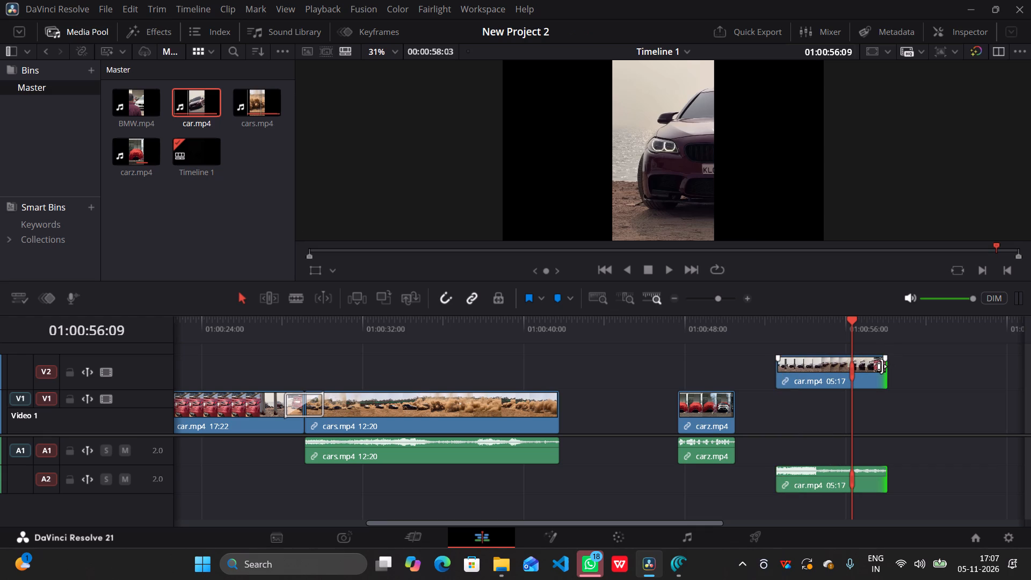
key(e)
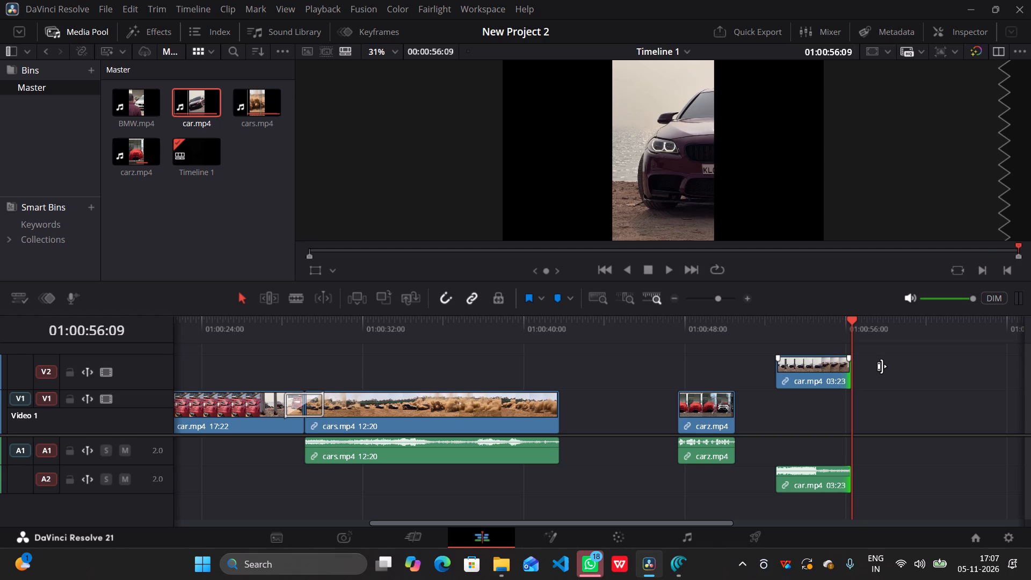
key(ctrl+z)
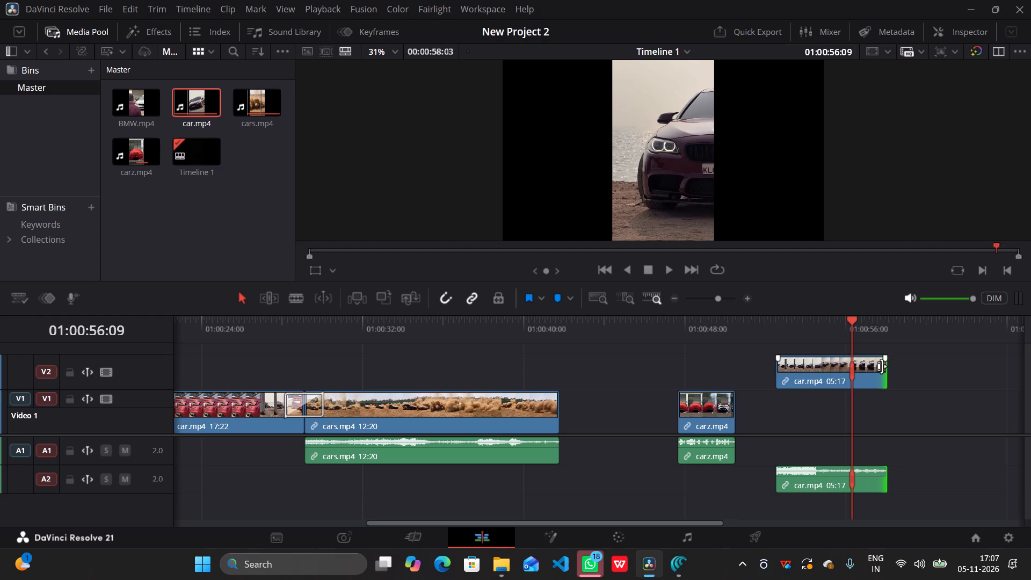
In Trim Edit mode, extend the start edge of the car.mp4 clip on V2 to the playhead at 01:00:56:09.
click(264, 296)
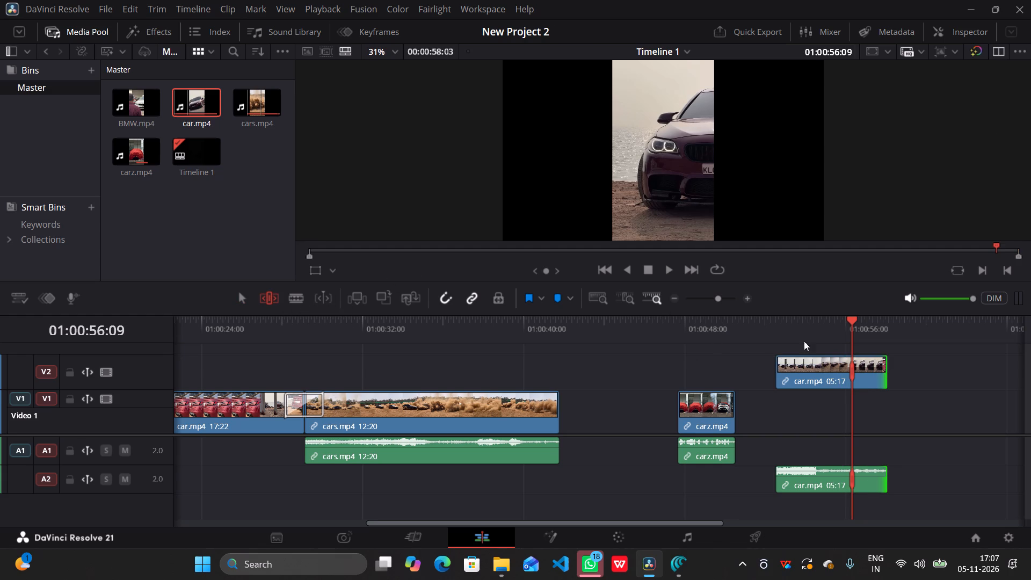
click(841, 366)
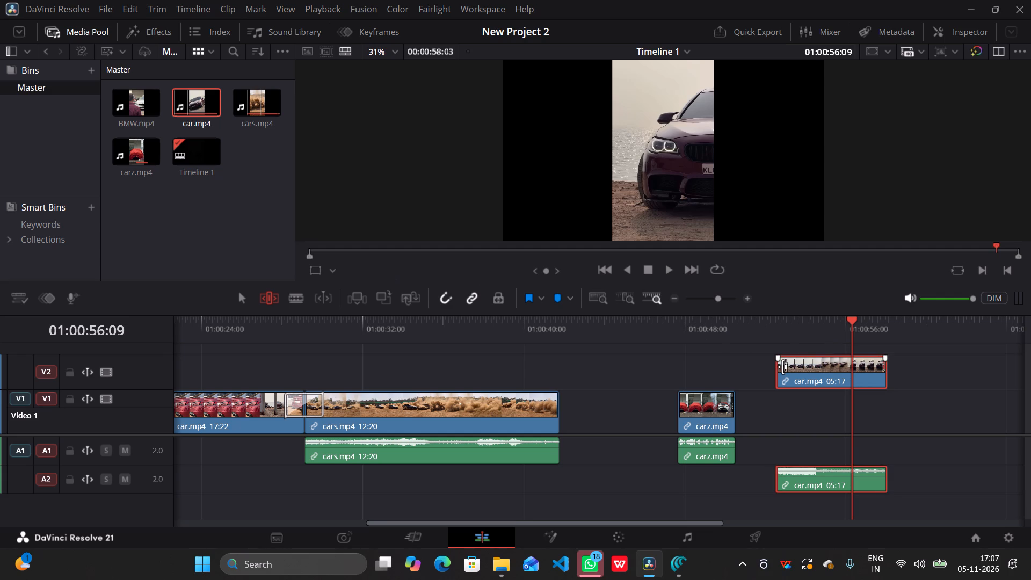
click(782, 367)
key(e)
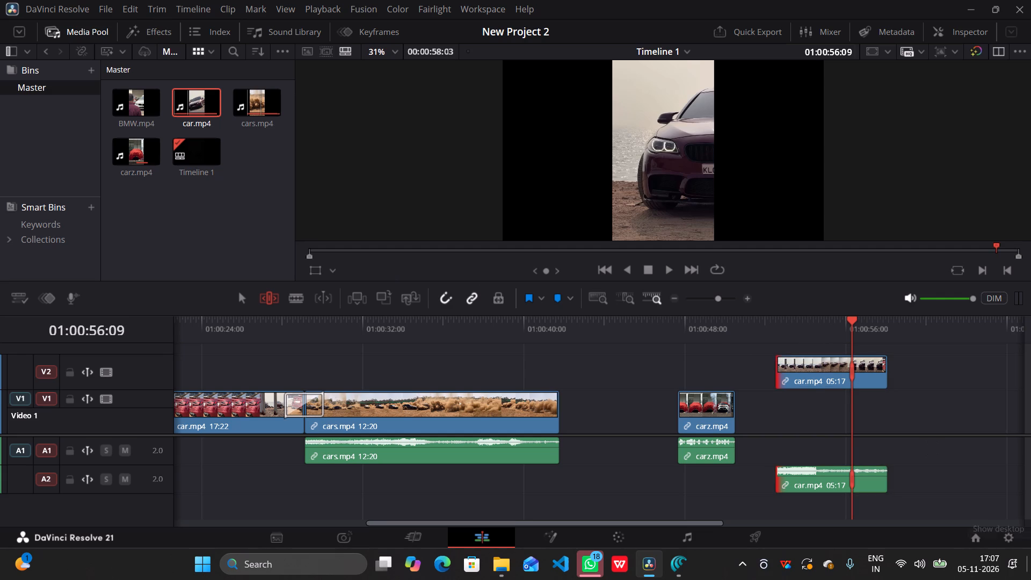
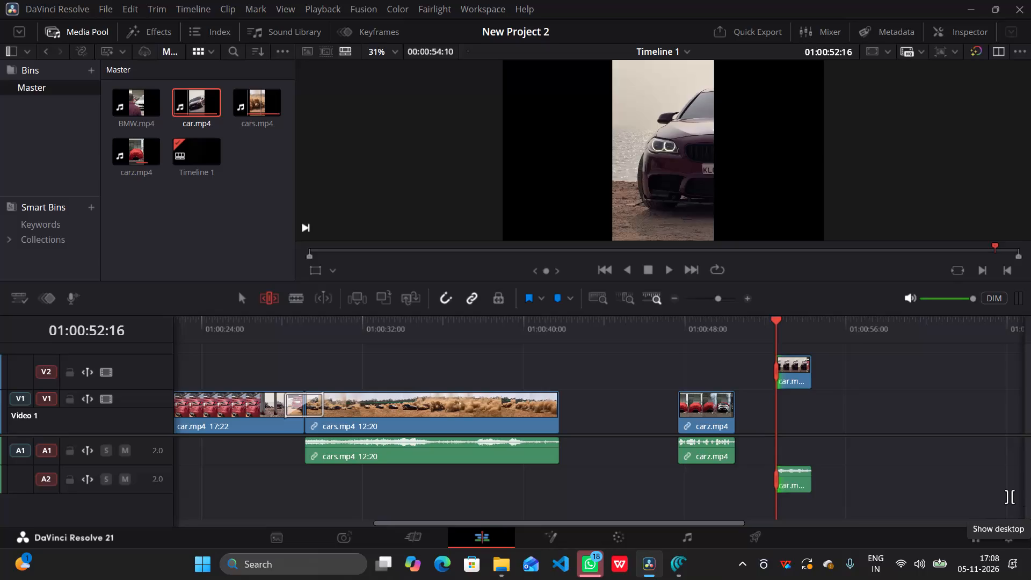
Undo the last start-edge edit on the car.mp4 clip on V2.
key(ctrl+z)
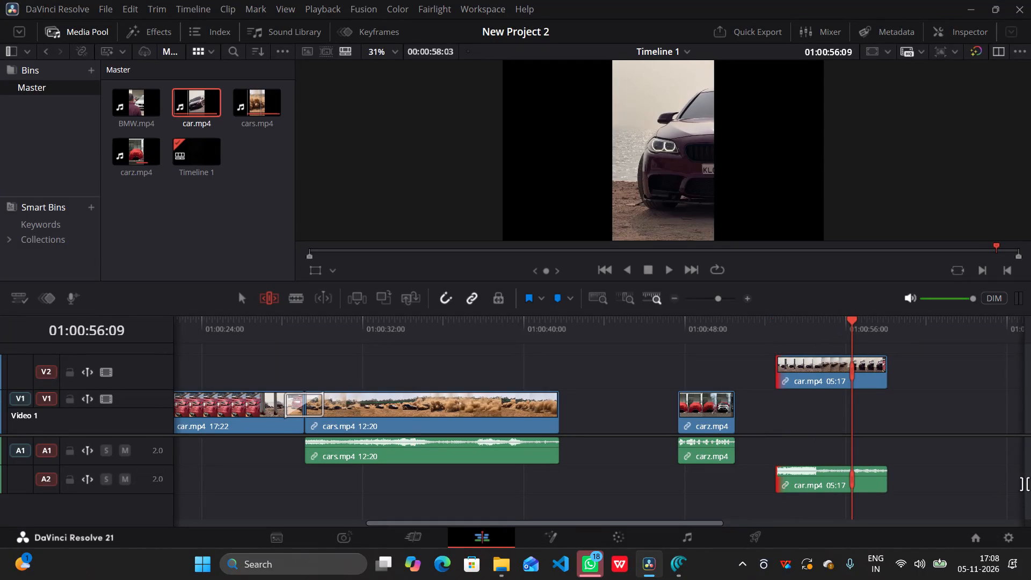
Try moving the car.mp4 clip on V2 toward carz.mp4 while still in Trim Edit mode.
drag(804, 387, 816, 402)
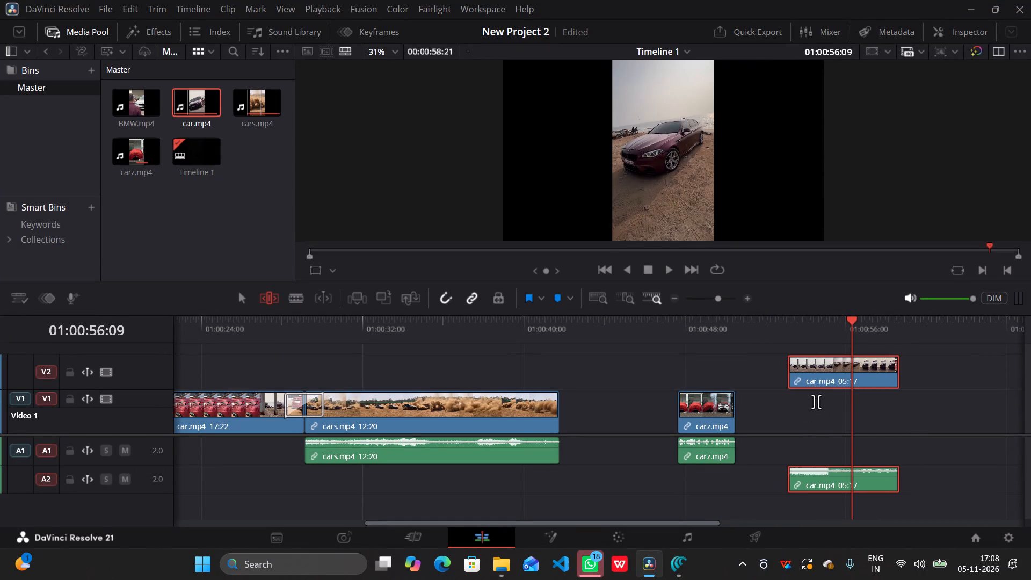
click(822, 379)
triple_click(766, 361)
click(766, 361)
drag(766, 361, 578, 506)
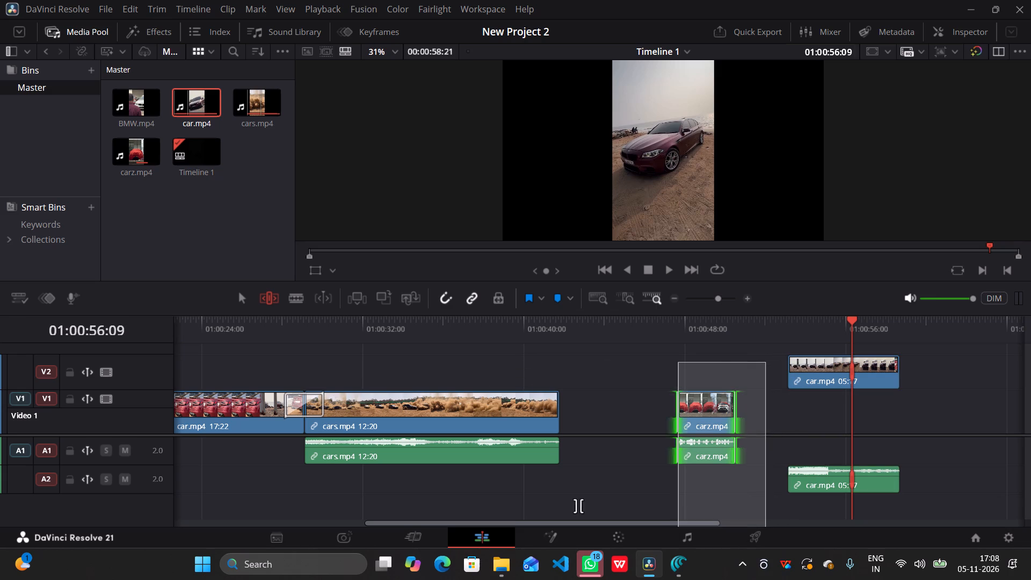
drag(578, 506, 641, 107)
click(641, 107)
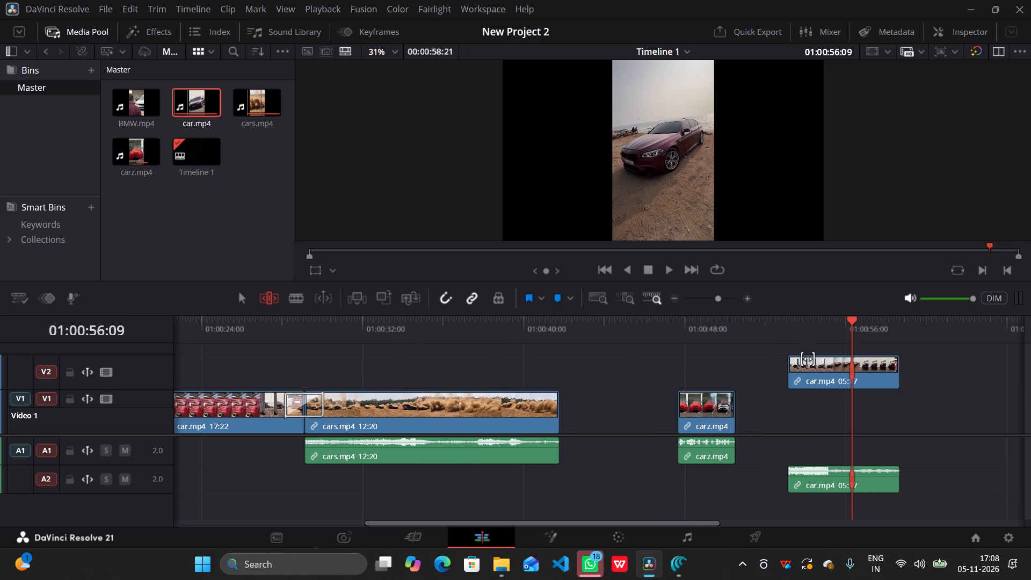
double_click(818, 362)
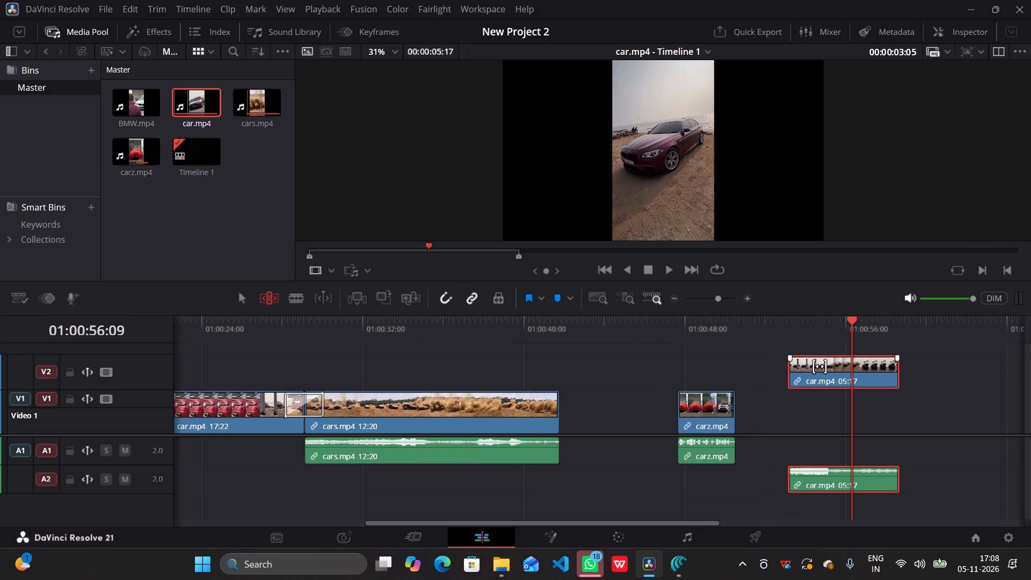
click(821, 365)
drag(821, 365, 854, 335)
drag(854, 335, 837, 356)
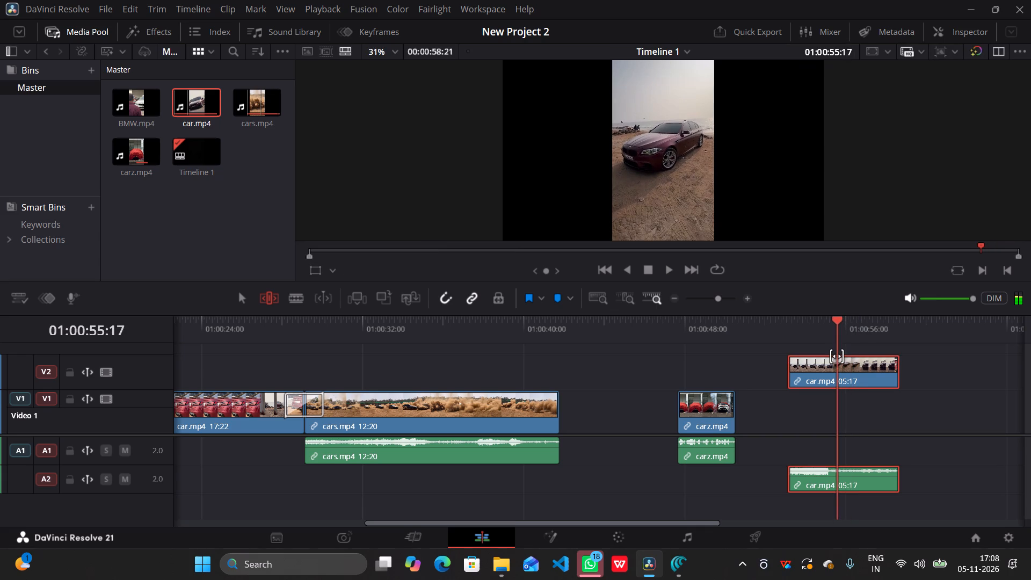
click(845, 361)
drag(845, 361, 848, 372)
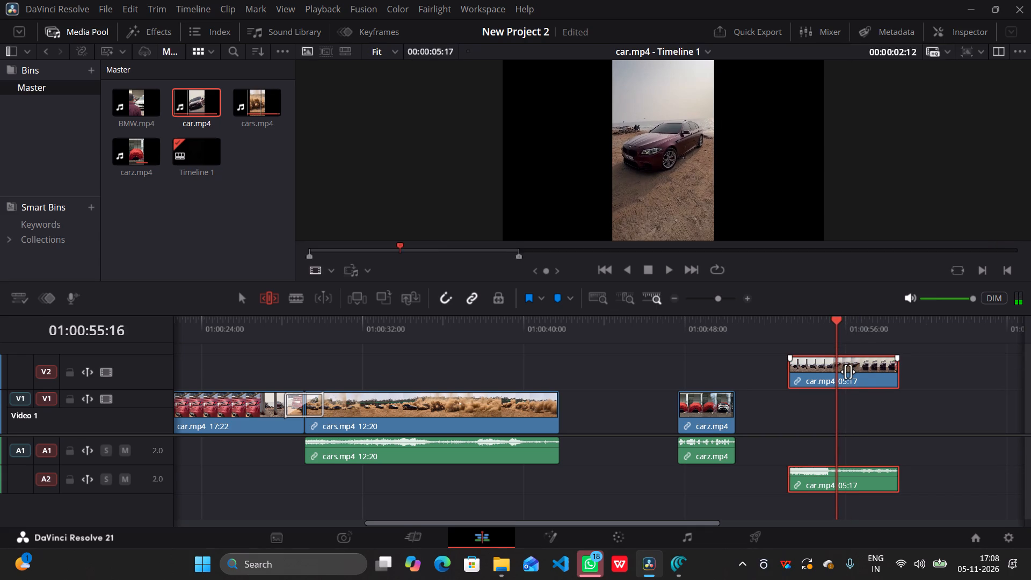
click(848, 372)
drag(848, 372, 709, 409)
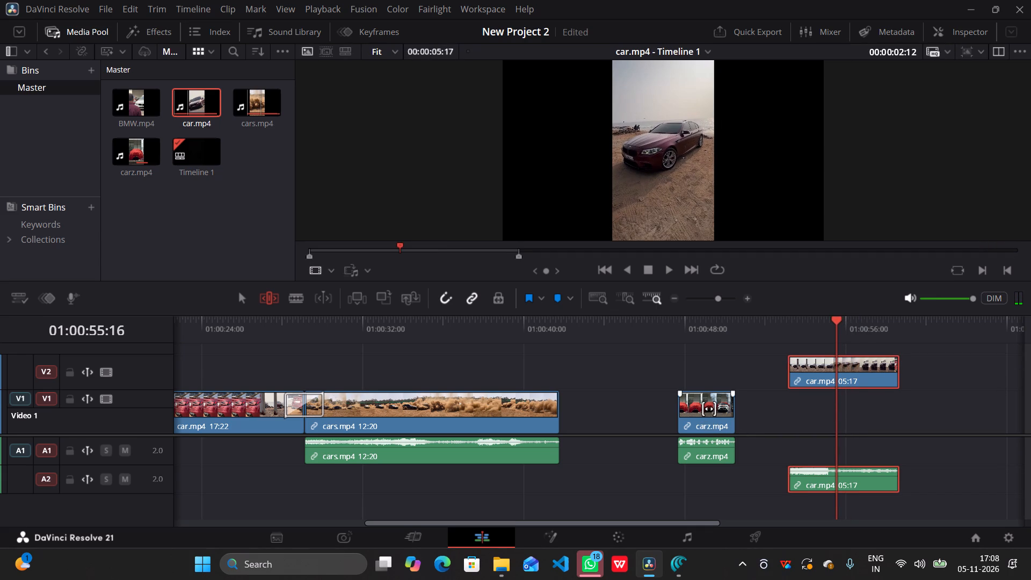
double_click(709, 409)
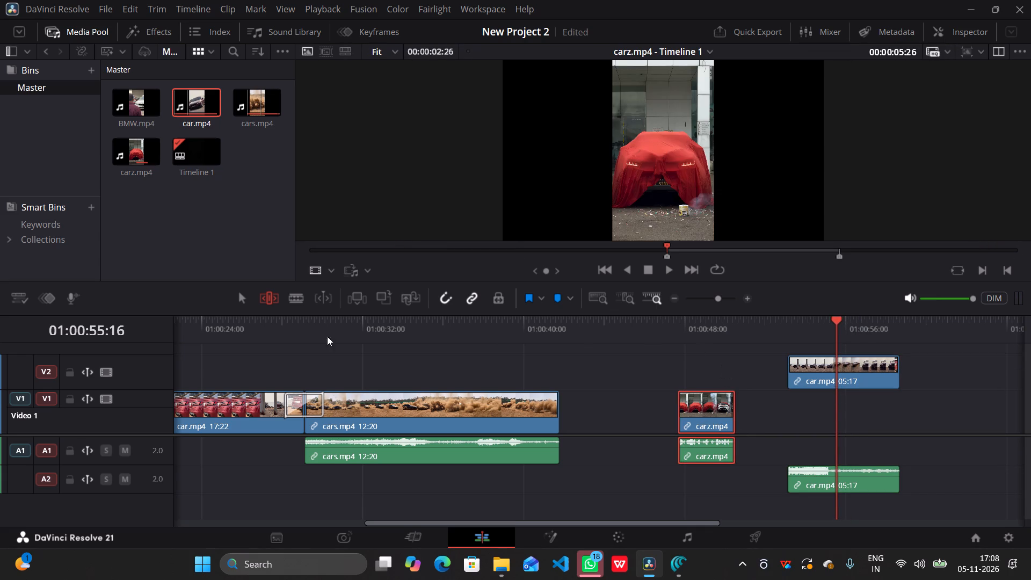
In Selection mode, move the car.mp4 clip from V2 and A2 to V1 and A1, directly against the end of carz.mp4.
click(242, 301)
drag(820, 367, 767, 443)
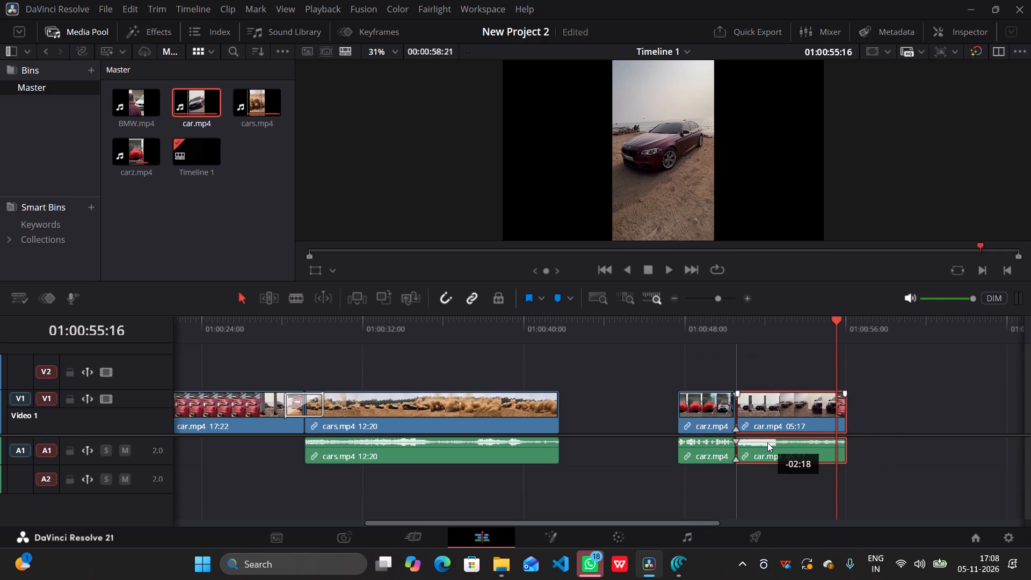
drag(767, 443, 767, 441)
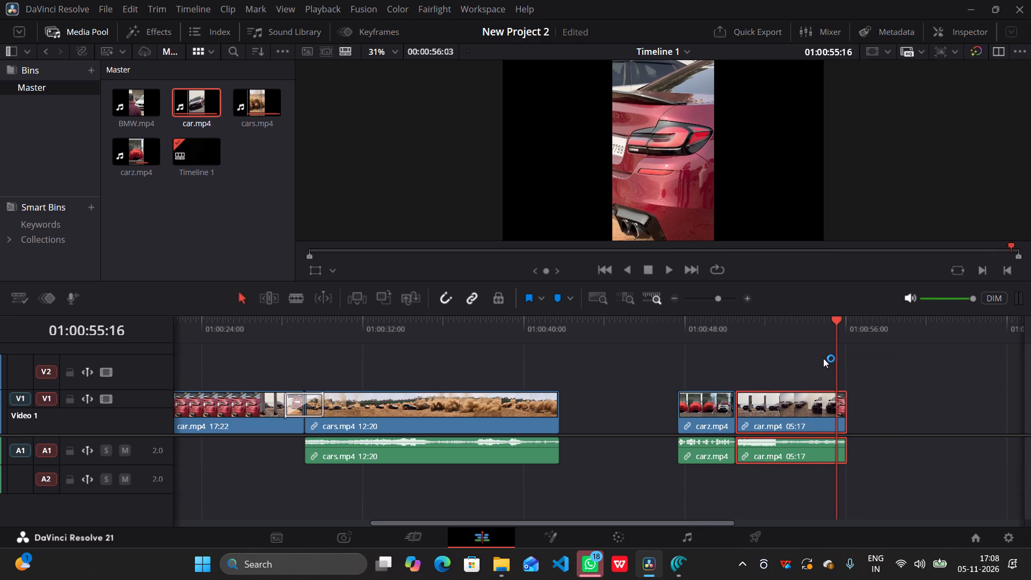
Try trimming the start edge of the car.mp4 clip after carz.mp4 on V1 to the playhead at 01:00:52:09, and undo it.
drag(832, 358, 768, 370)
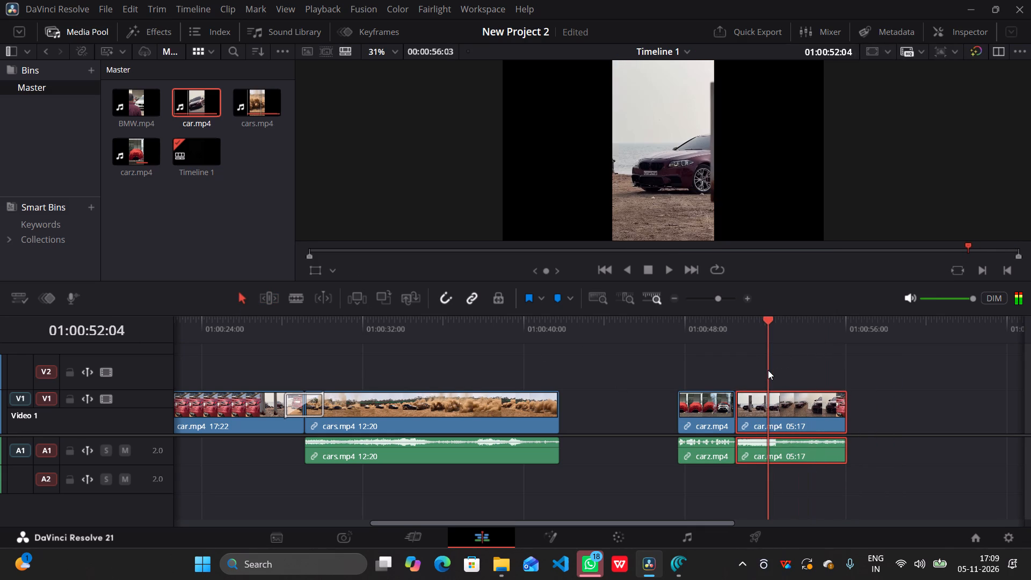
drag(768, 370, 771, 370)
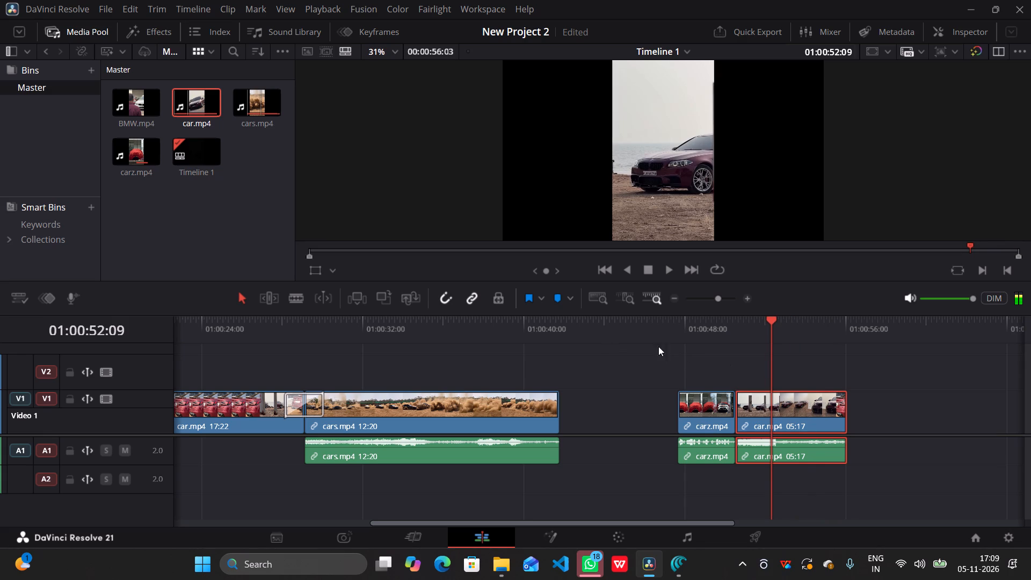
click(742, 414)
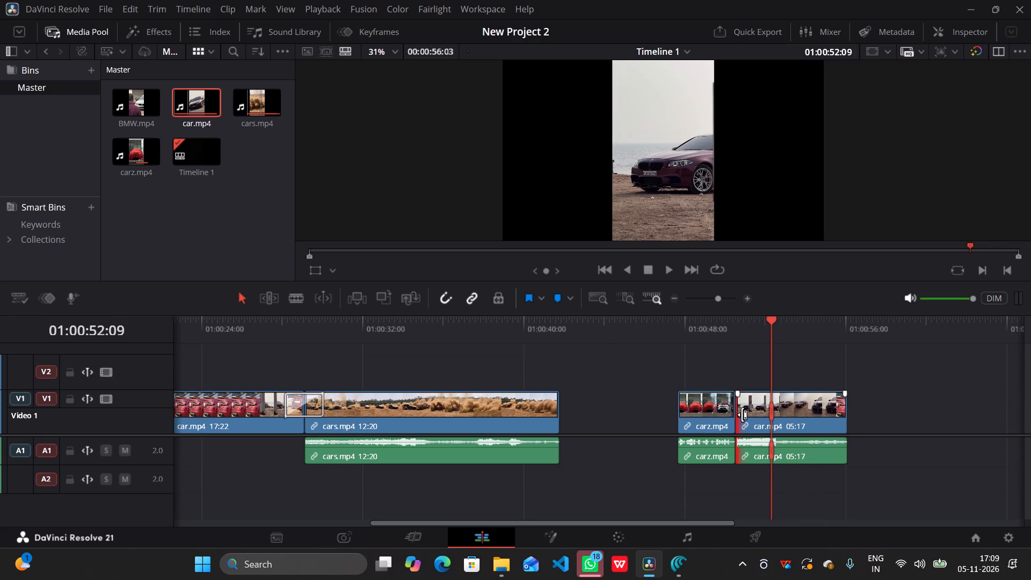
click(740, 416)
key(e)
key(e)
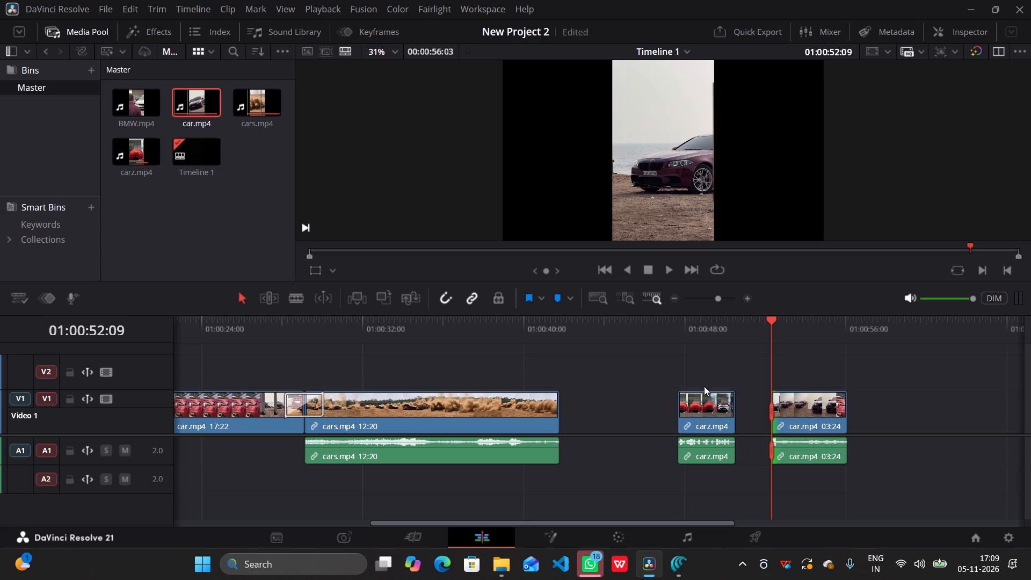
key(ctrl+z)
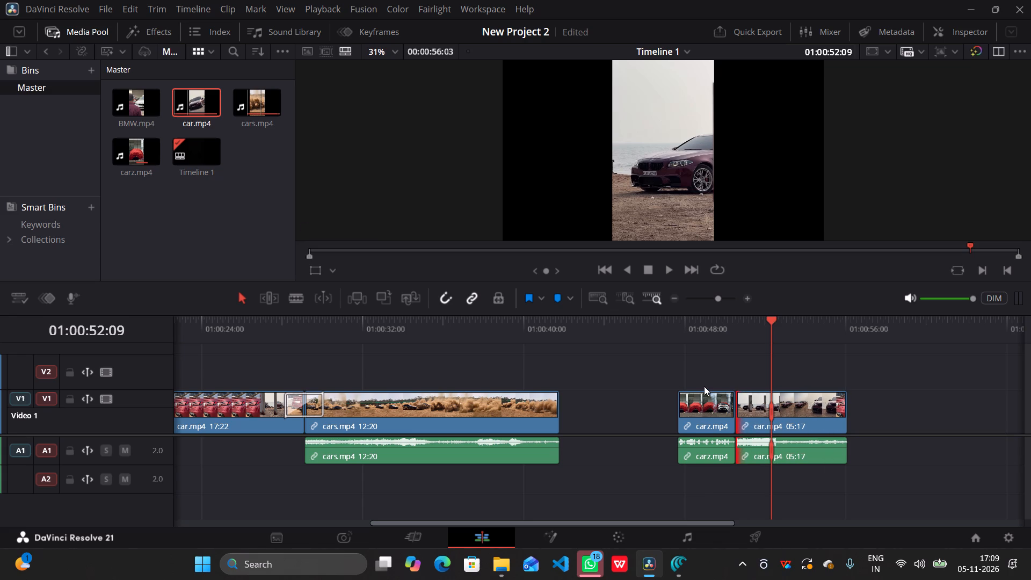
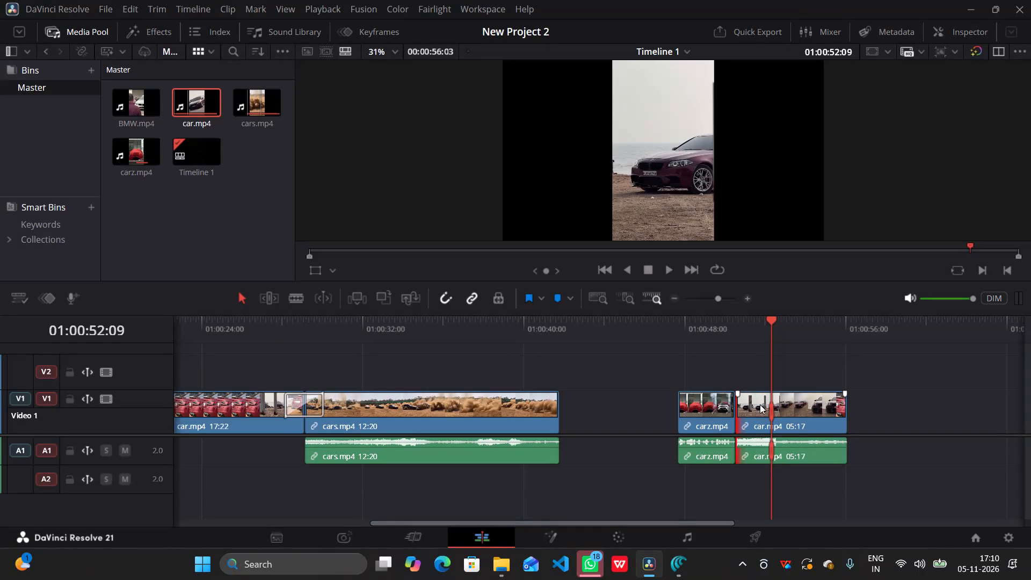
In Trim Edit mode, ripple-trim the start of the car.mp4 clip after carz.mp4 on V1 to the playhead at 01:00:52:09.
click(761, 407)
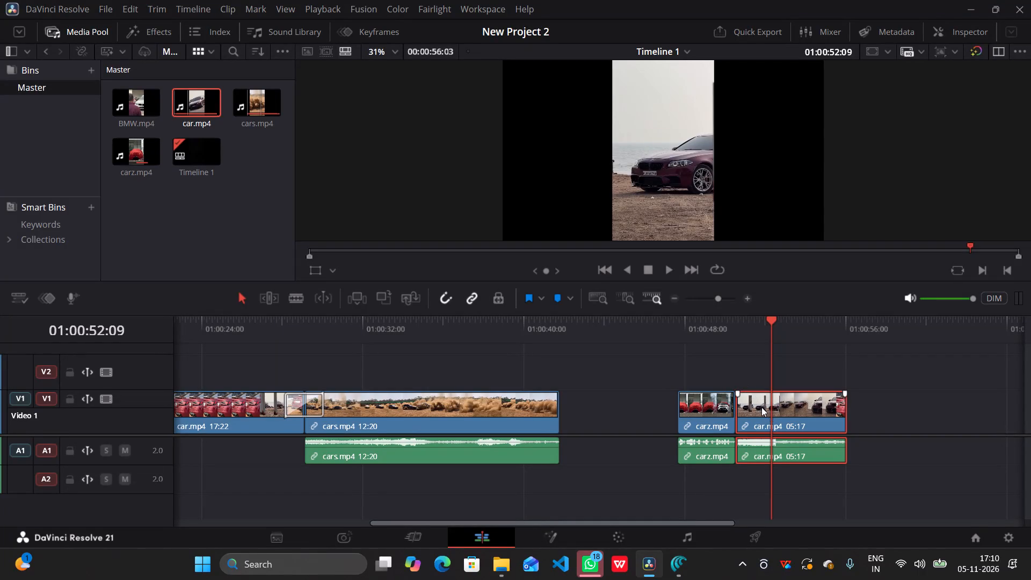
click(274, 288)
click(755, 422)
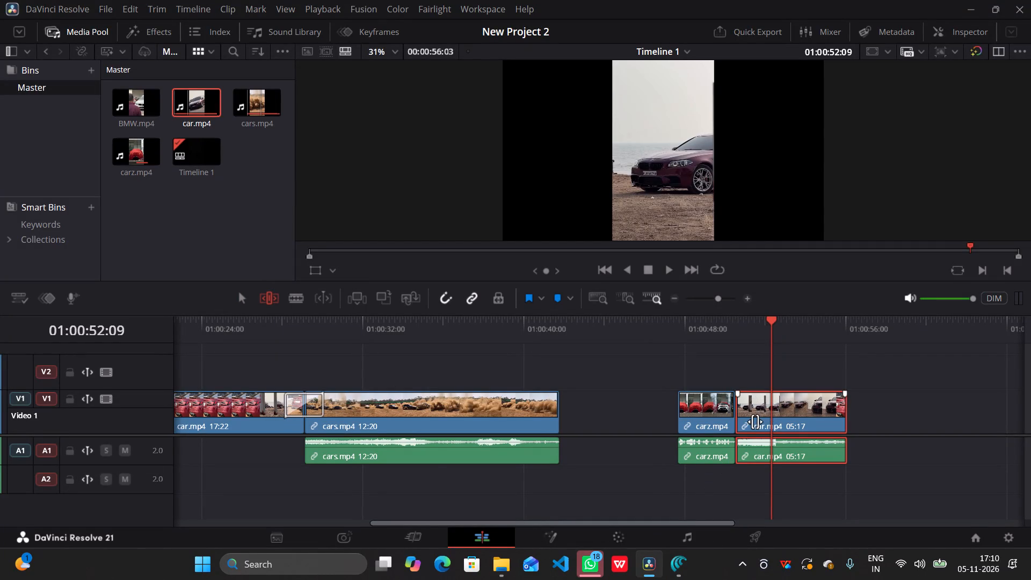
click(740, 412)
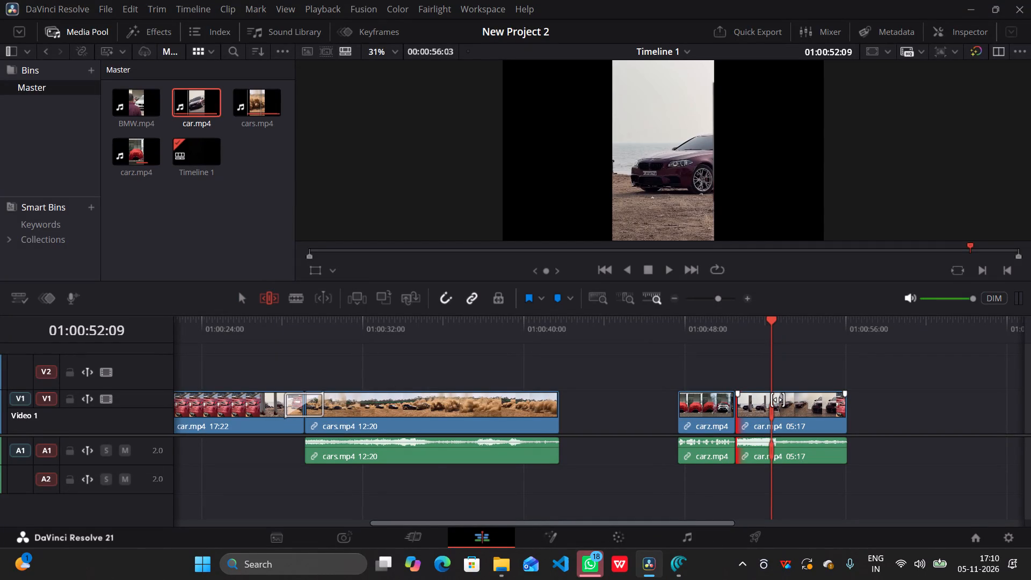
key(e)
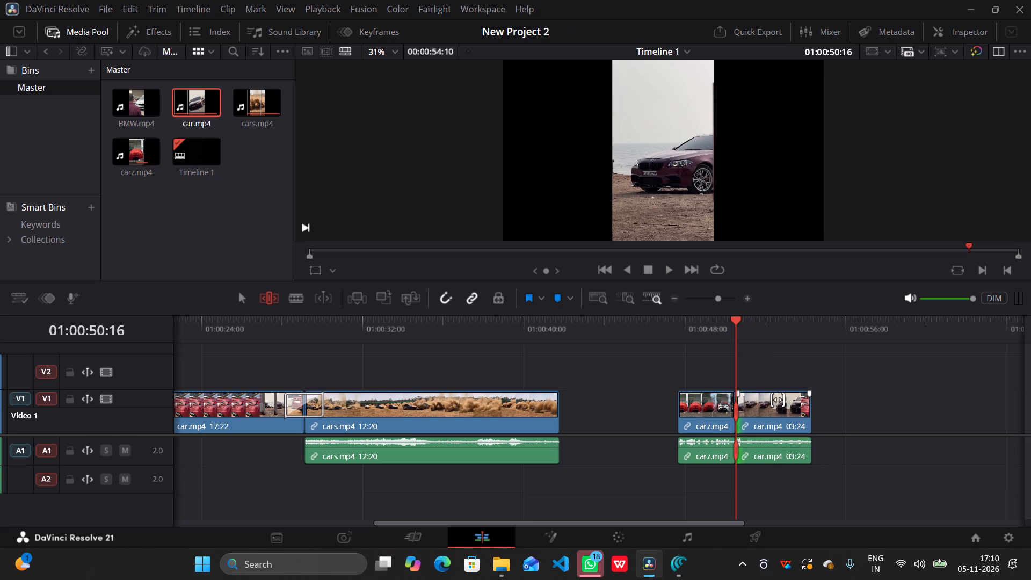
Scrub the playhead back and forth over carz.mp4 and the trimmed car.mp4 clip to review the cut between them.
scroll(778, 400, left, 1)
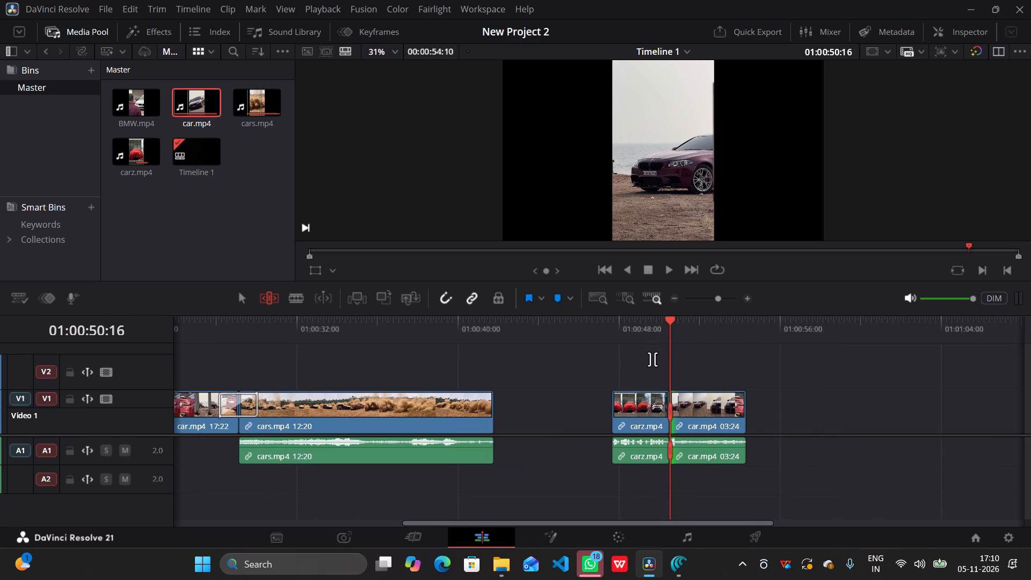
click(669, 362)
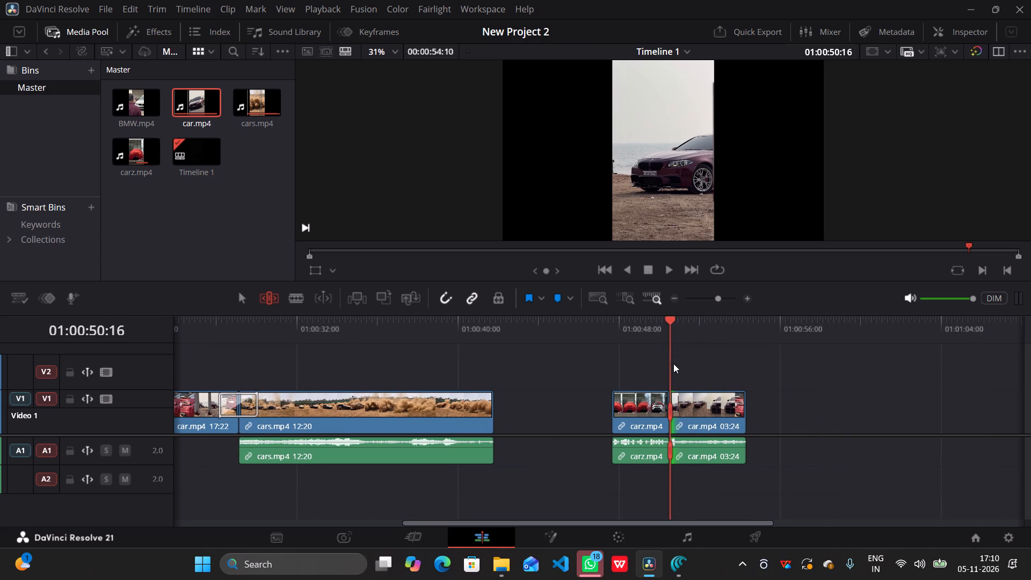
click(669, 364)
drag(670, 364, 685, 369)
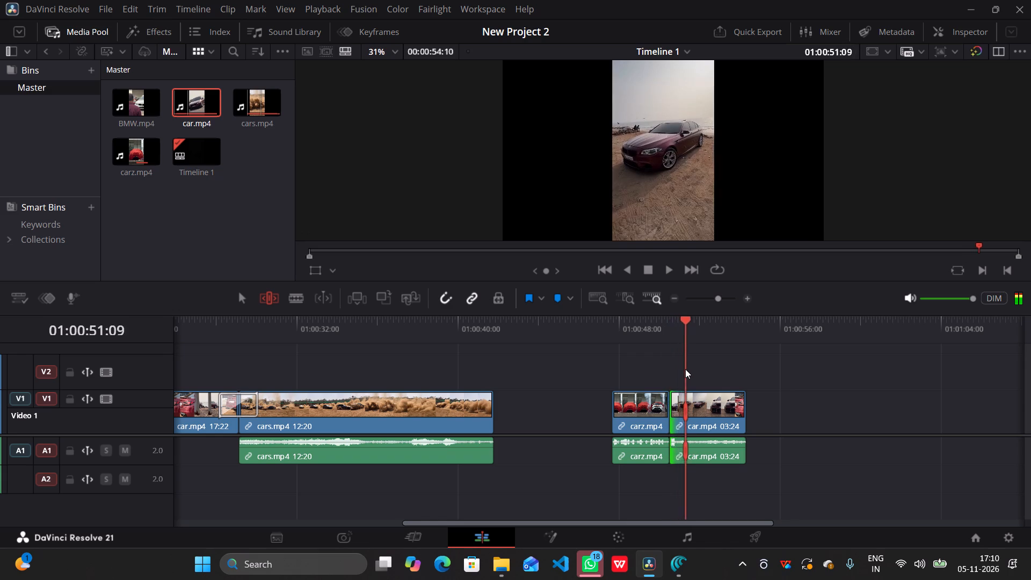
drag(685, 369, 602, 385)
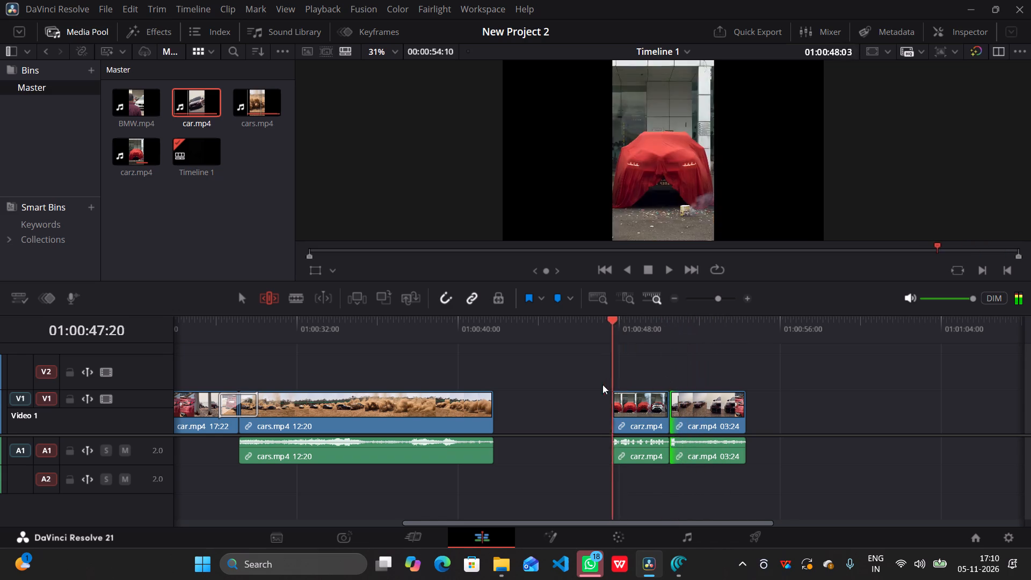
drag(602, 385, 693, 380)
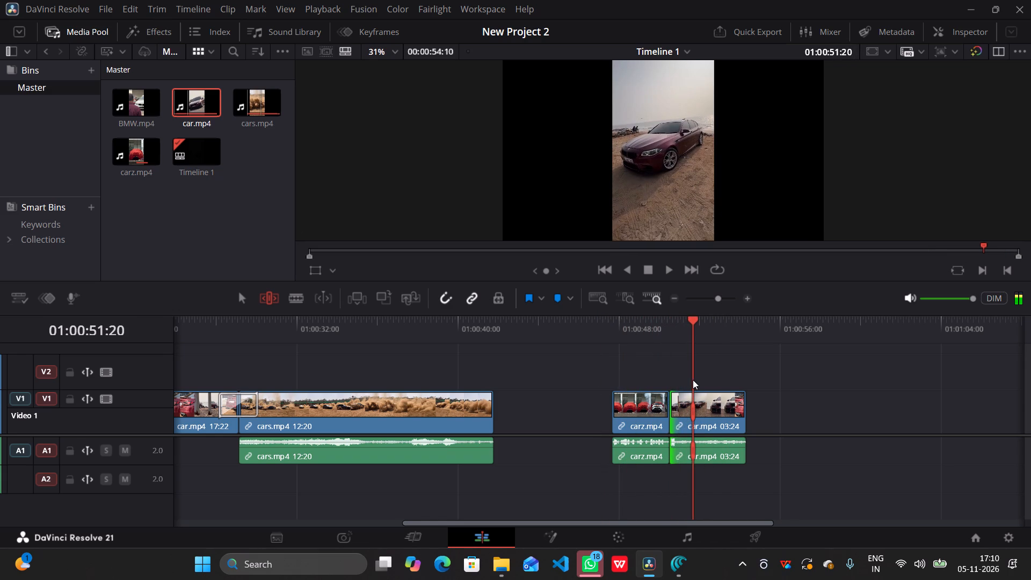
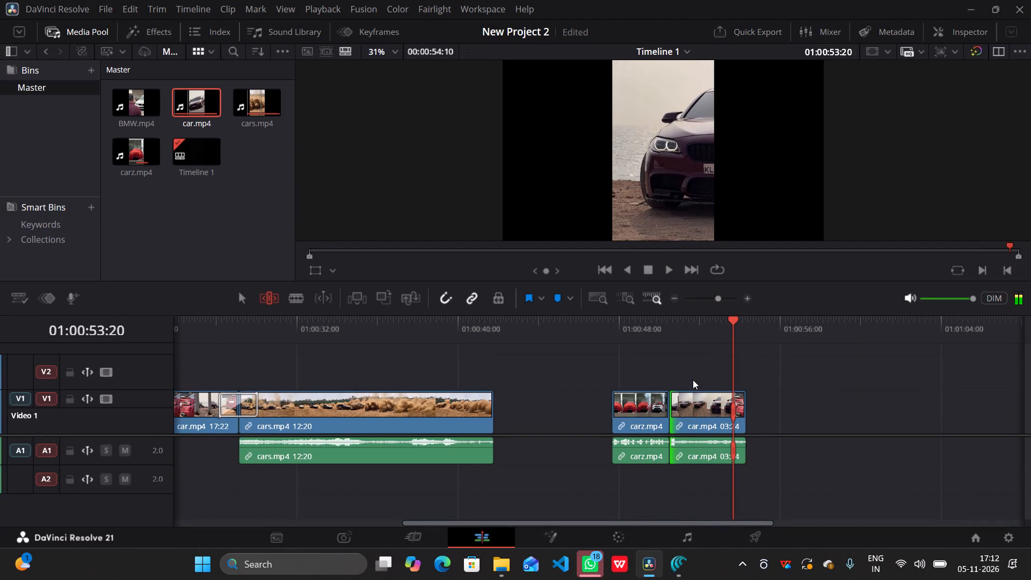
Shuttle playback slowly backward and forward at 0.5x near the end of the trimmed car.mp4 clip to examine its closing frames.
key(k)
key(k)
key(k)
key(k)
key(k)
key(k)
key(k)
key(k)
key(k)
key(k)
key(k)
key(k)
key(k)
key(k)
key(k)
key(k)
key(k)
key(k)
key(k)
key(k)
text(kjjjjjjjjjjjjjjj)
text(lllllll)
key(l)
key(l)
key(l)
key(l)
key(l)
key(l)
key(l)
key(l)
key(l)
key(l)
key(l)
key(l)
key(l)
key(l)
key(l)
key(l)
key(l)
key(l)
key(l)
key(l)
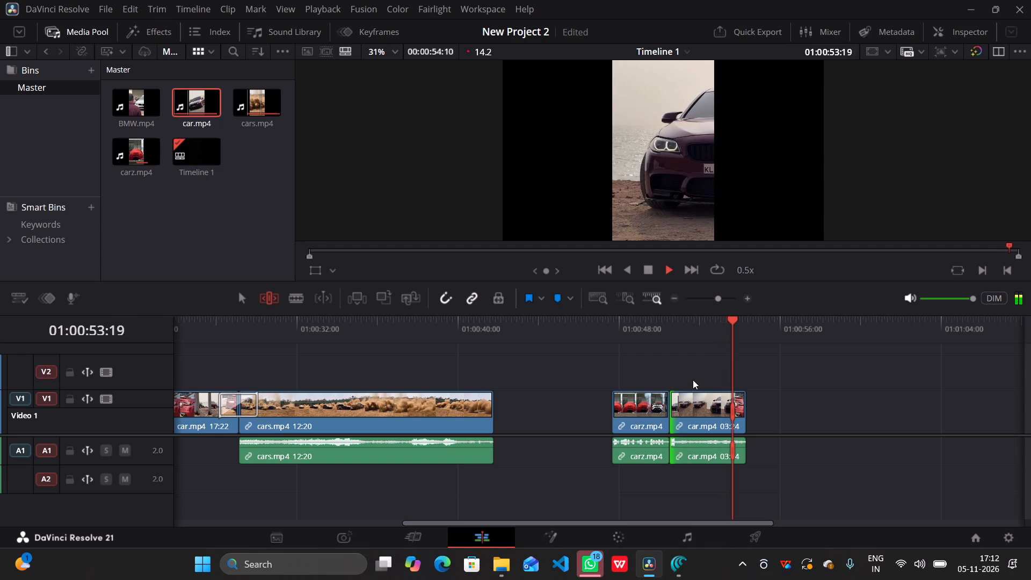
key(j)
key(j)
key(j)
key(j)
key(j)
key(j)
key(j)
key(j)
key(j)
key(j)
key(j)
key(j)
key(j)
key(j)
key(j)
key(j)
key(j)
key(j)
key(j)
key(j)
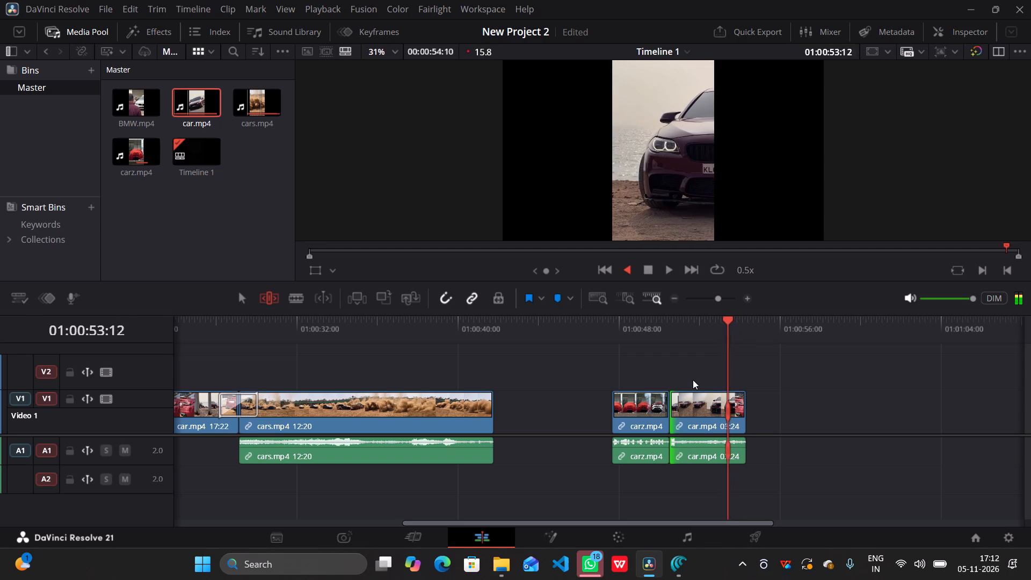
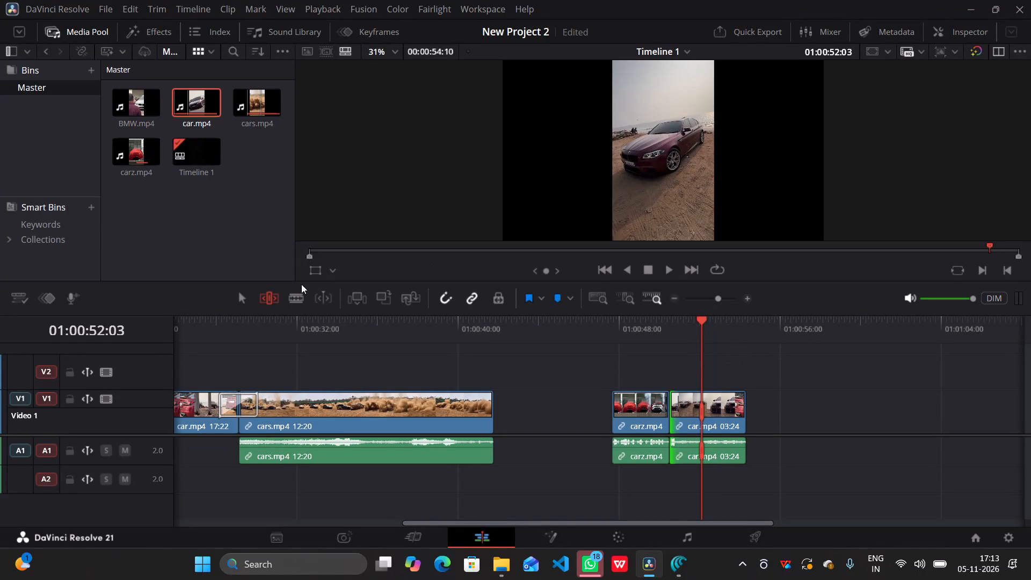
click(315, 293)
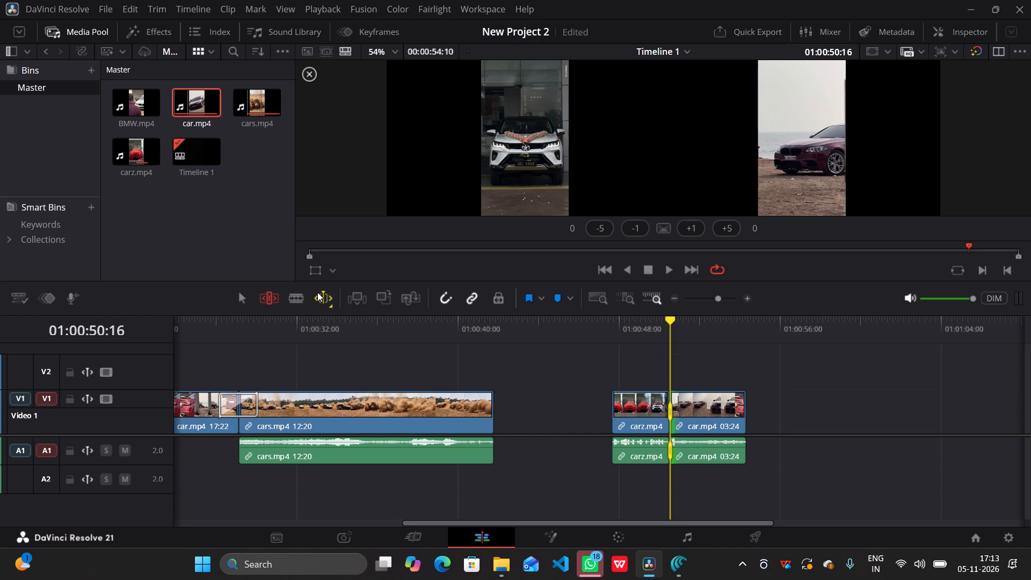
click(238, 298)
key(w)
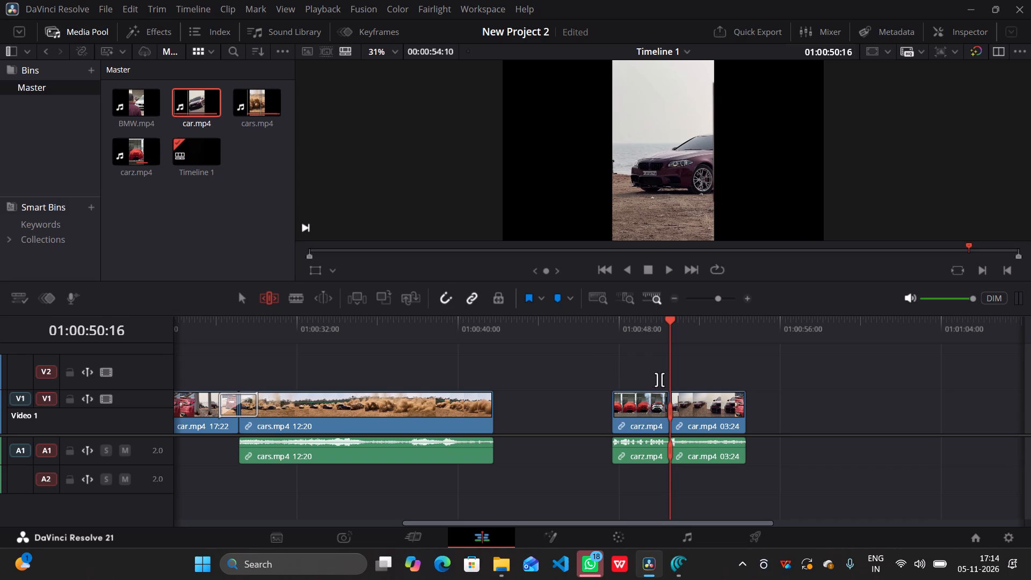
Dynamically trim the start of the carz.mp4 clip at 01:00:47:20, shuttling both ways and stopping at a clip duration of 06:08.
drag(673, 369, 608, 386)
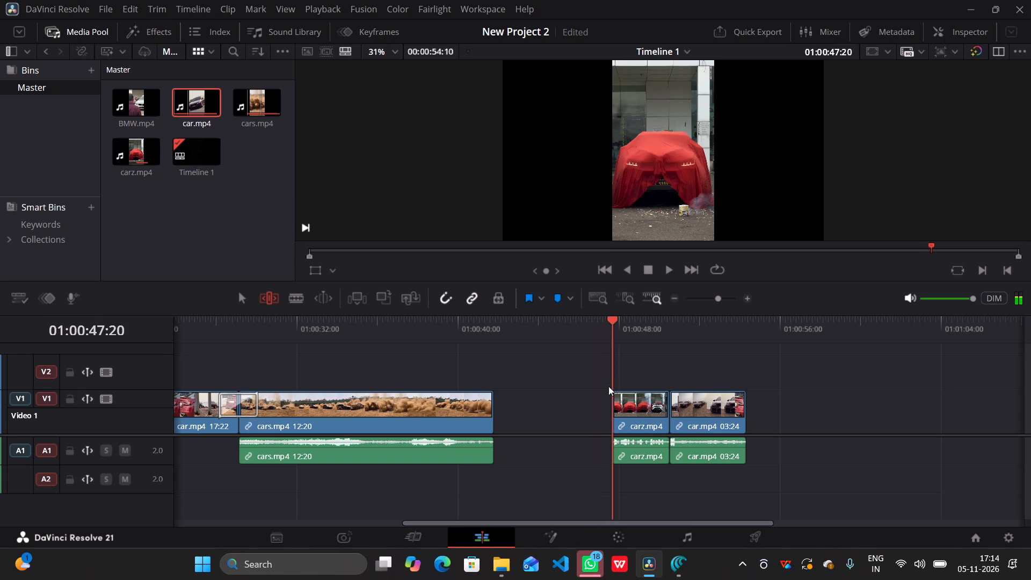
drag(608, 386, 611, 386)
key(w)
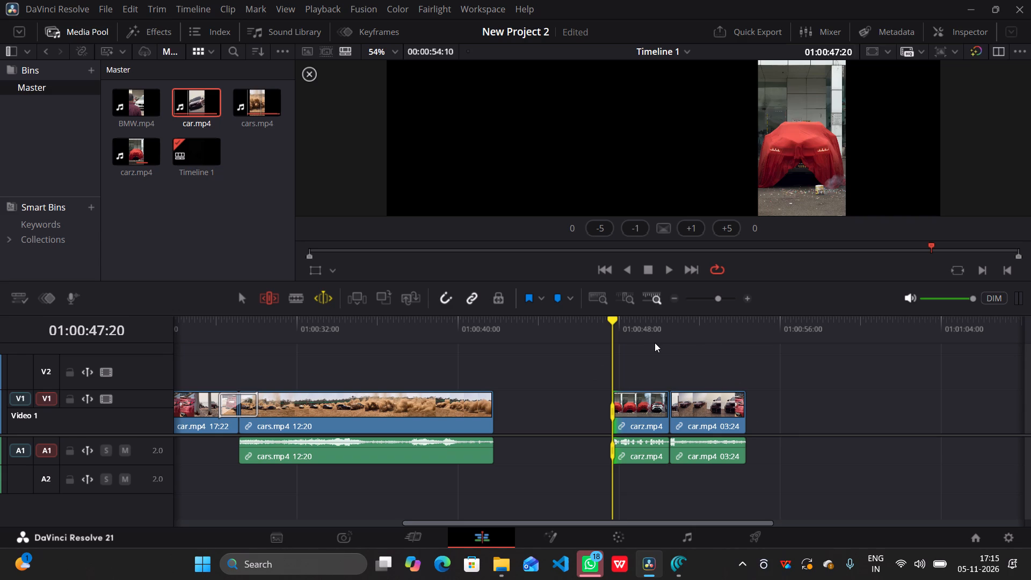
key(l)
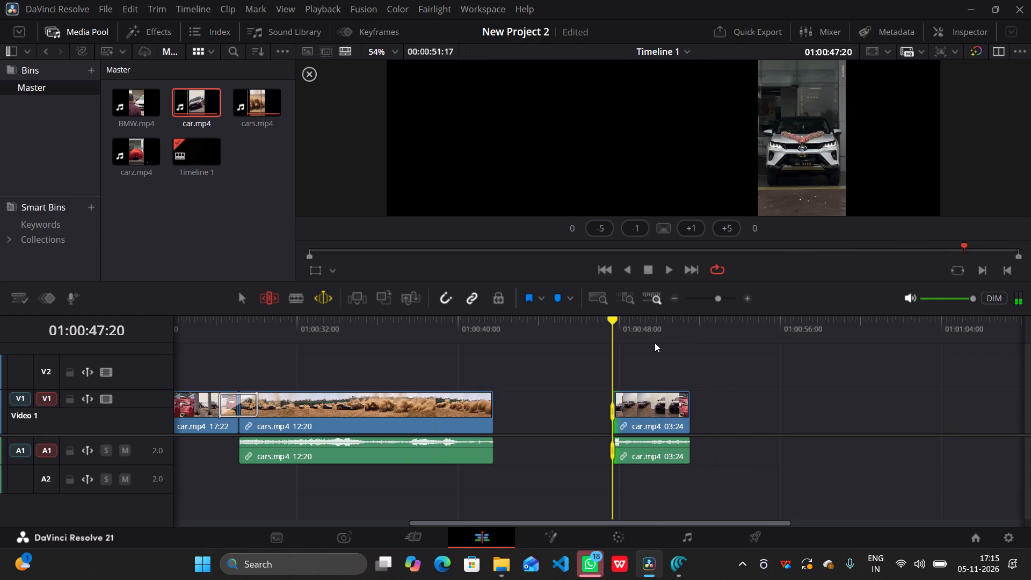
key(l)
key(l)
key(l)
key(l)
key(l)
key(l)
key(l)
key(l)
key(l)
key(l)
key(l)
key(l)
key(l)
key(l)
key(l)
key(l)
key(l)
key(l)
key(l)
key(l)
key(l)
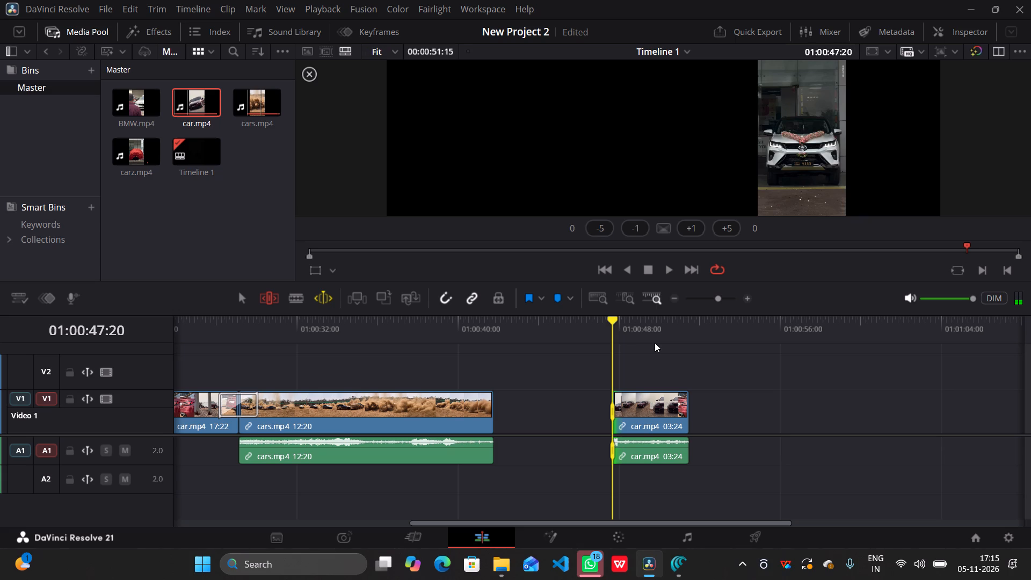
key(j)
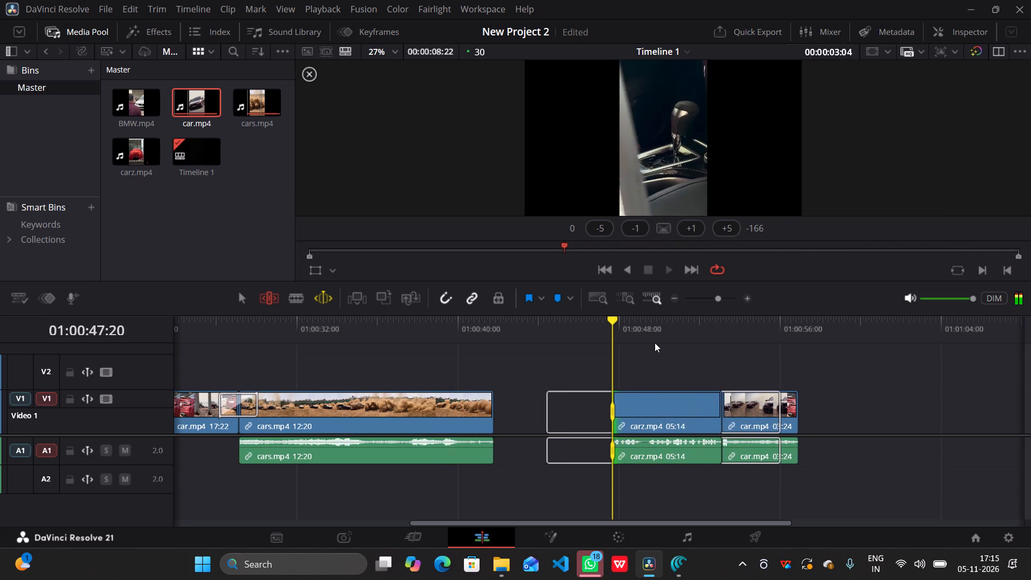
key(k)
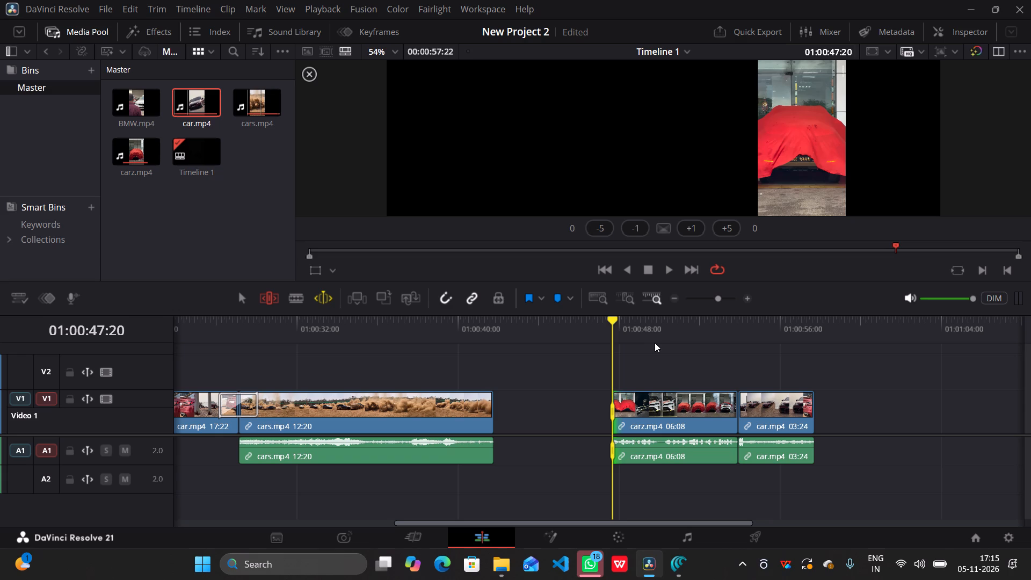
Undo the recent timeline edits back to the point where cars.mp4 is the last clip on Timeline 1.
key(ctrl+z)
key(ctrl+z)
key(ctrl+z)
key(ctrl+z)
key(ctrl+z)
key(ctrl+z)
key(ctrl+z)
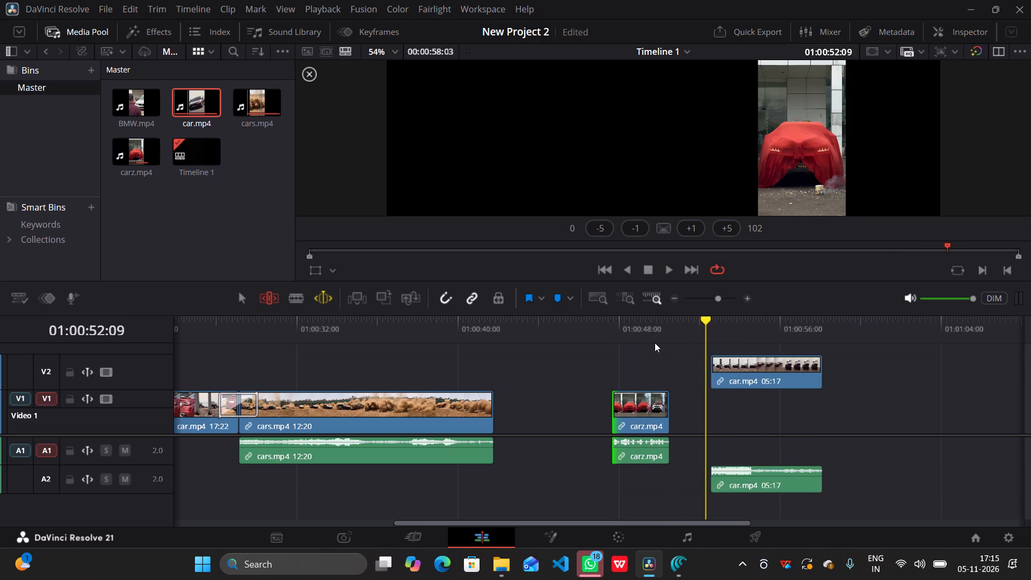
key(ctrl+z)
key(ctrl+z)
key(ctrl+z)
key(ctrl+z)
key(ctrl+z)
key(ctrl+z)
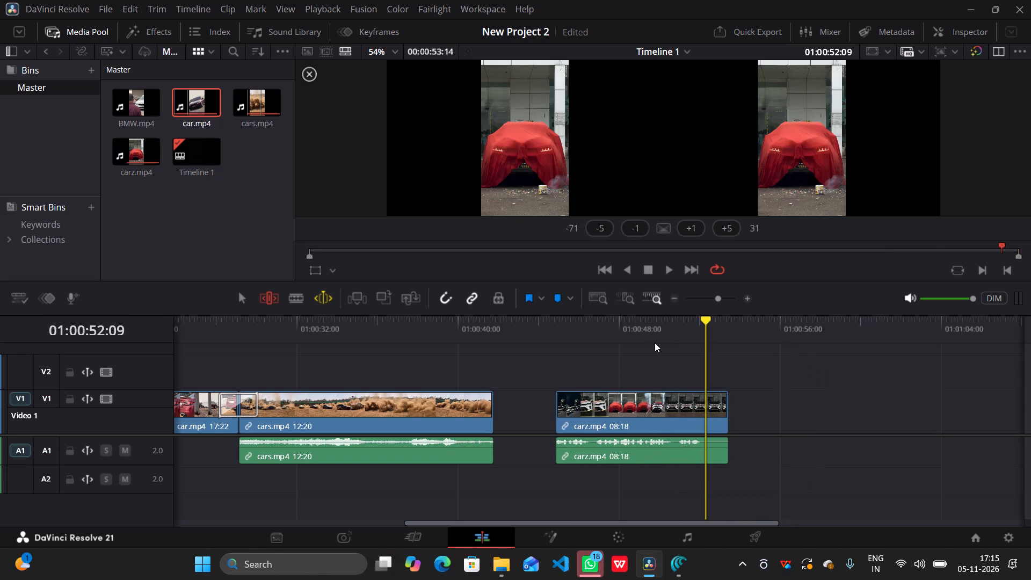
key(ctrl+z)
key(ctrl+z)
key(ctrl+z)
key(ctrl+z)
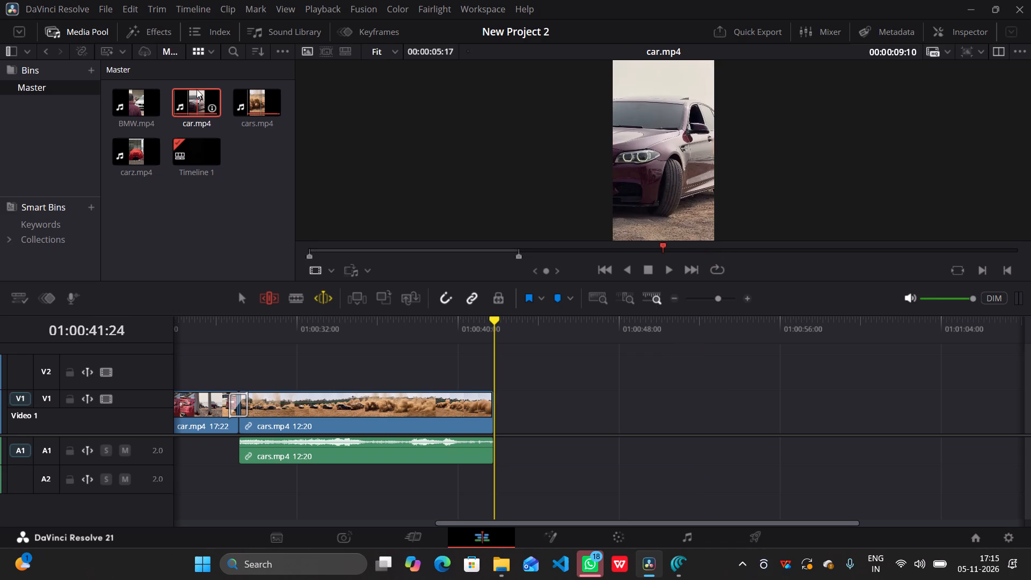
Place the car.mp4 clip on video track 1 after a gap behind cars.mp4, starting at about 01:00:51:04.
drag(197, 89, 686, 506)
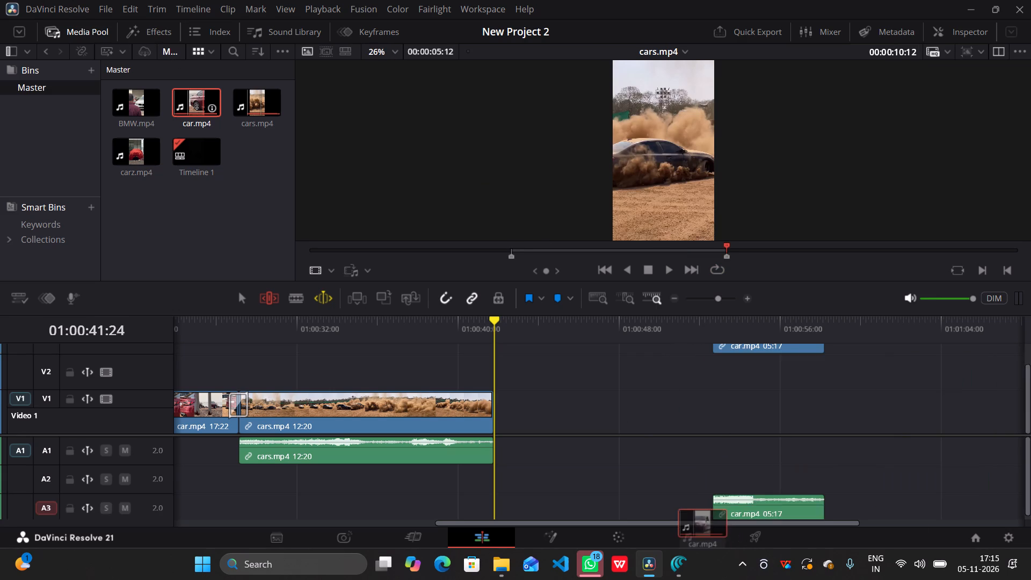
drag(686, 506, 682, 411)
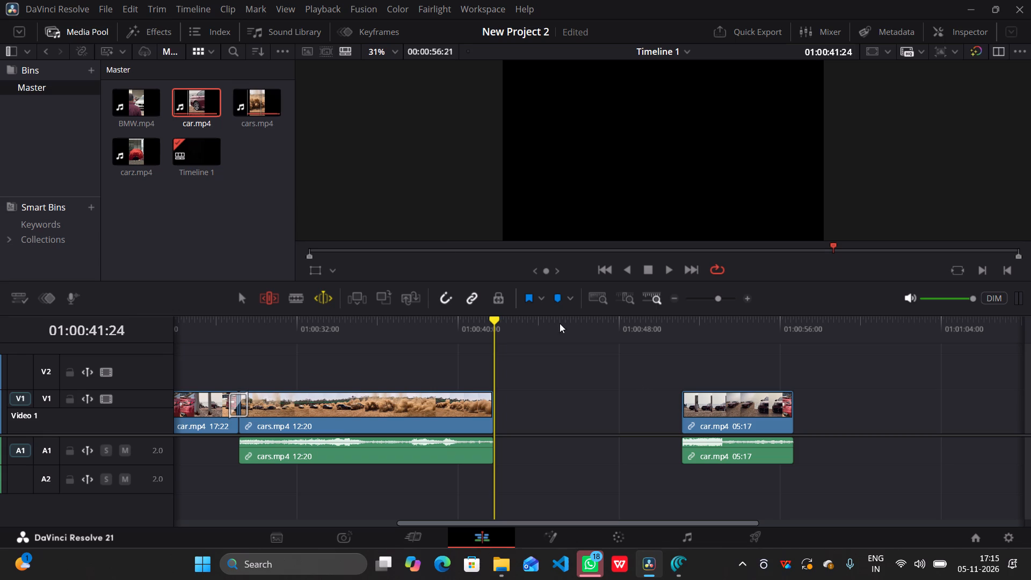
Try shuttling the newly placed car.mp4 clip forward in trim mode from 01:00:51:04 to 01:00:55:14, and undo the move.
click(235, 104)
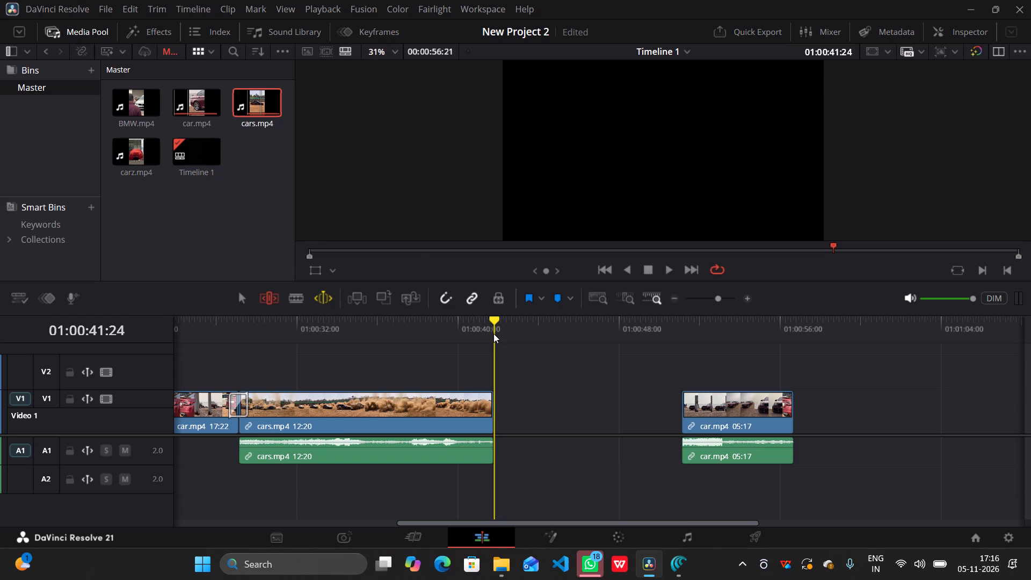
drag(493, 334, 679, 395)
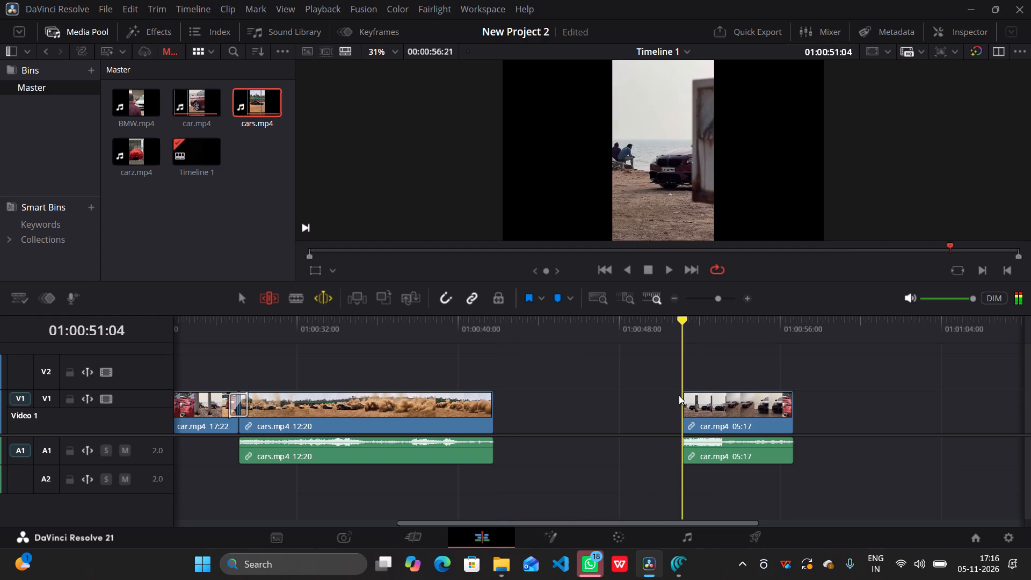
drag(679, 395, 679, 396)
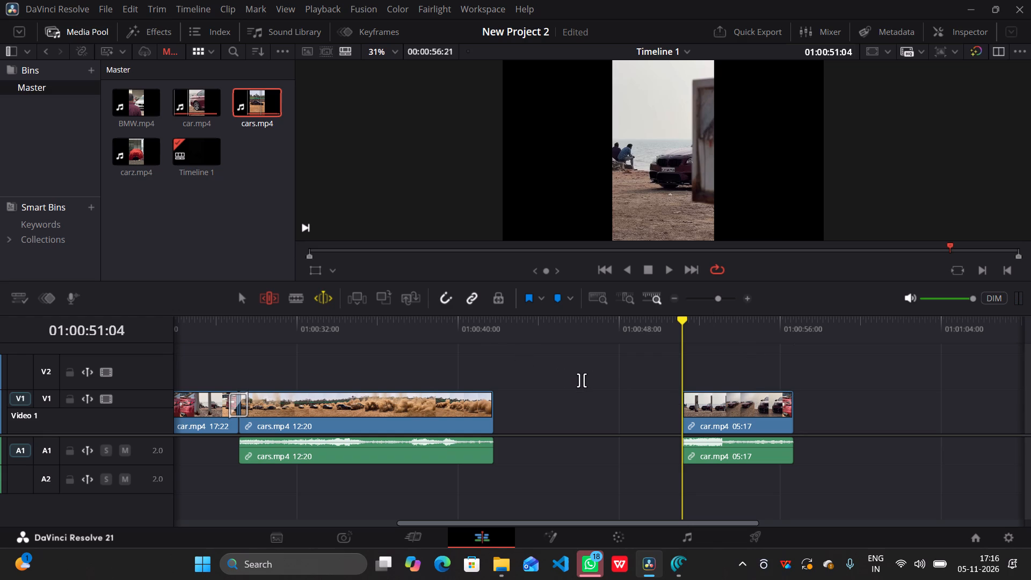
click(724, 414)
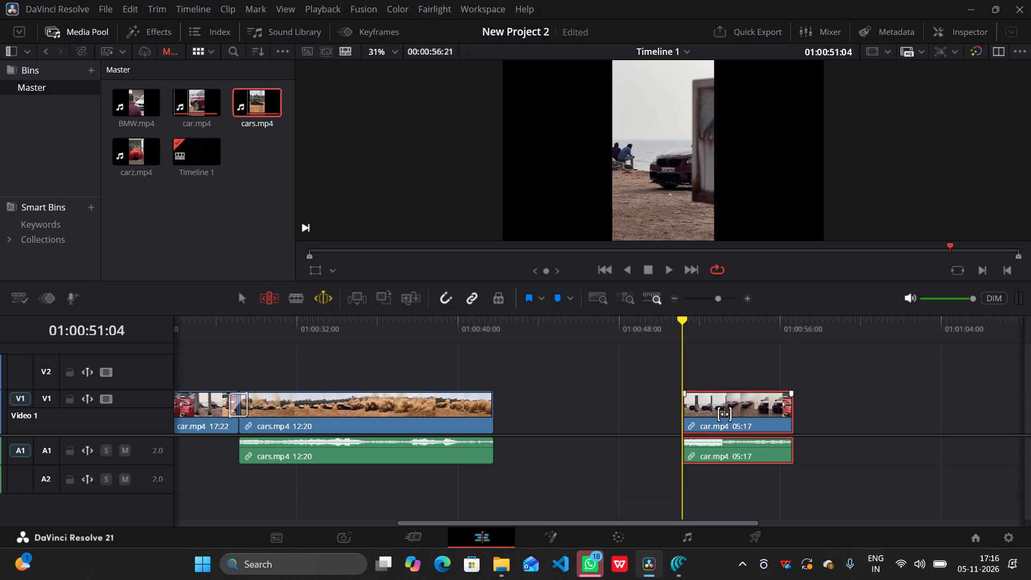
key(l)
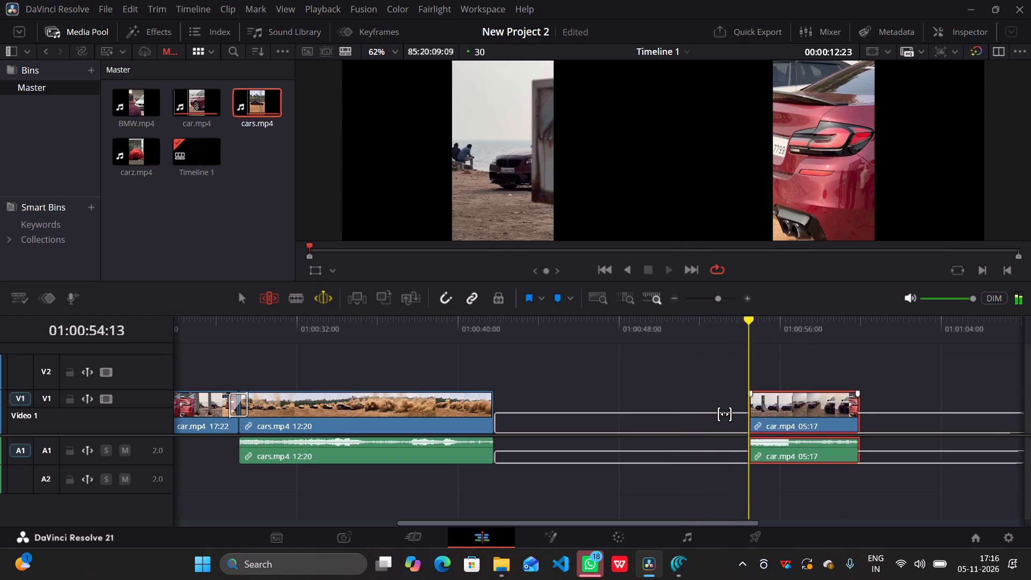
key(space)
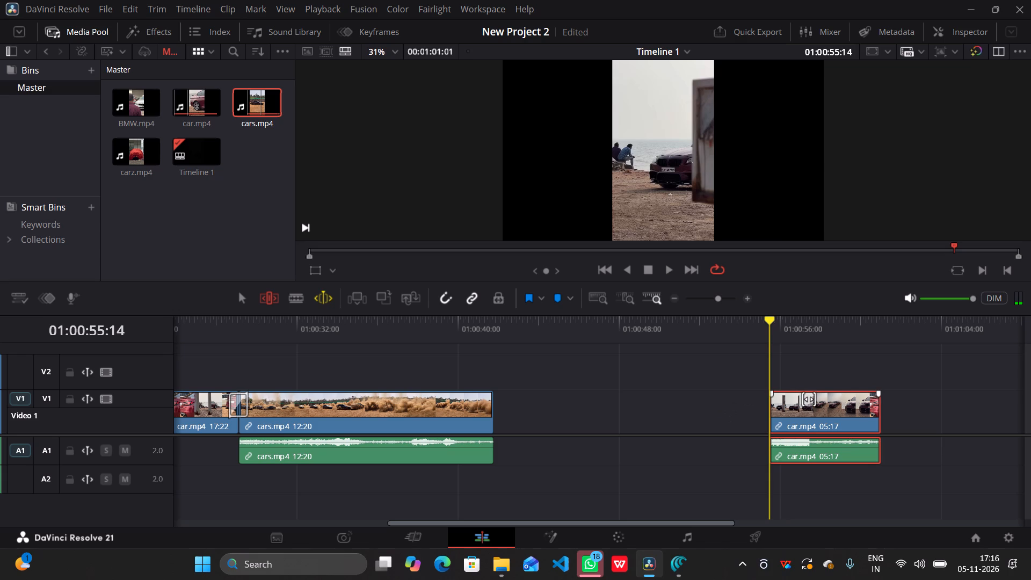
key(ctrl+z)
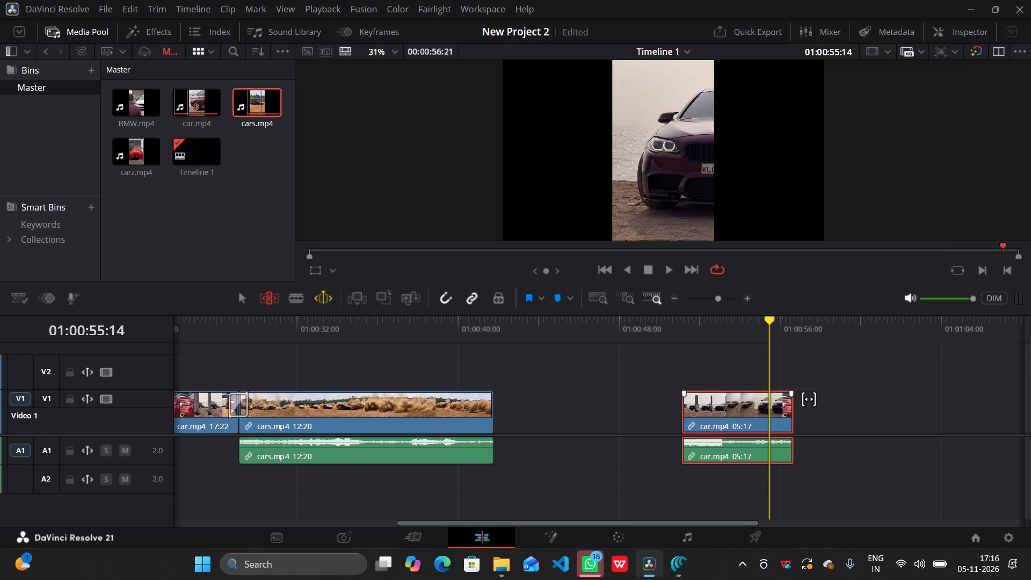
In selection mode, shuttle the last car.mp4 clip back and forth with dynamic trim until it starts just after 01:00:51:04.
click(239, 306)
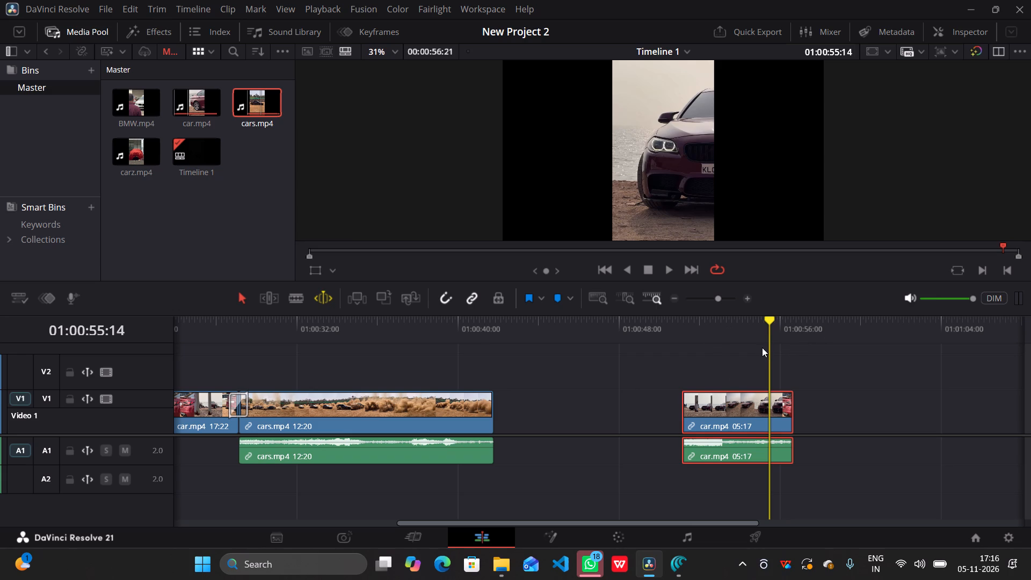
drag(767, 347, 738, 363)
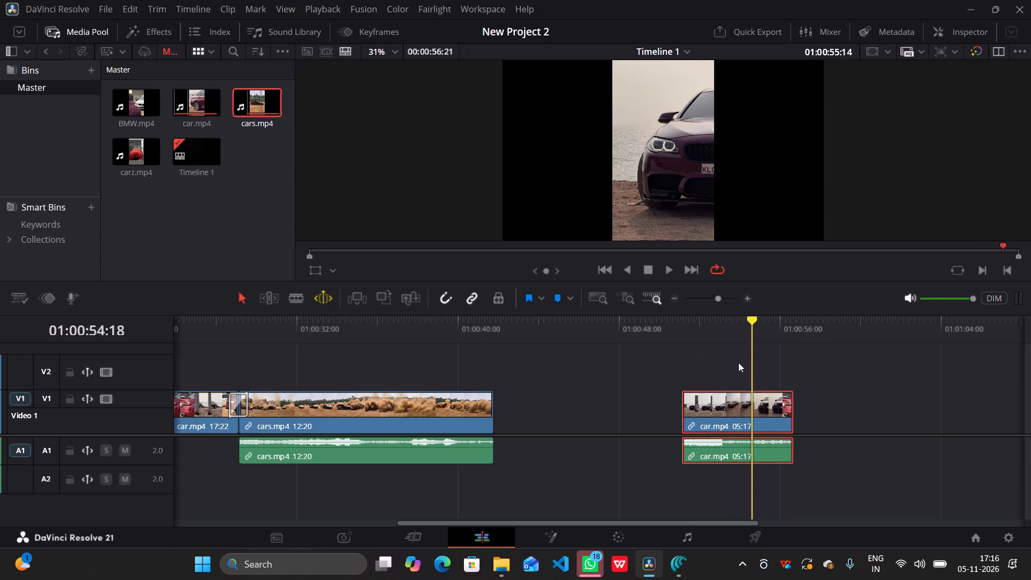
drag(738, 363, 688, 374)
click(761, 421)
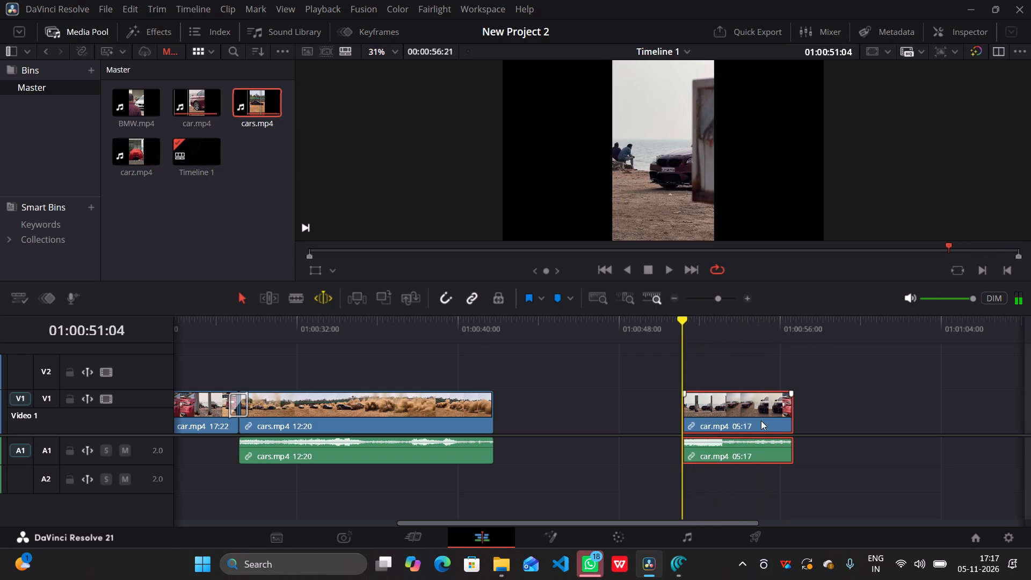
key(l)
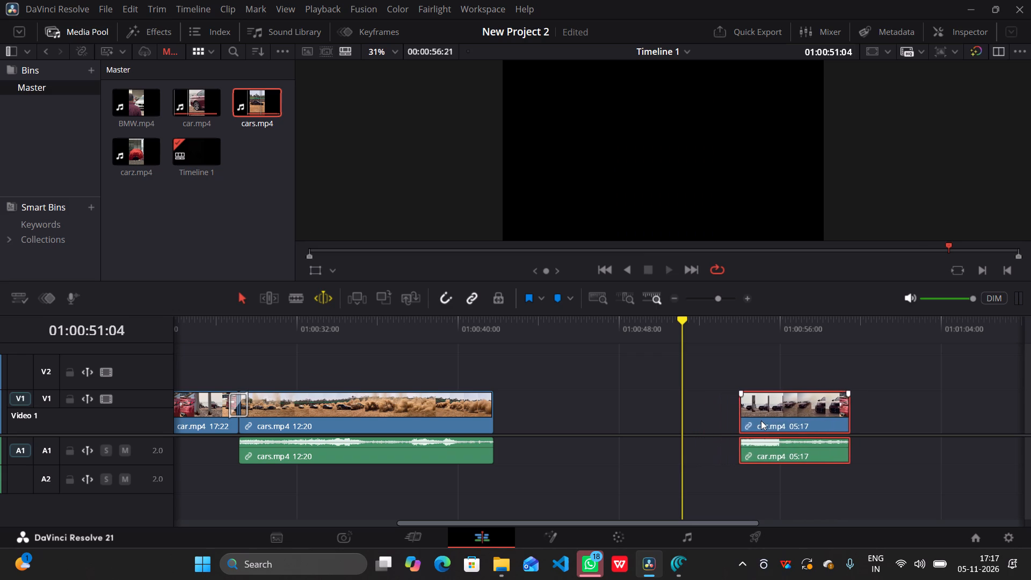
text(jj)
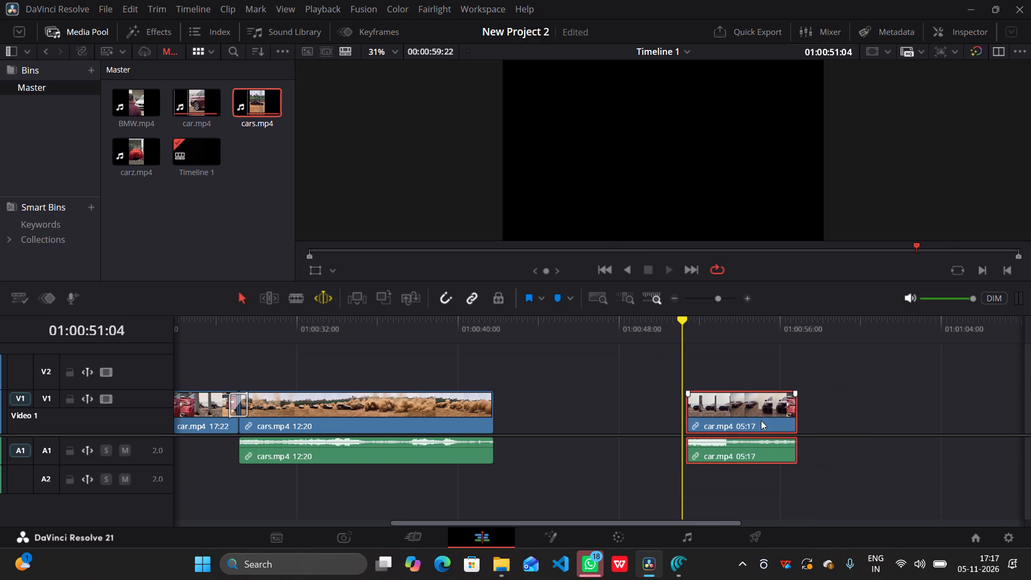
key(l)
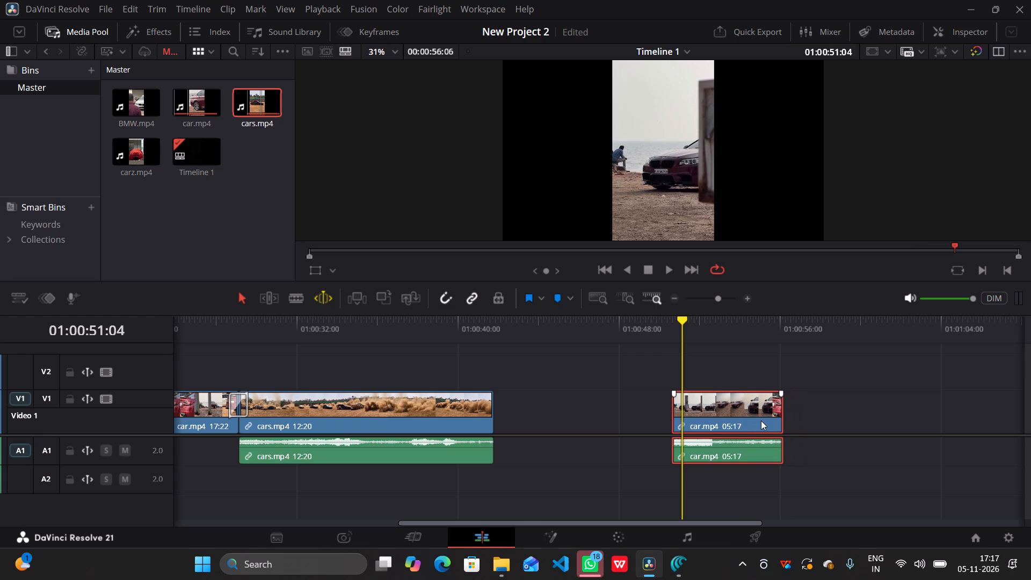
key(l)
key(k)
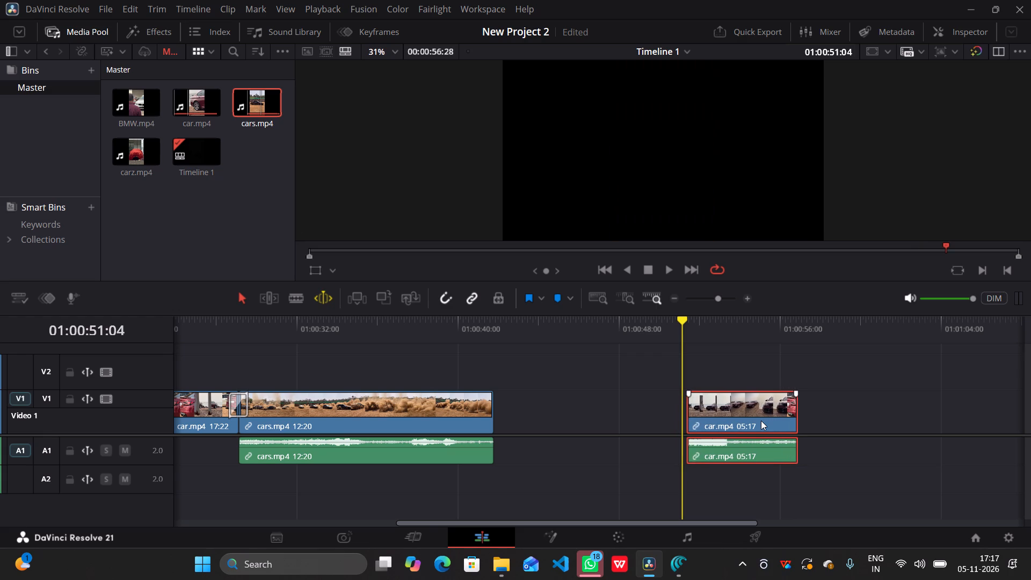
text(jklj)
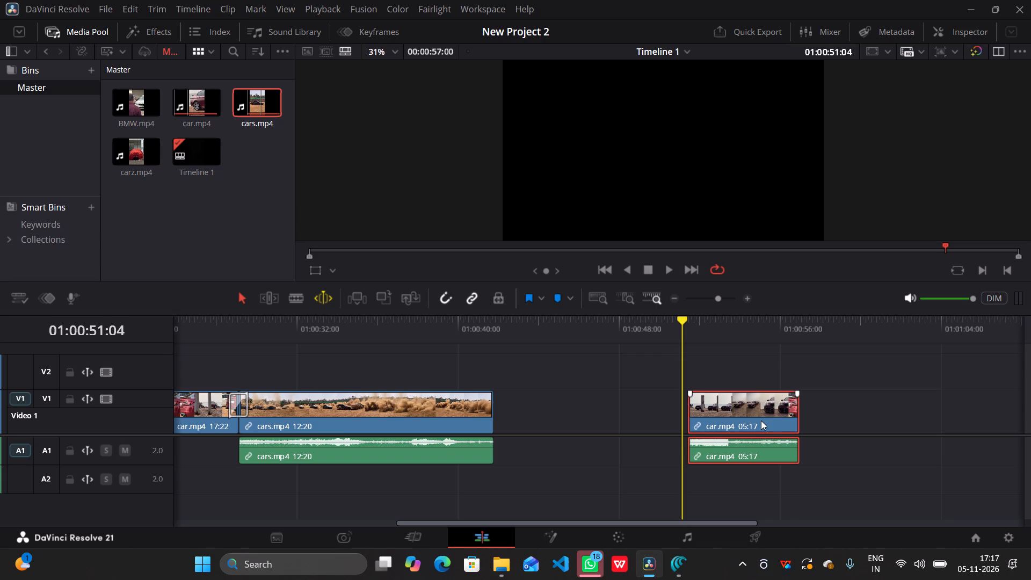
Mark an In point on Timeline 1 at 01:00:51:04, just before the last car.mp4 clip.
click(720, 416)
key(i)
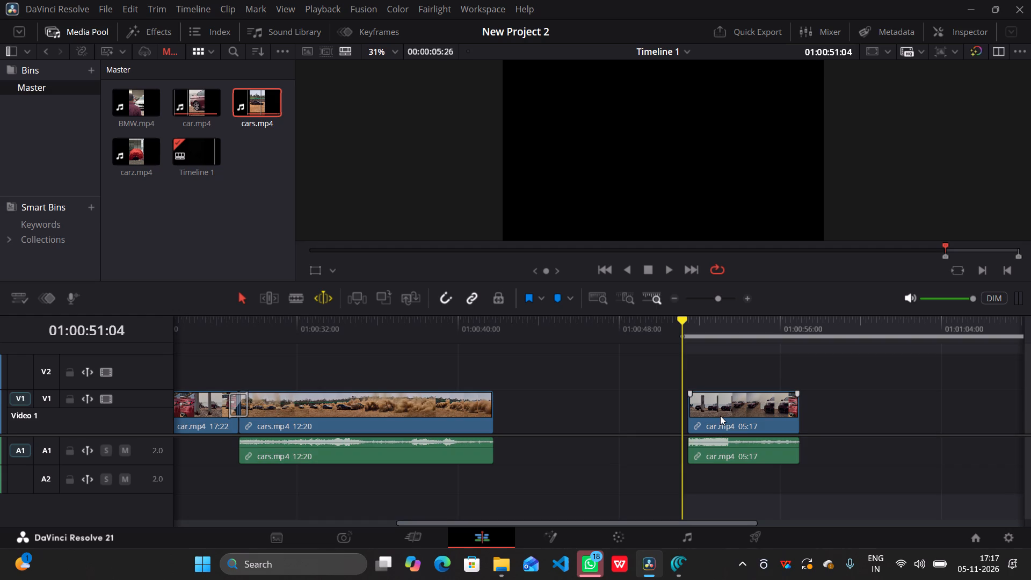
key(i)
Shuttle playback over the last car.mp4 clip, undo the In point, and run the playhead back to 01:00:51:17.
key(l)
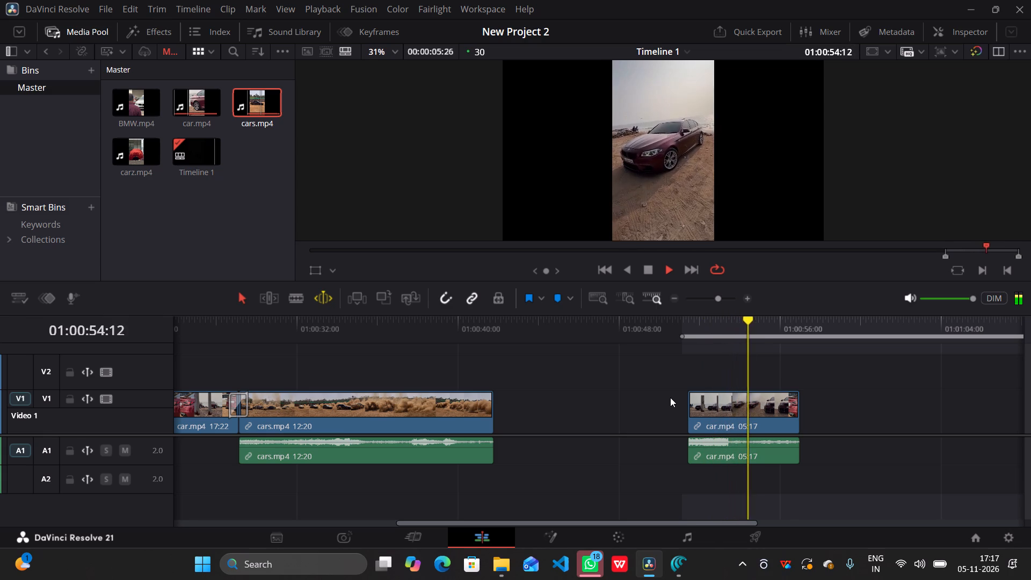
key(j)
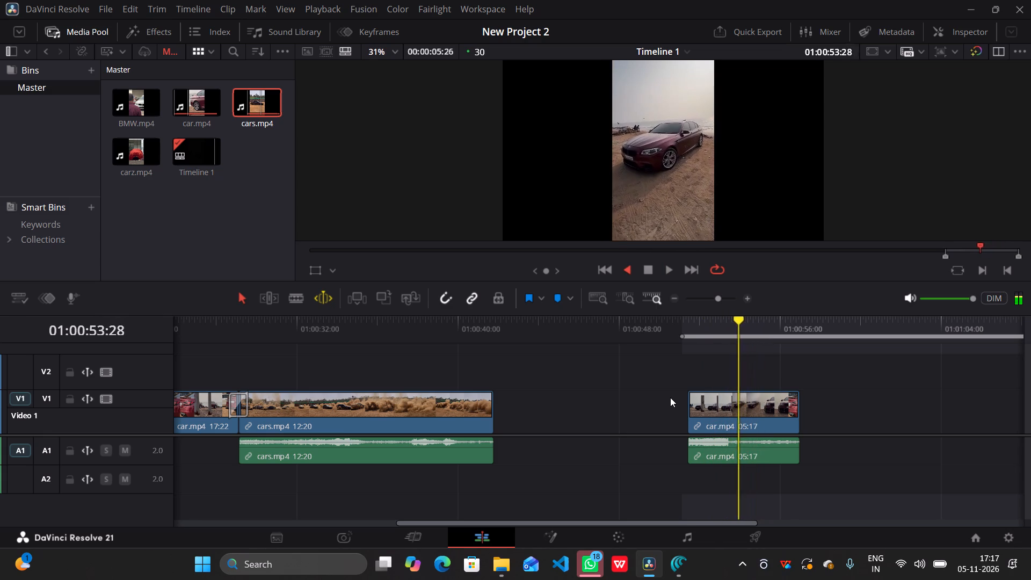
key(k)
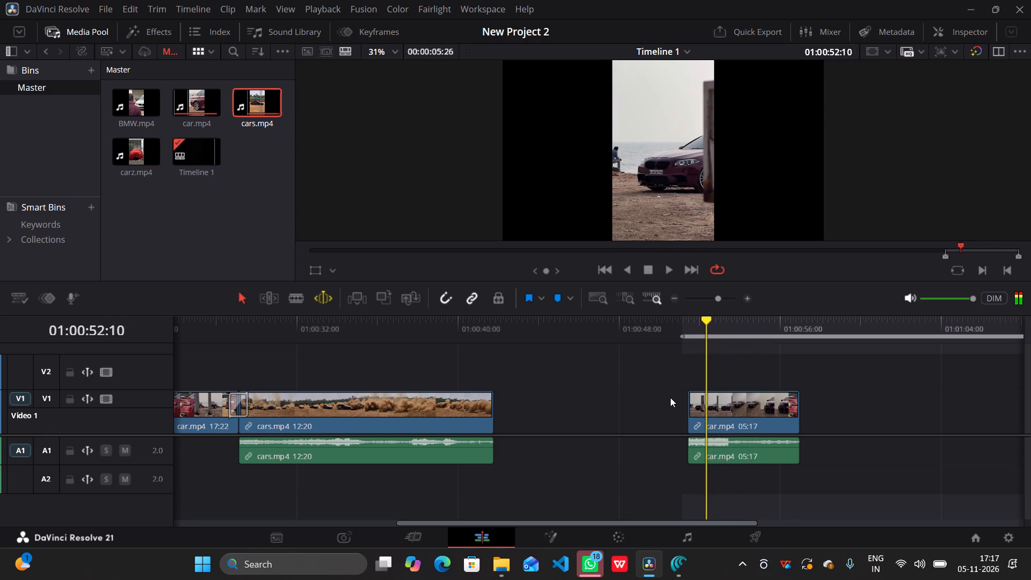
key(ctrl+z)
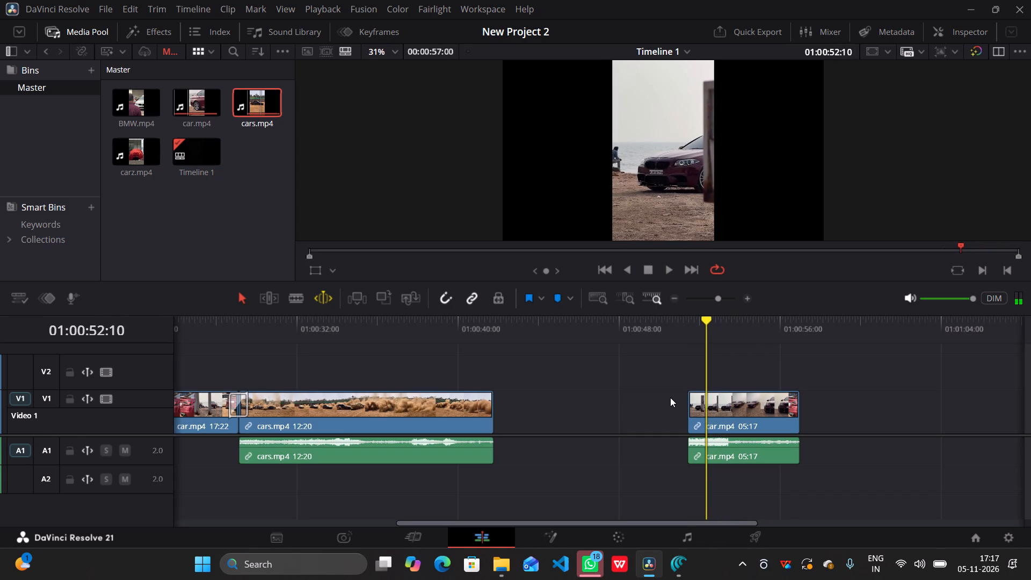
text(jk)
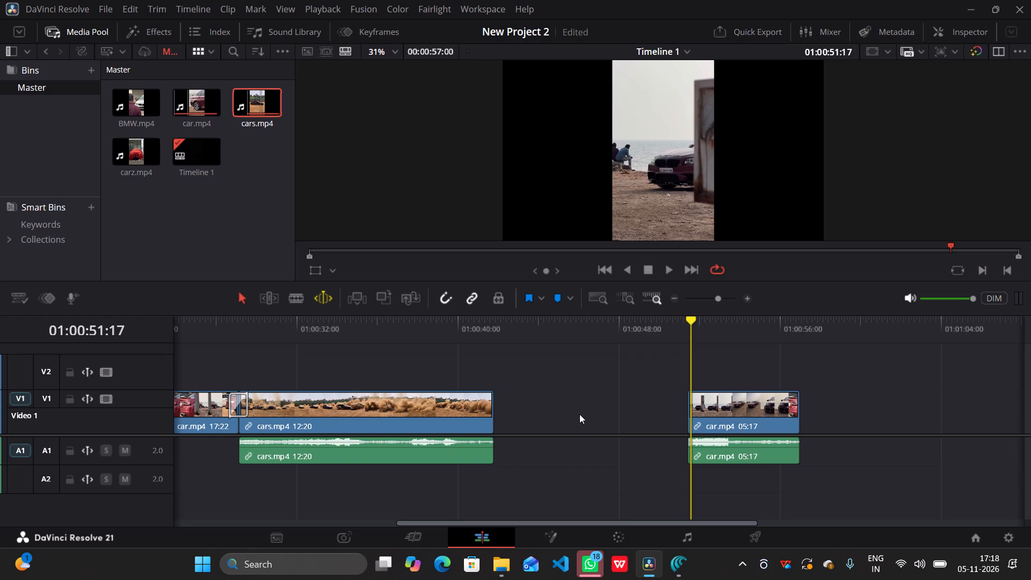
Open the last car.mp4 timeline clip in the source viewer and shuttle its footage forward to about 00:00:10:05.
double_click(713, 404)
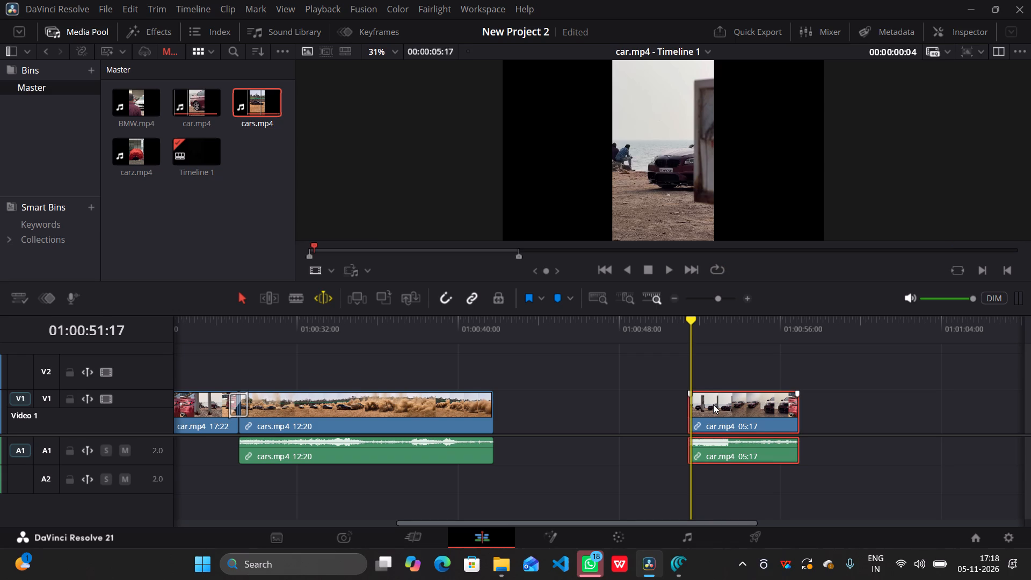
text(kll)
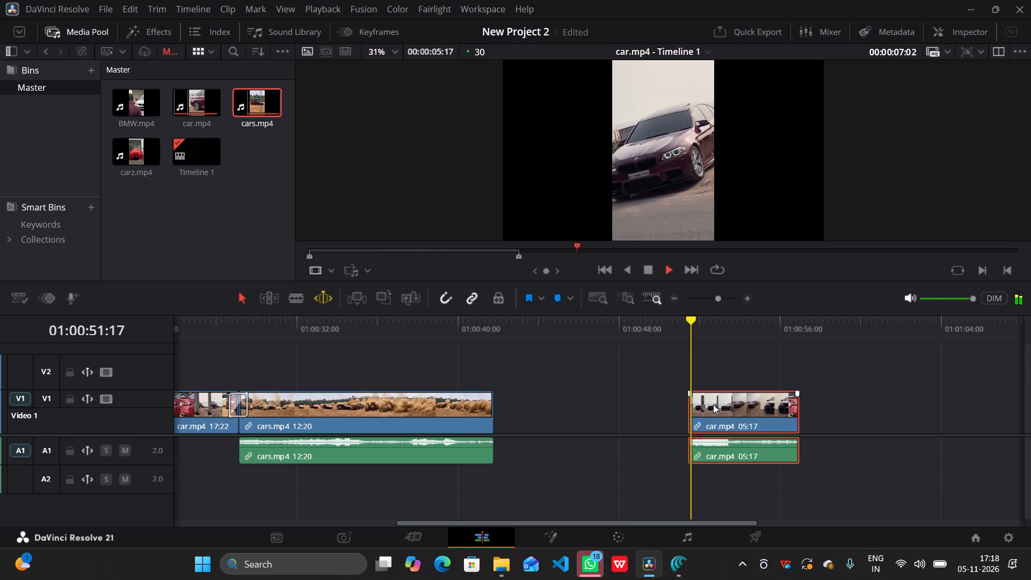
key(l)
key(l)
key(l)
key(l)
key(l)
key(l)
key(l)
key(l)
key(l)
key(l)
key(l)
key(l)
key(l)
key(l)
key(l)
key(l)
key(l)
key(l)
key(l)
key(l)
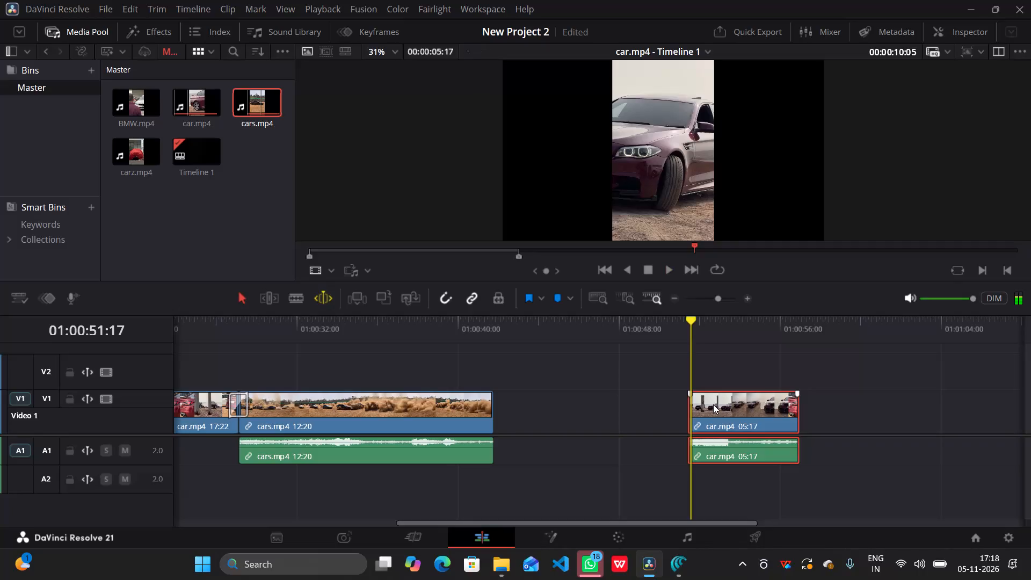
Shuttle the car.mp4 footage slowly backward in the source viewer to about 00:00:07:01.
key(k)
key(k)
key(k)
key(k)
key(k)
key(k)
key(k)
key(k)
key(k)
key(k)
key(j)
key(j)
key(j)
key(j)
key(j)
key(j)
key(j)
key(j)
key(j)
key(j)
key(j)
key(j)
key(j)
key(j)
key(j)
key(j)
key(j)
key(j)
key(j)
key(j)
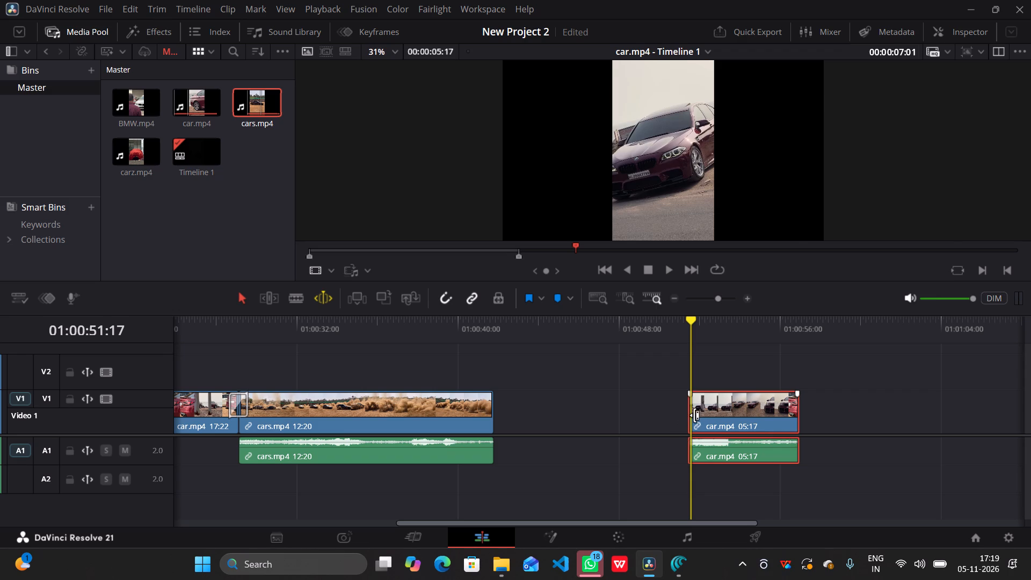
Select the start edit point of the last car.mp4 clip and slowly trim it forward to about 01:00:53:11, and back to 01:00:51:14.
click(694, 415)
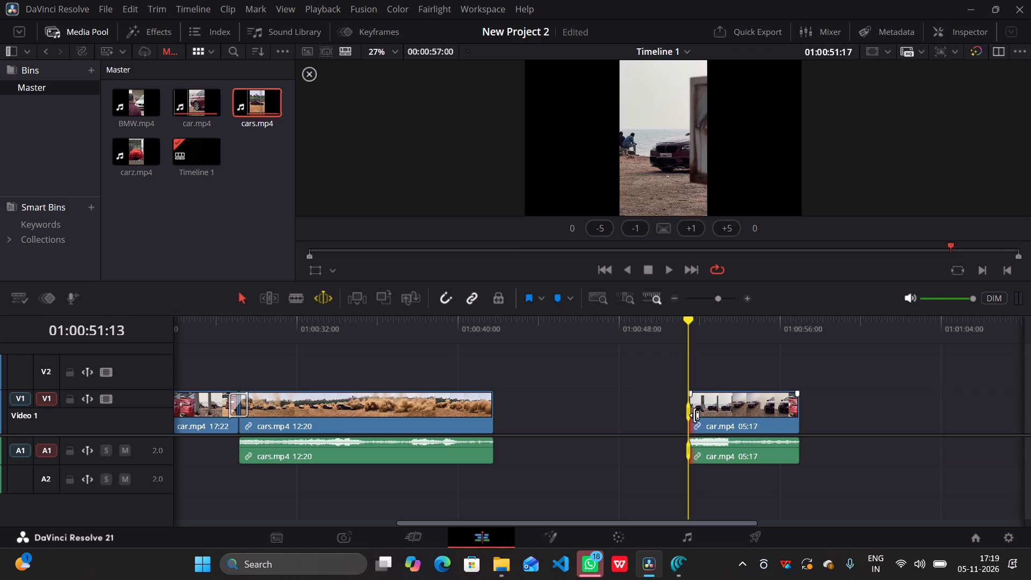
text(kl)
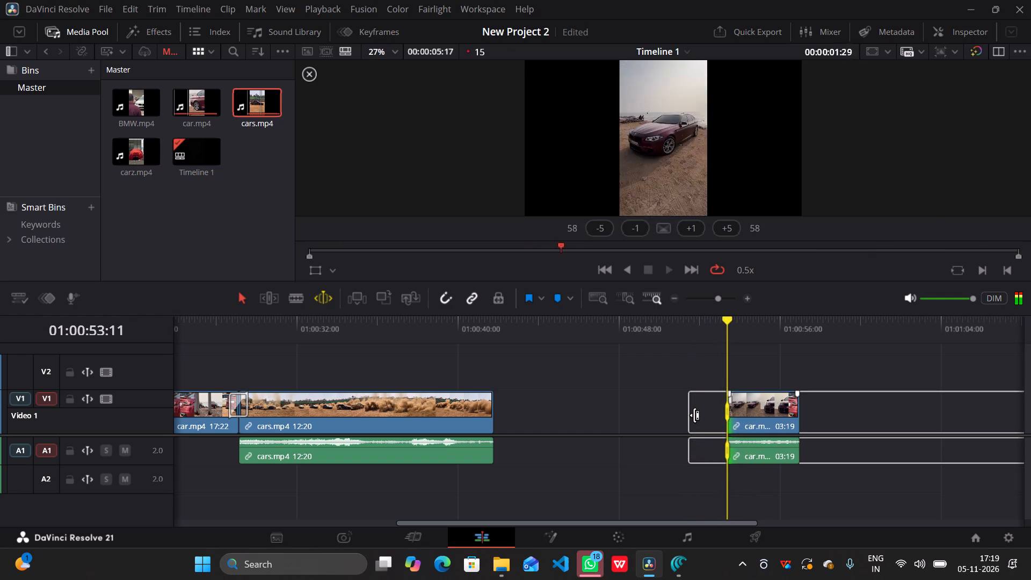
text(kj)
key(j)
key(j)
key(j)
key(j)
key(j)
key(j)
key(j)
key(j)
key(j)
key(j)
key(j)
key(j)
key(j)
key(j)
key(j)
key(j)
key(j)
key(j)
key(j)
key(j)
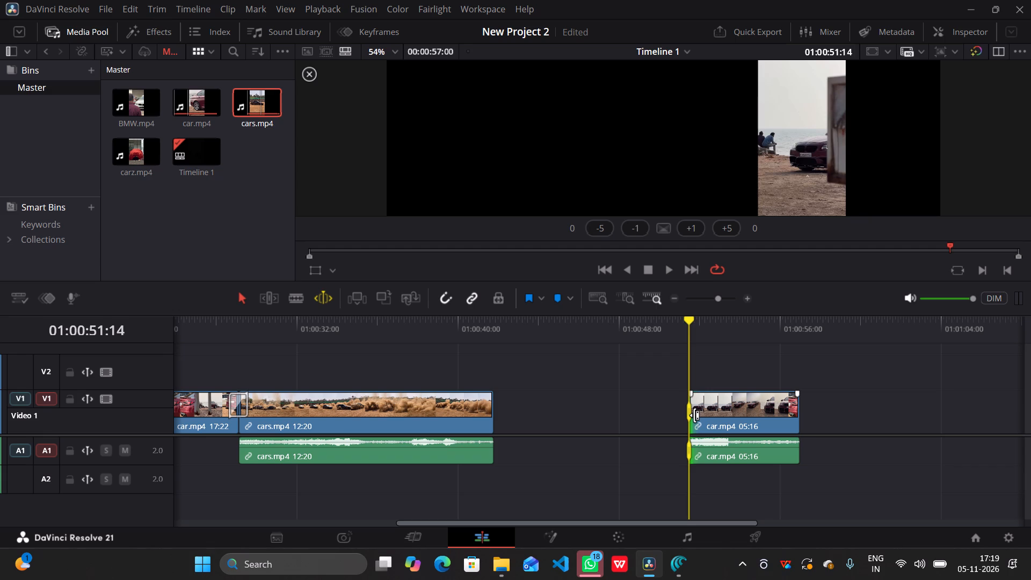
Shuttle the start edit point of the last car.mp4 clip forward at normal speed to about 01:00:54:28, and reverse the trim.
key(l)
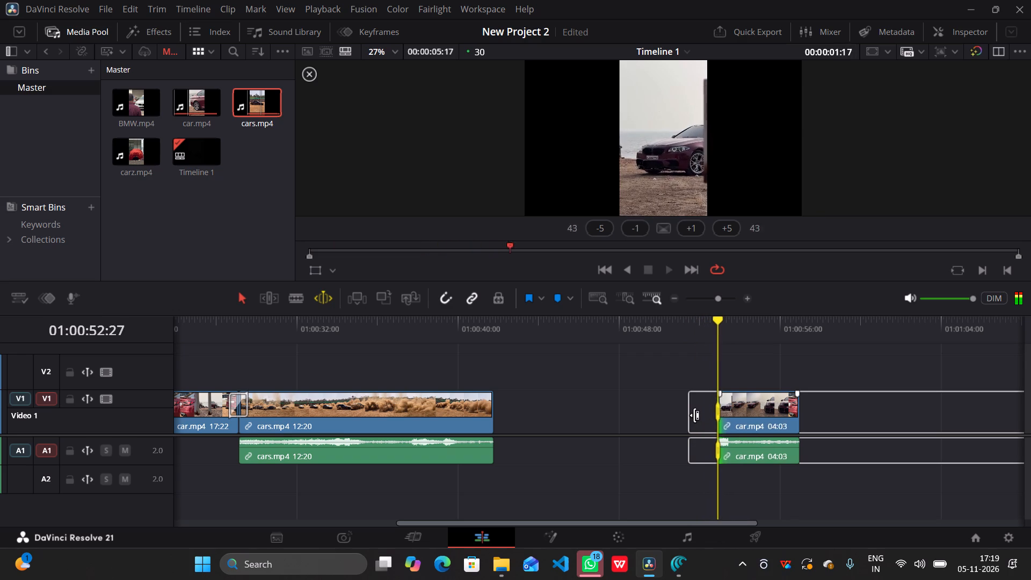
key(j)
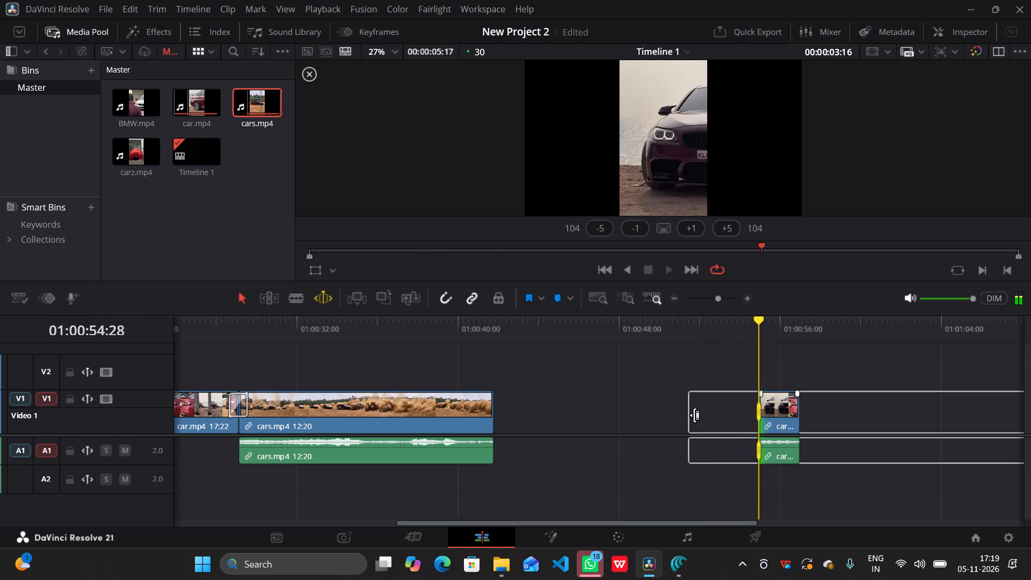
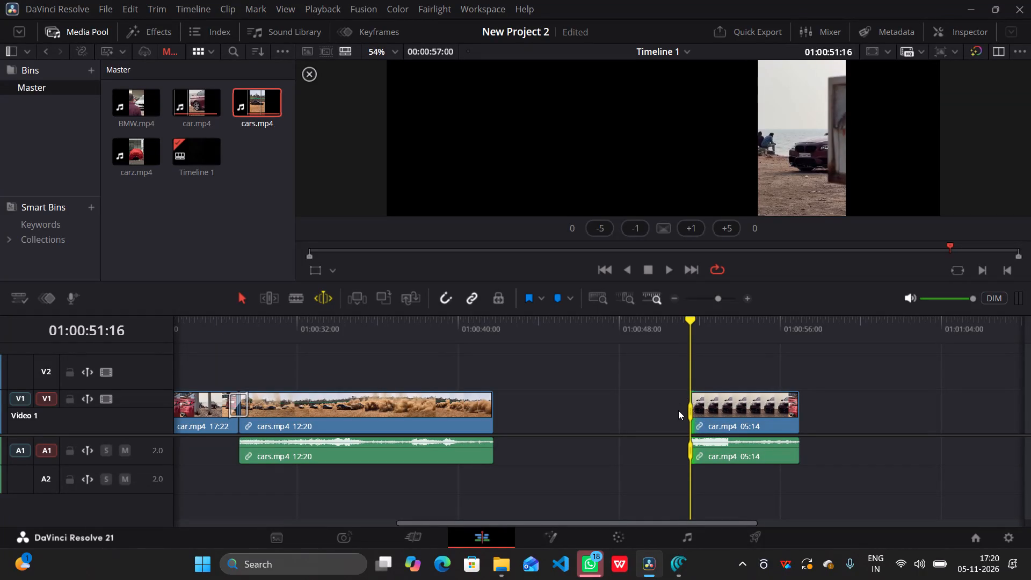
Dynamically trim the end edit point of the last car.mp4 clip backward to about 01:00:54:14, and deselect the edit point.
click(791, 409)
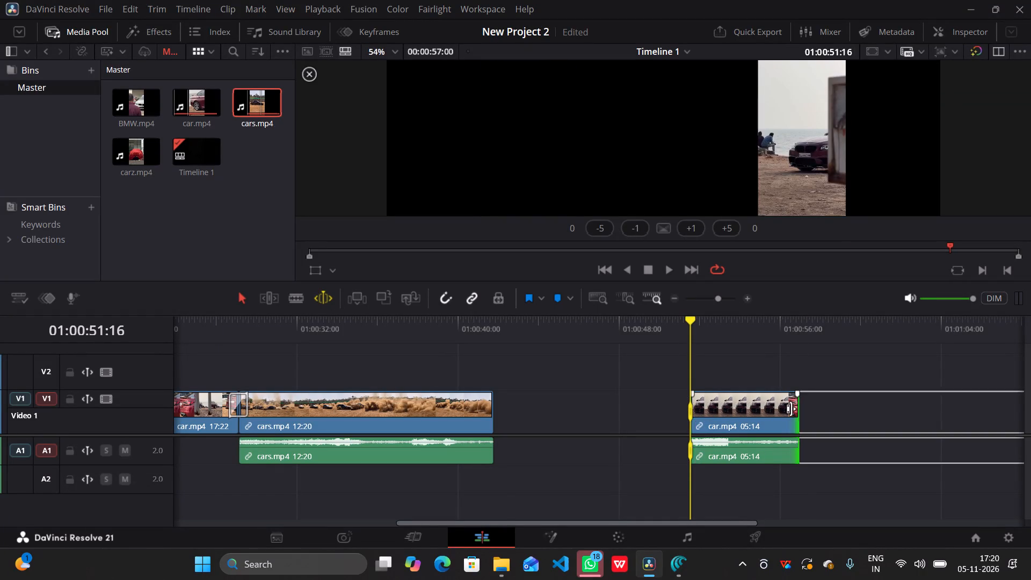
key(j)
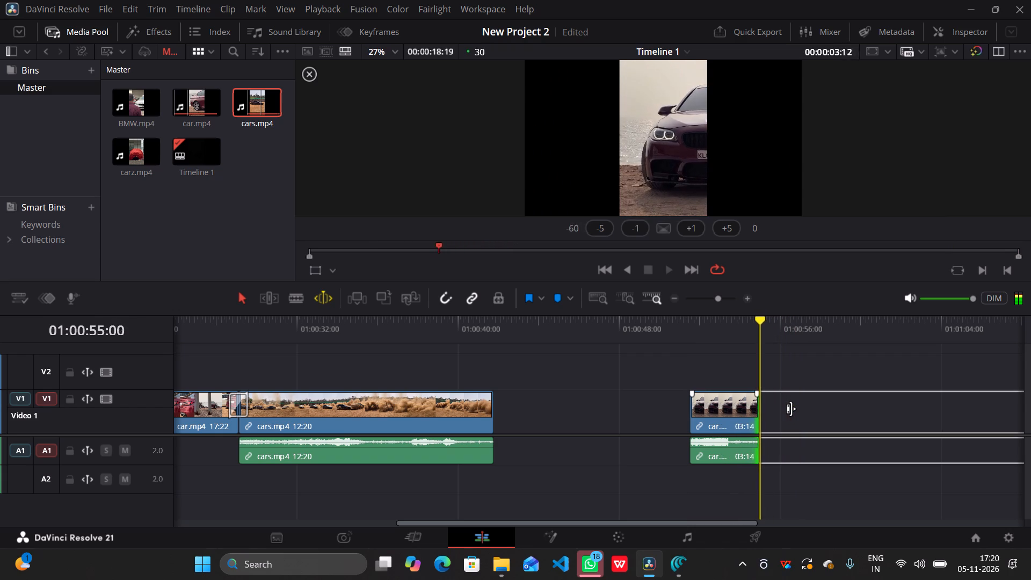
key(space)
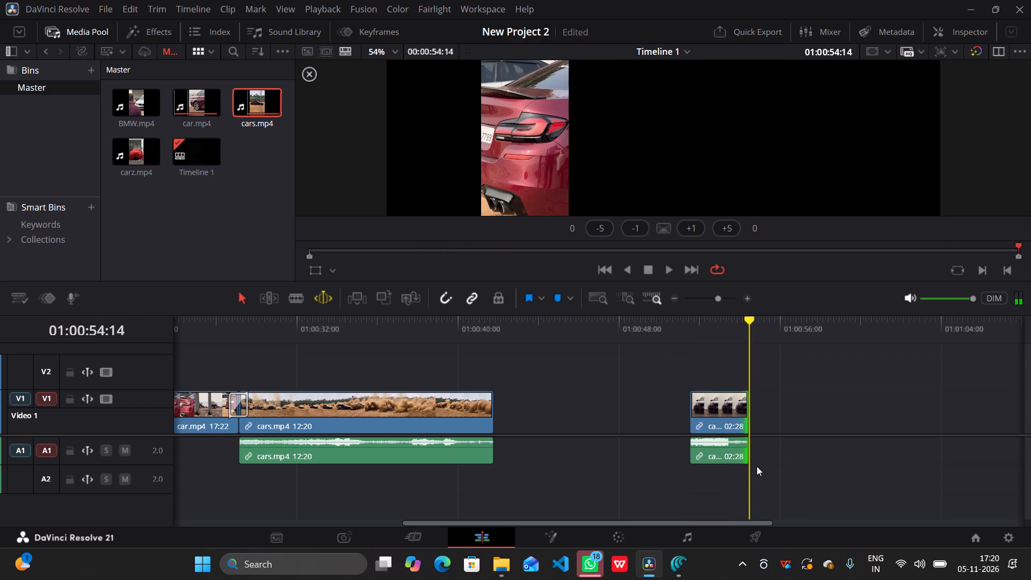
click(626, 491)
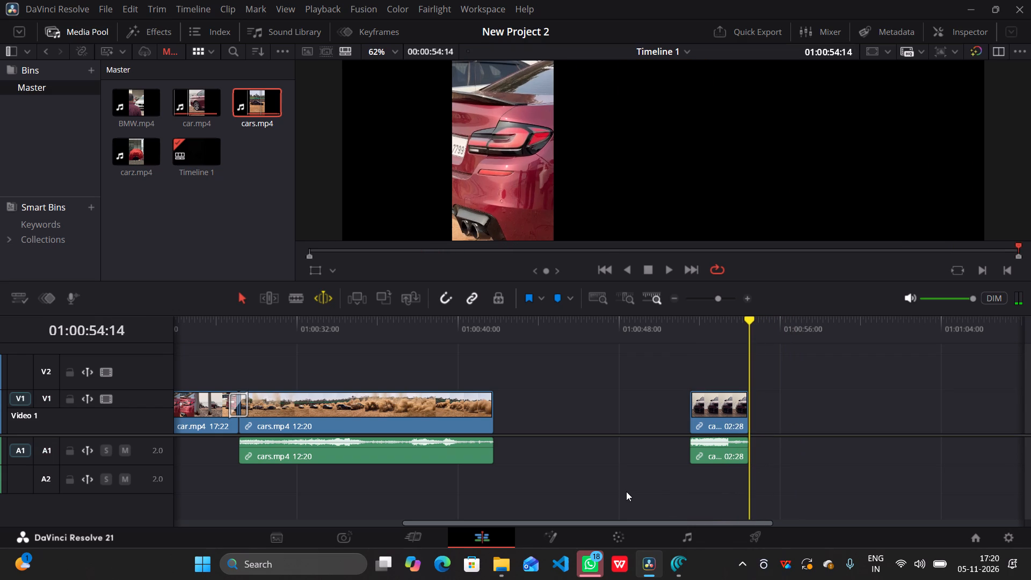
click(671, 446)
click(671, 446)
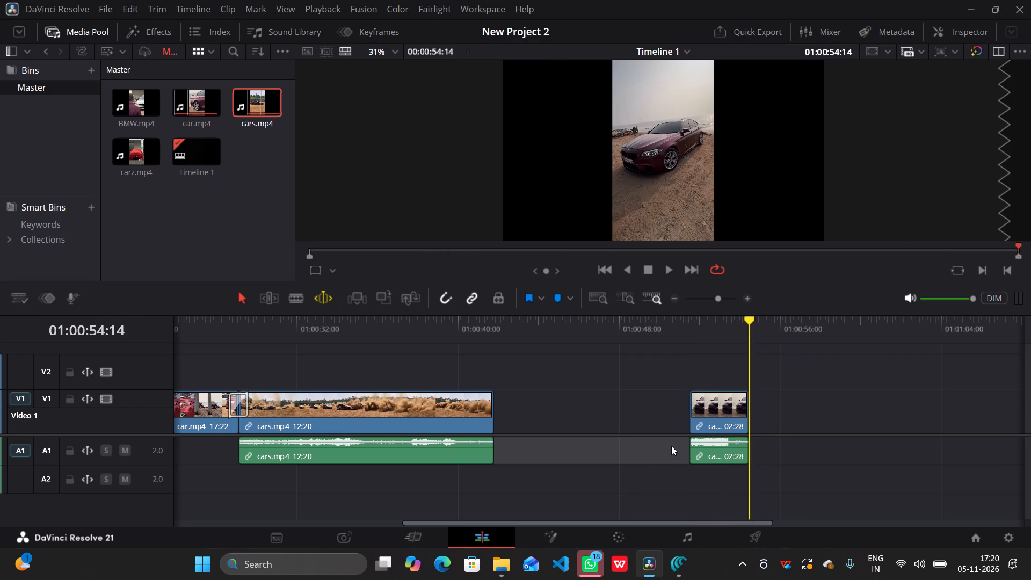
click(653, 384)
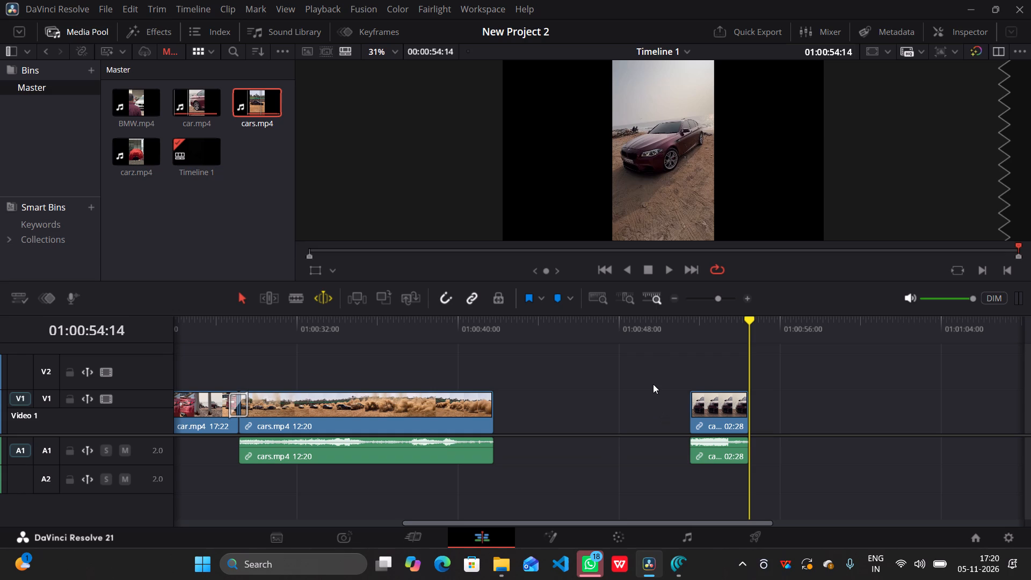
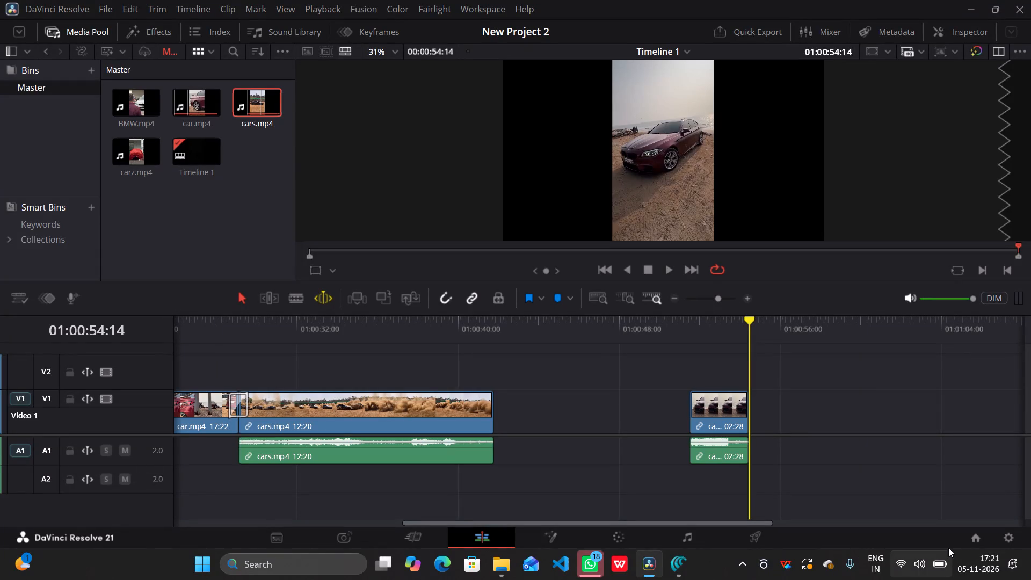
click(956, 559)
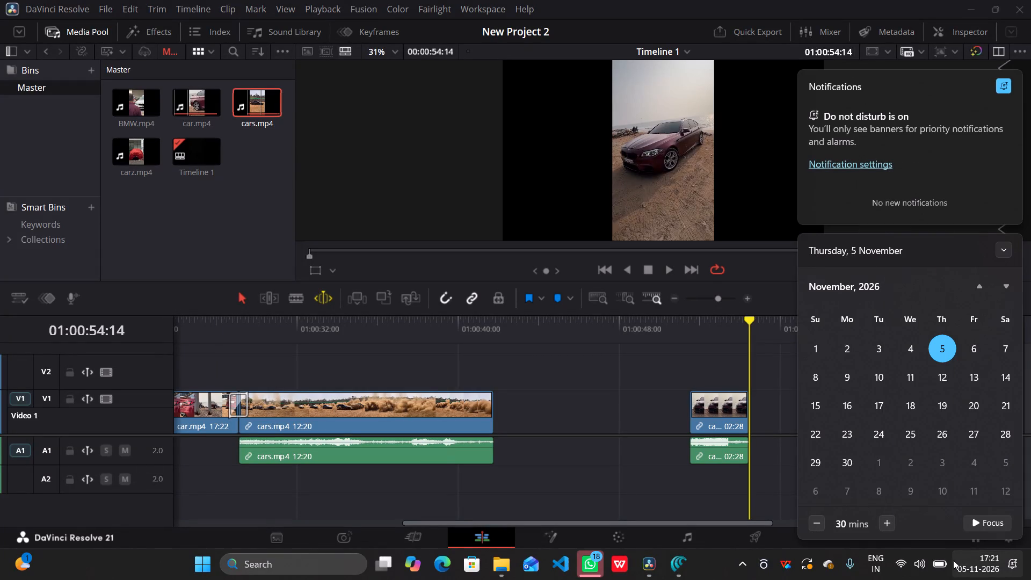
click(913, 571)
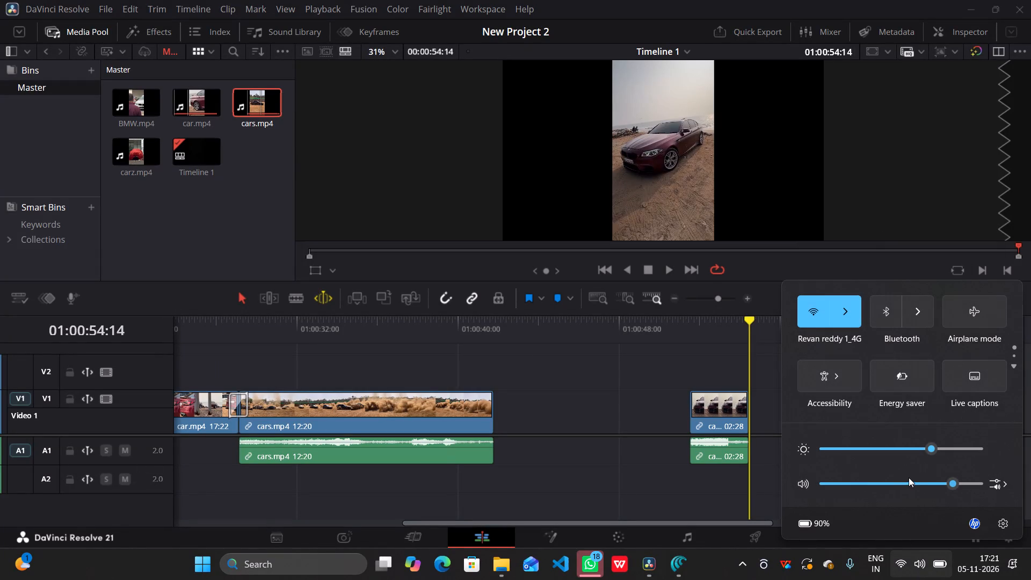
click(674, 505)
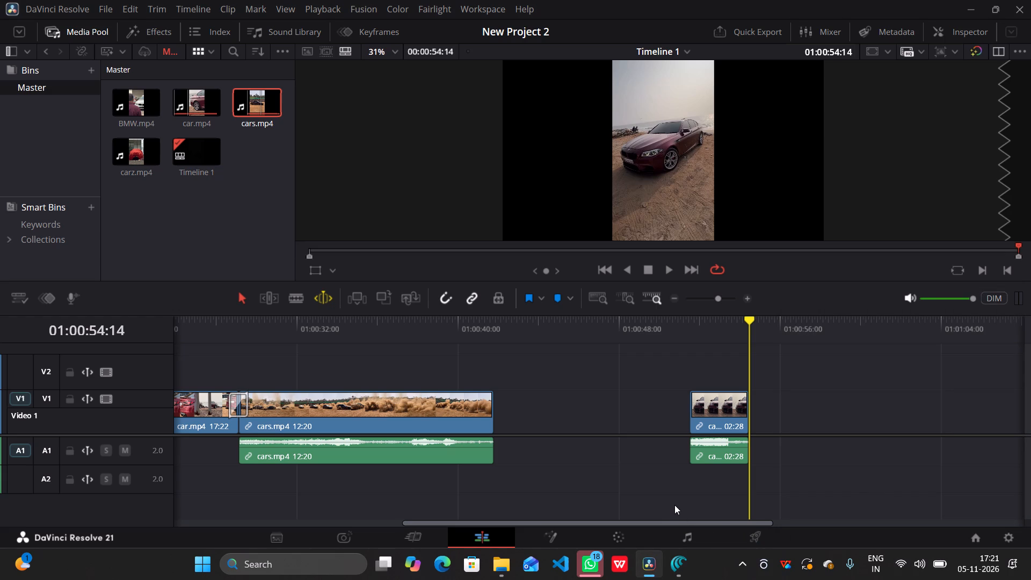
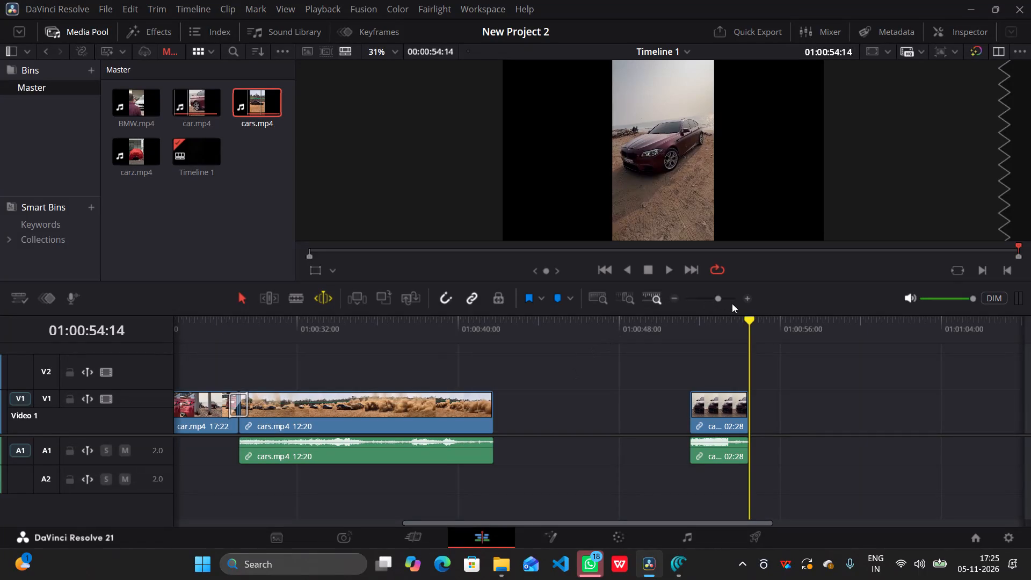
In Trim Edit mode, dynamically trim the end edit point of the cars.mp4 clip backward to about 01:00:38:19, and start trimming it forward again.
drag(744, 347, 655, 389)
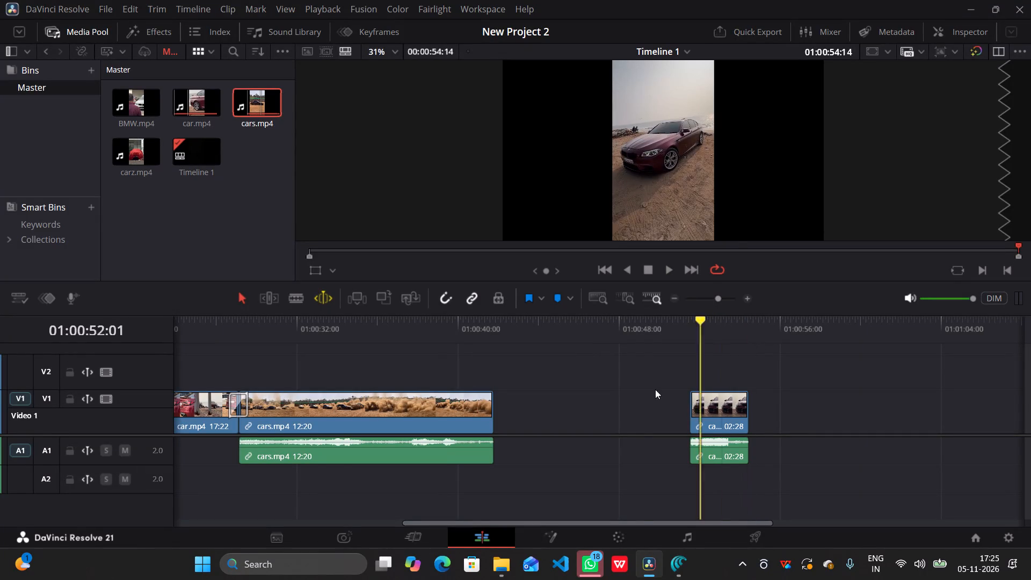
drag(655, 389, 357, 397)
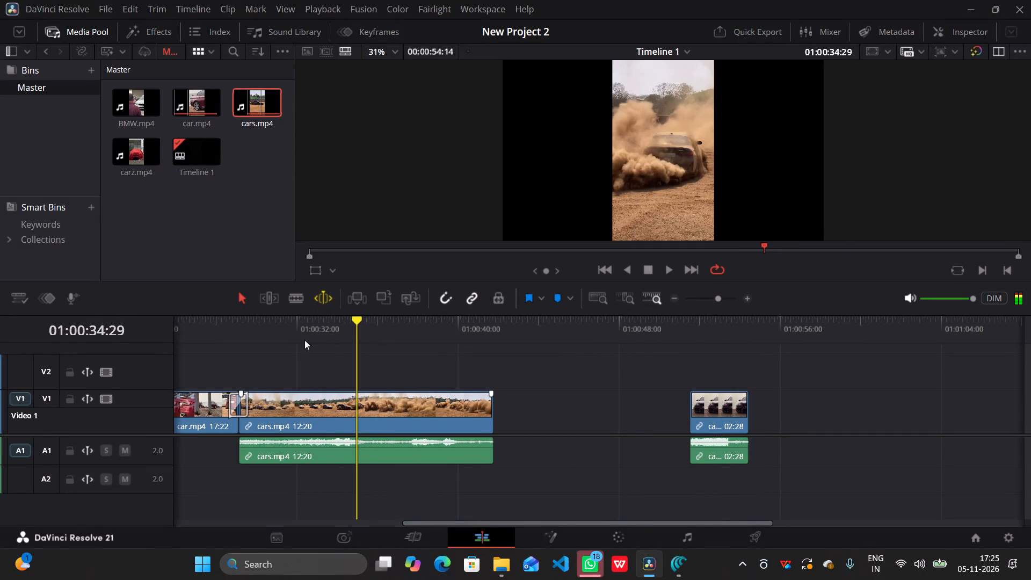
click(275, 306)
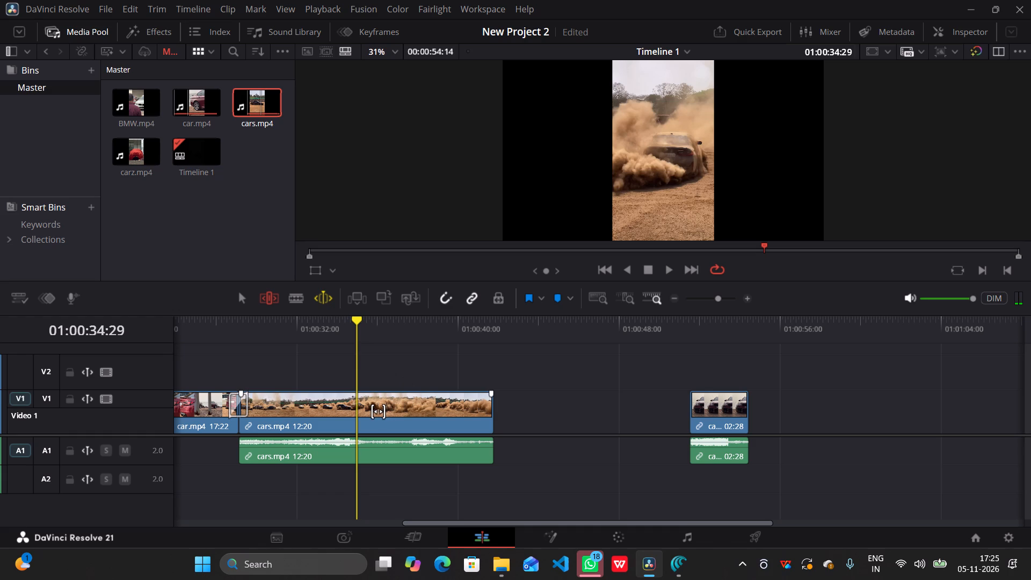
click(361, 416)
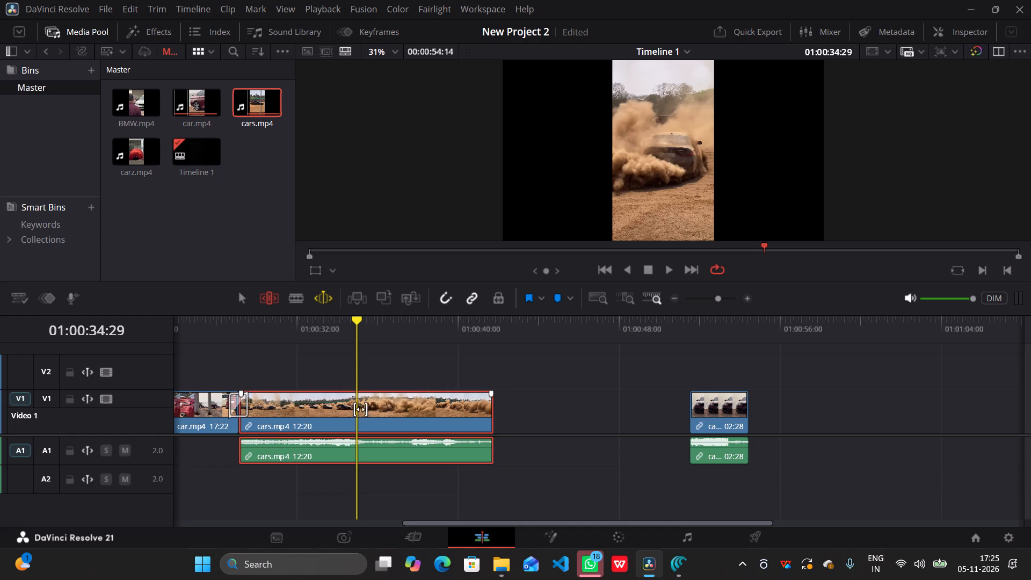
click(359, 408)
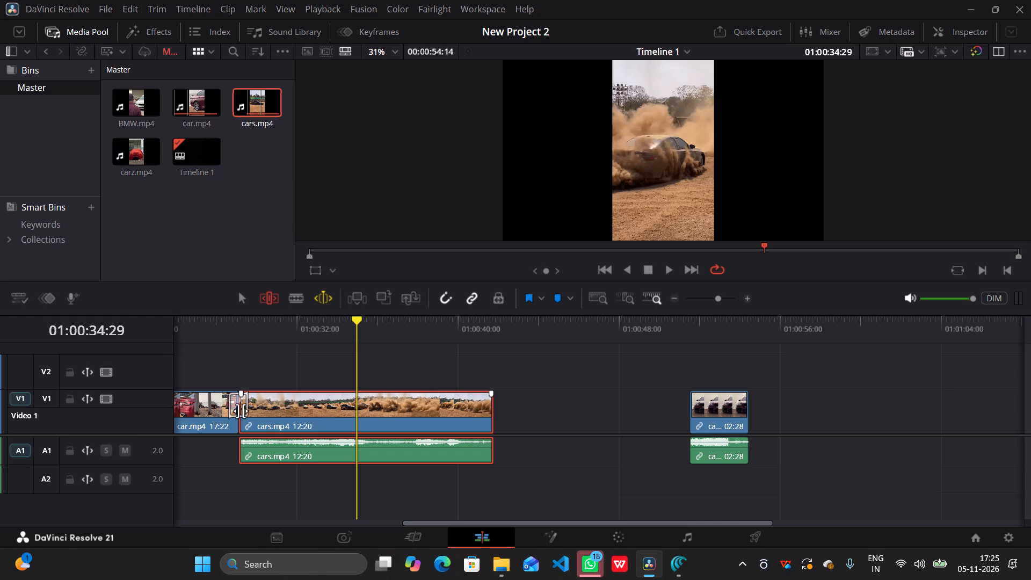
click(487, 405)
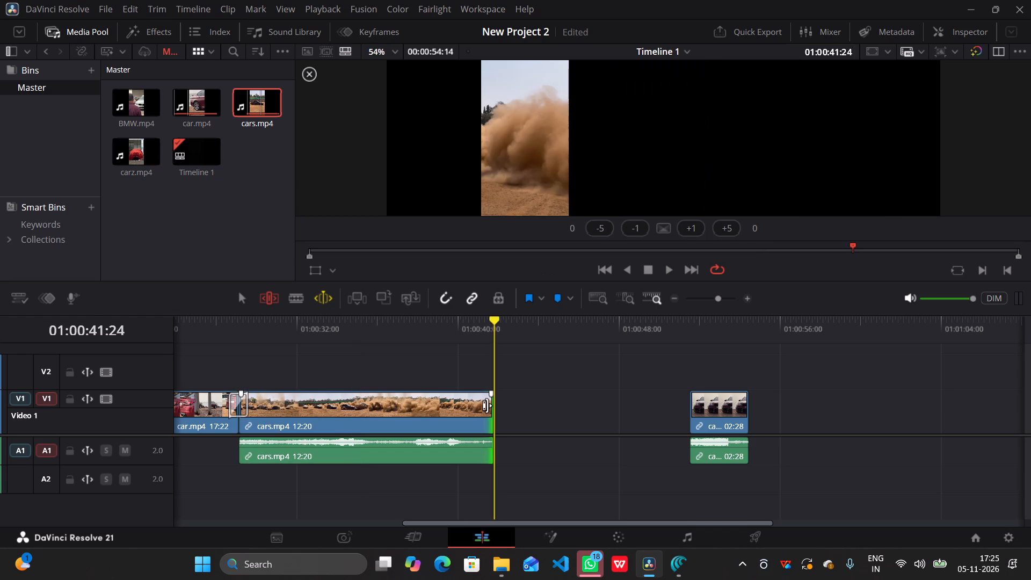
key(j)
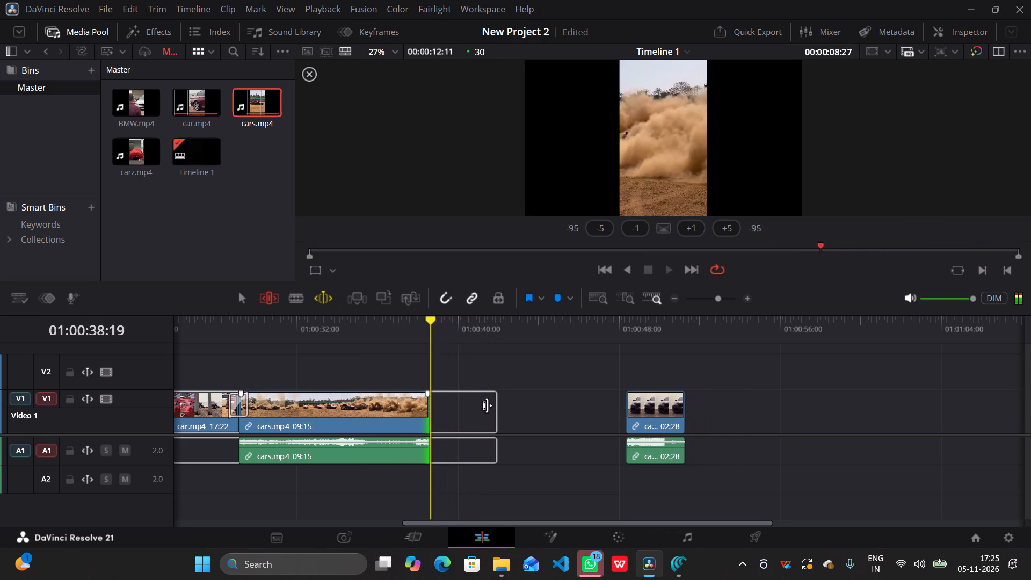
key(l)
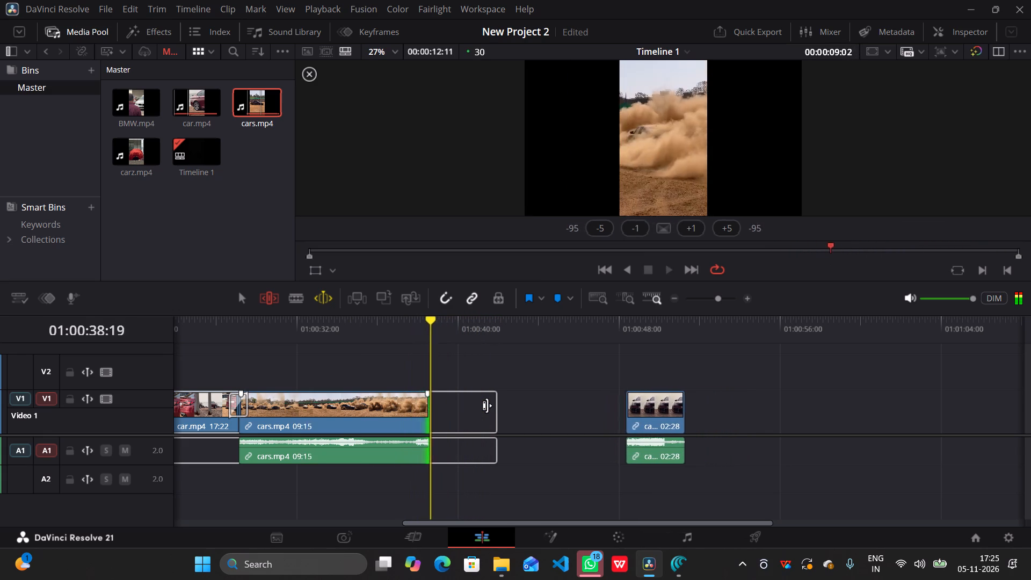